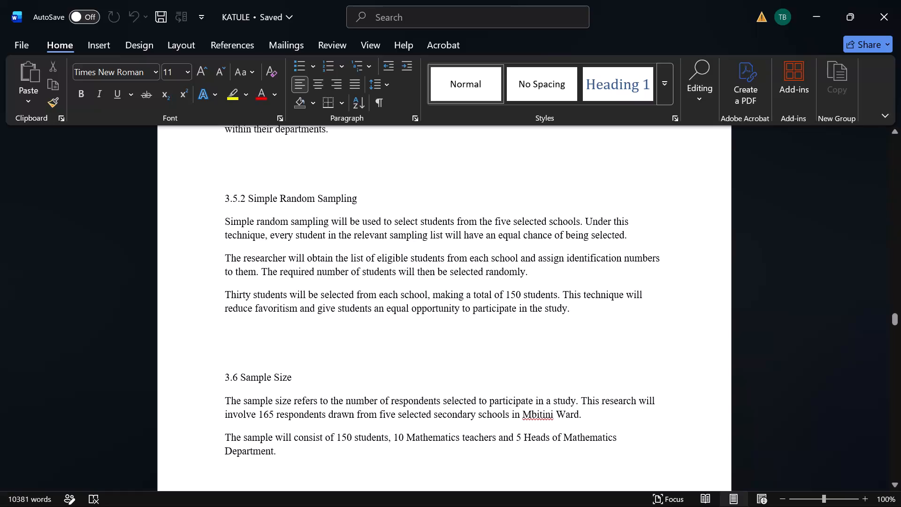
Review the methodology chapter from section 3.5.2 Simple Random Sampling through section 3.12.1 Quantitative Data Analysis.
scroll(504, 284, "down", 1)
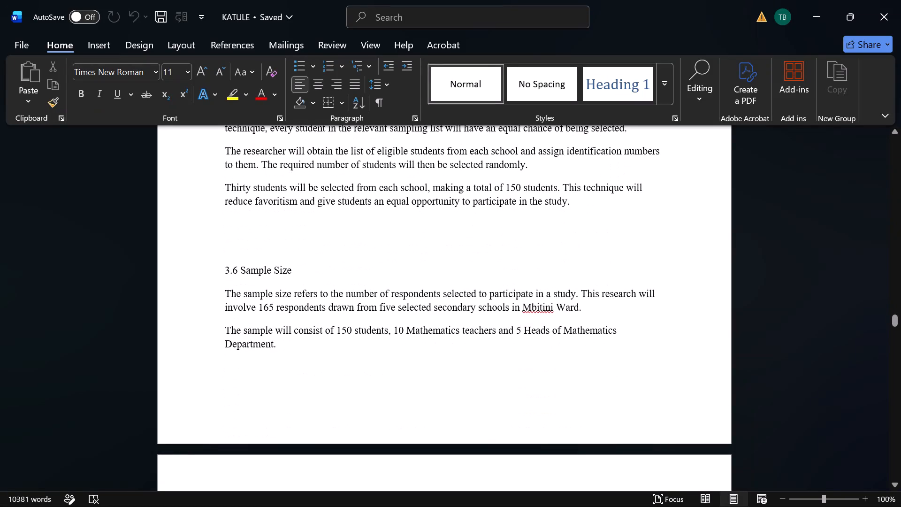
scroll(504, 284, "down", 1)
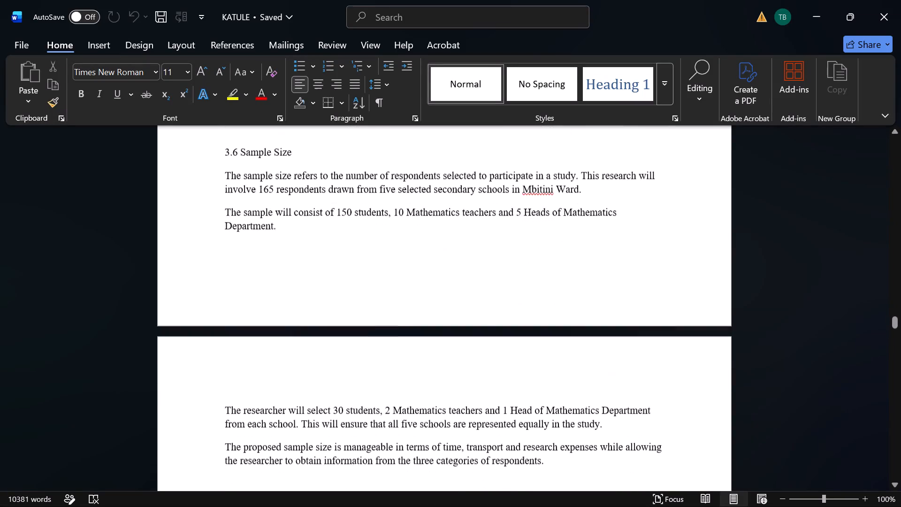
scroll(504, 284, "down", 4)
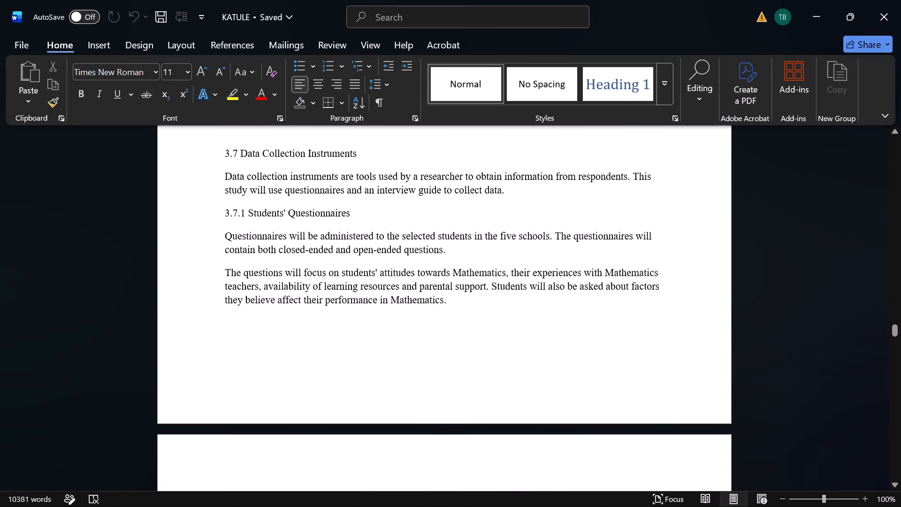
scroll(504, 284, "down", 3)
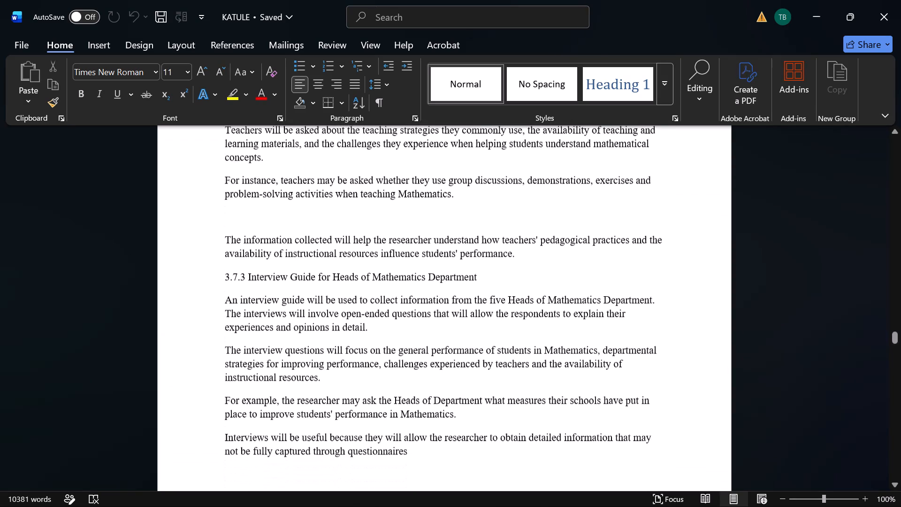
scroll(504, 284, "down", 4)
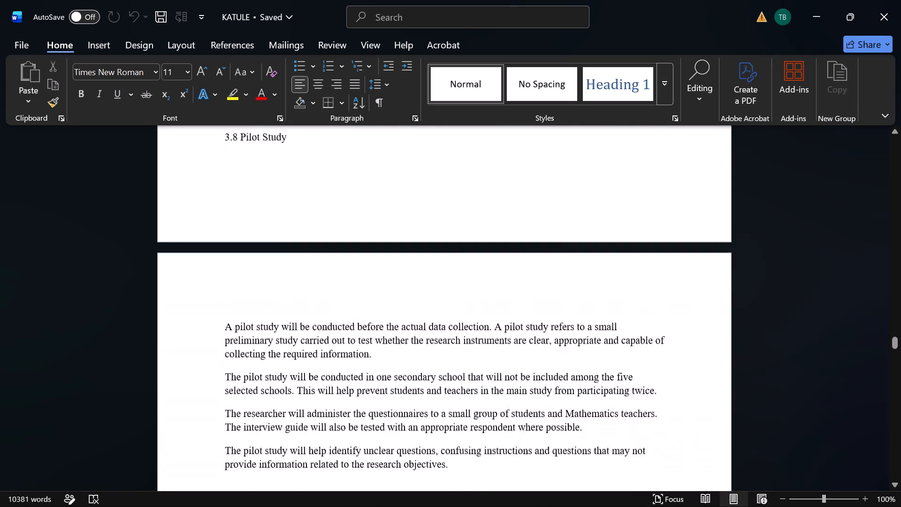
scroll(504, 284, "down", 3)
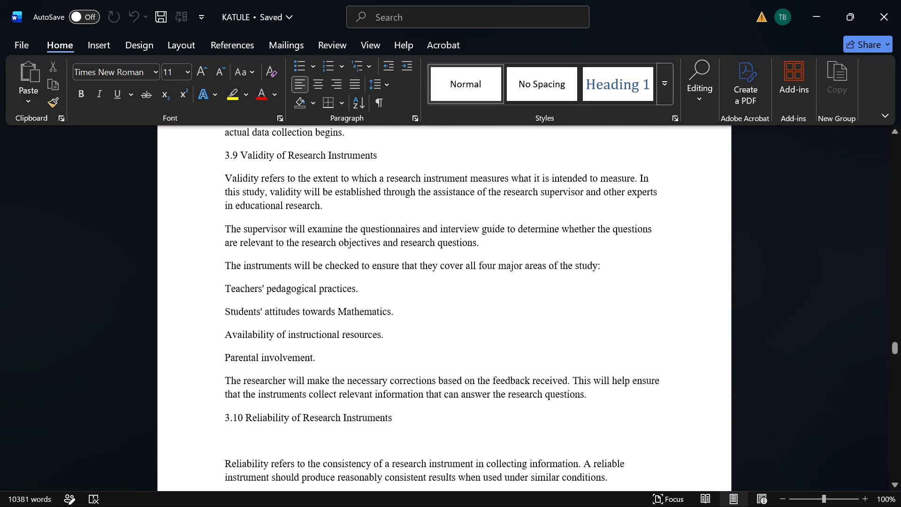
scroll(504, 284, "down", 3)
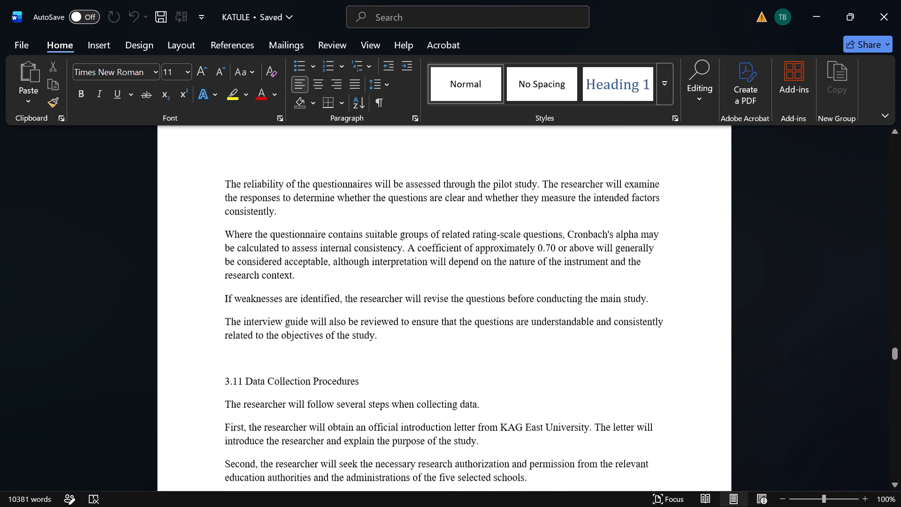
scroll(504, 284, "down", 3)
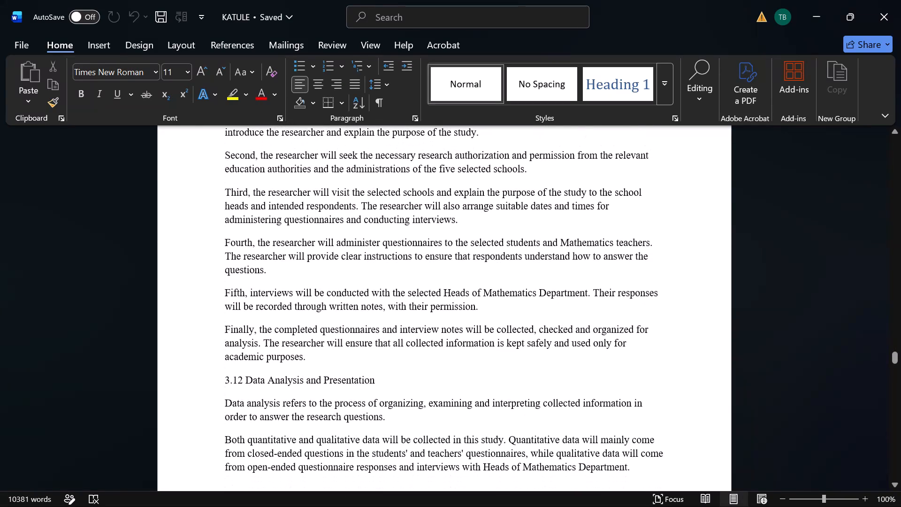
scroll(504, 284, "down", 1)
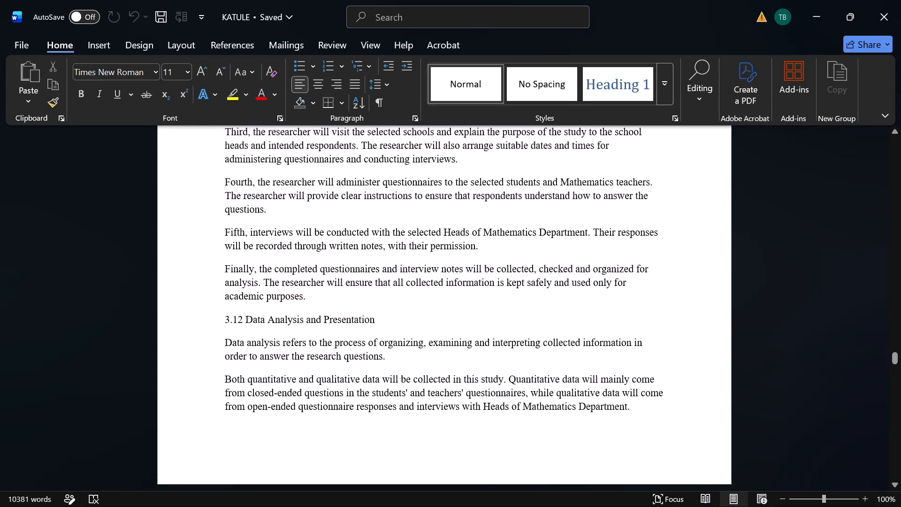
scroll(504, 284, "down", 1)
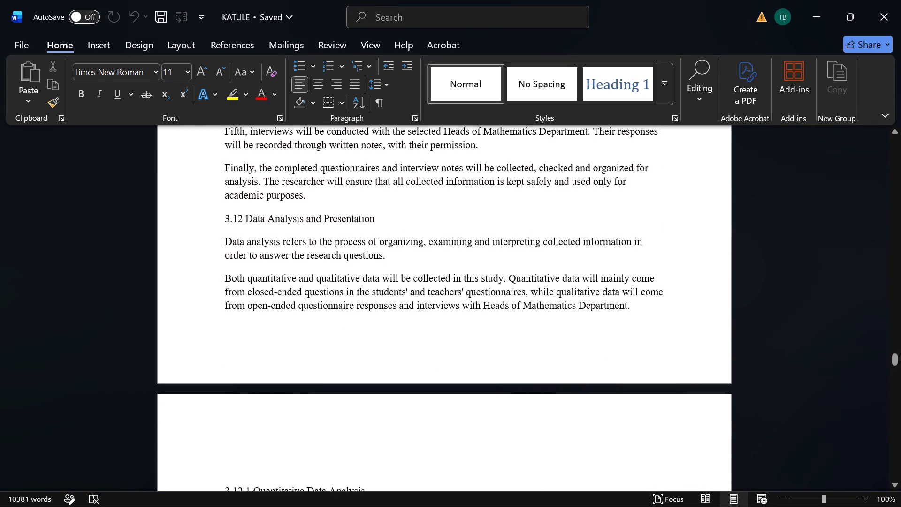
scroll(504, 284, "down", 1)
scroll(504, 284, "up", 1)
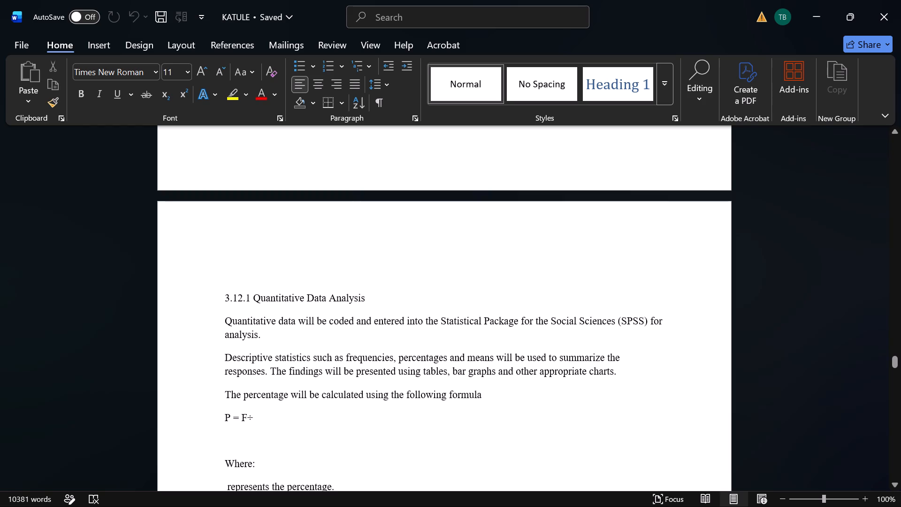
scroll(504, 284, "up", 1)
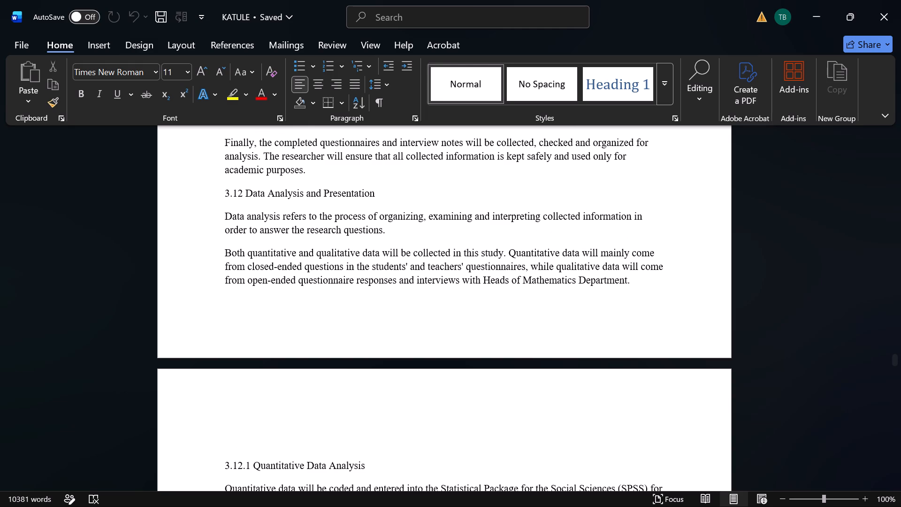
scroll(504, 284, "down", 1)
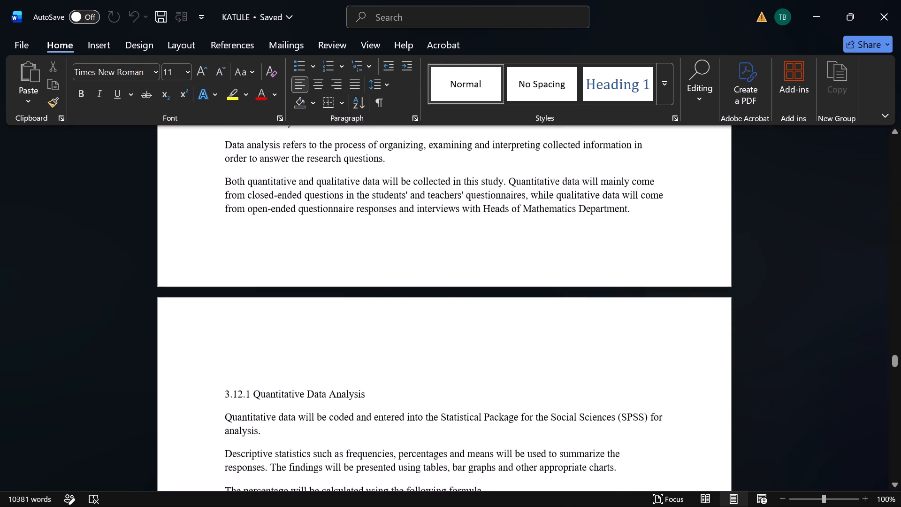
scroll(504, 284, "down", 1)
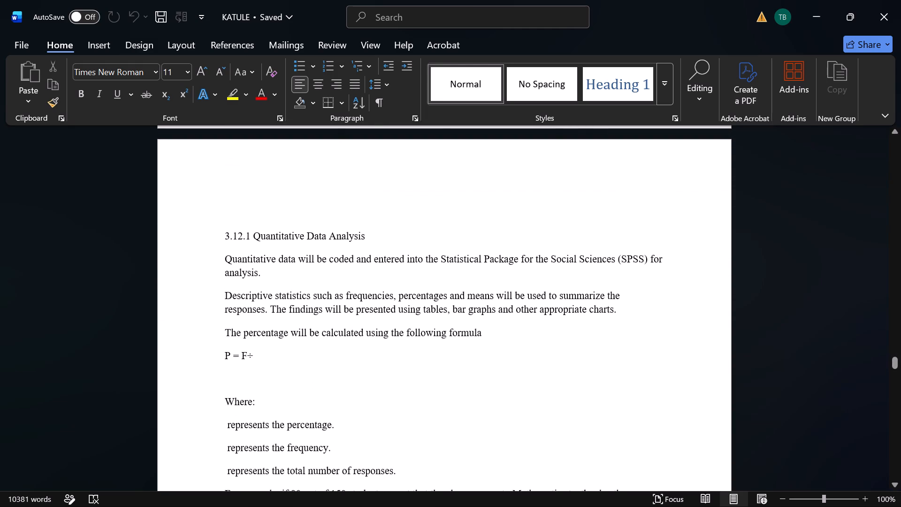
Replace the incomplete formula "P = F÷" in section 3.12.1 with the built-in Expansion of a Sum equation.
left_click(254, 356)
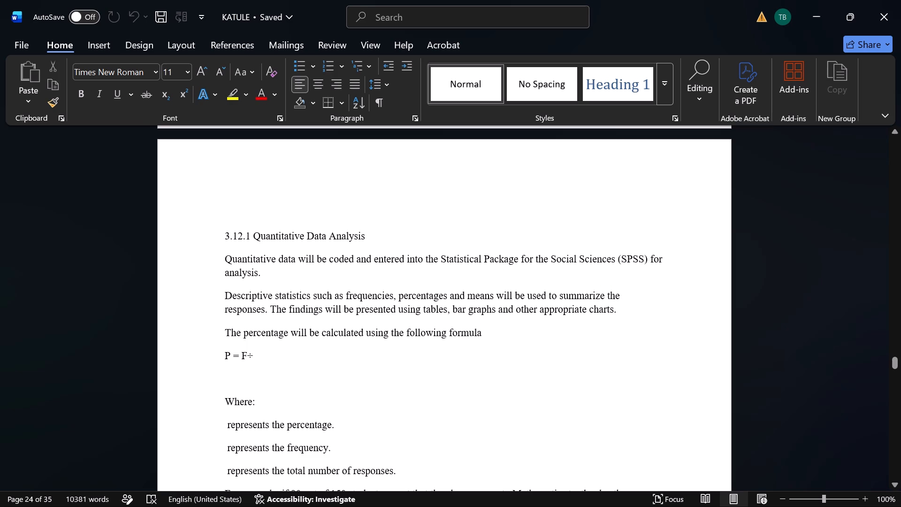
left_click_drag(258, 355, 222, 354)
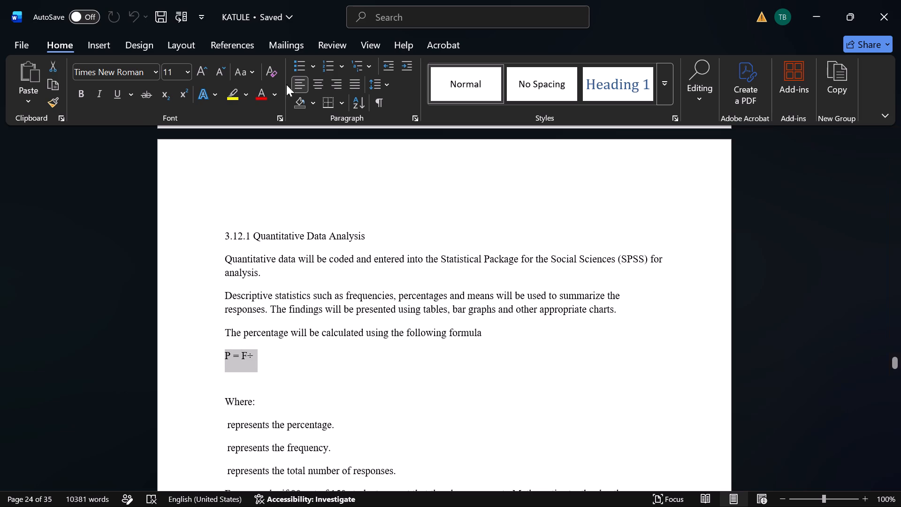
left_click(99, 48)
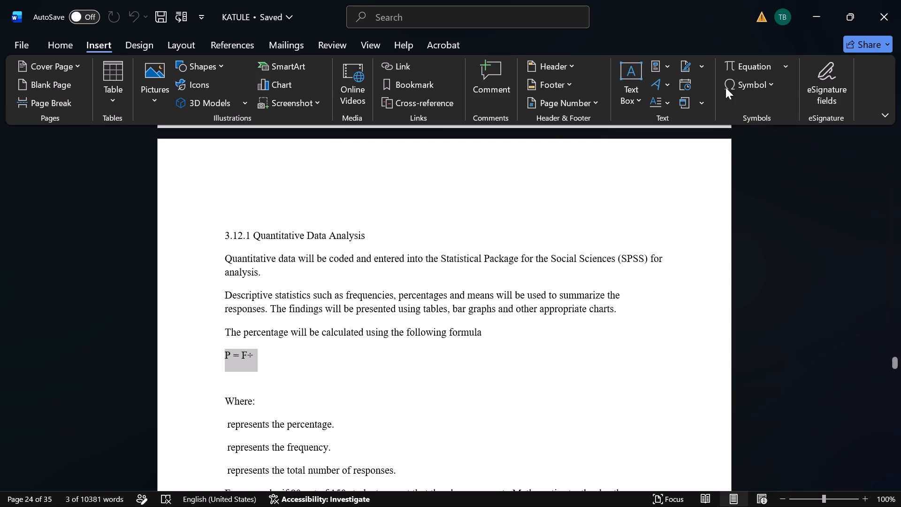
left_click(777, 69)
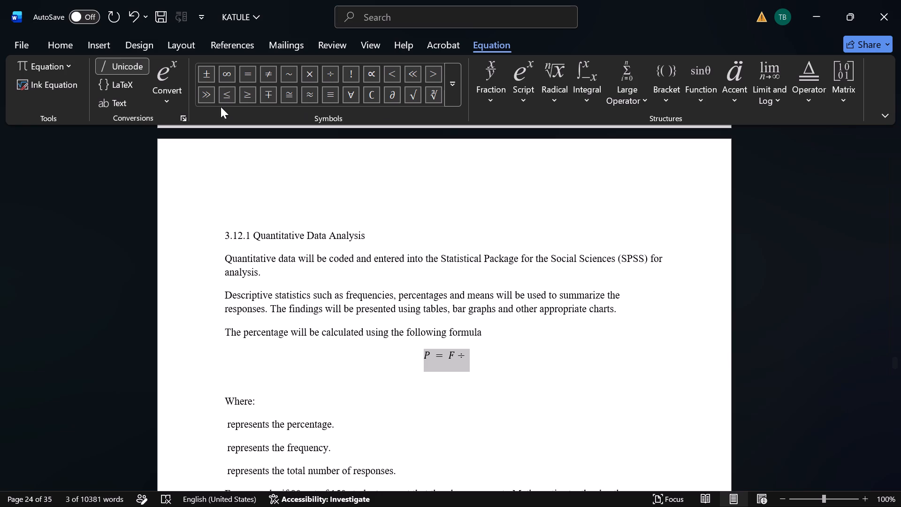
left_click(75, 67)
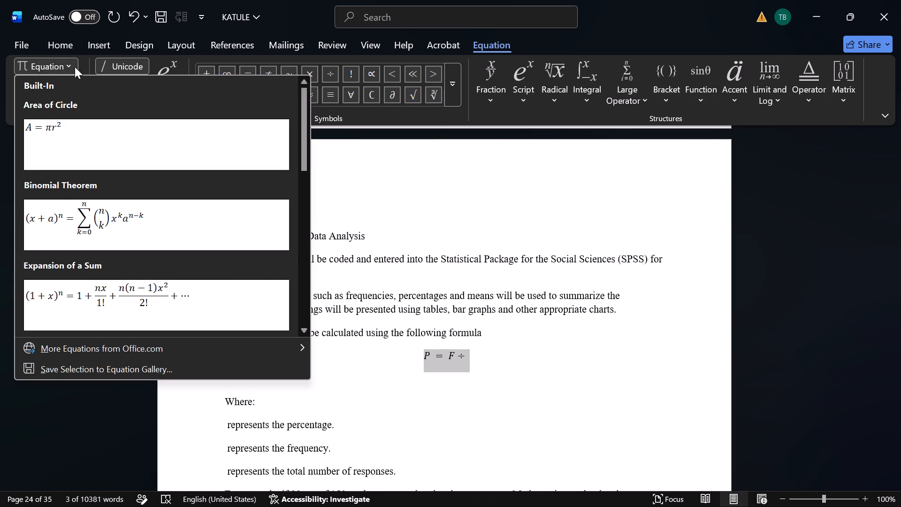
left_click(156, 290)
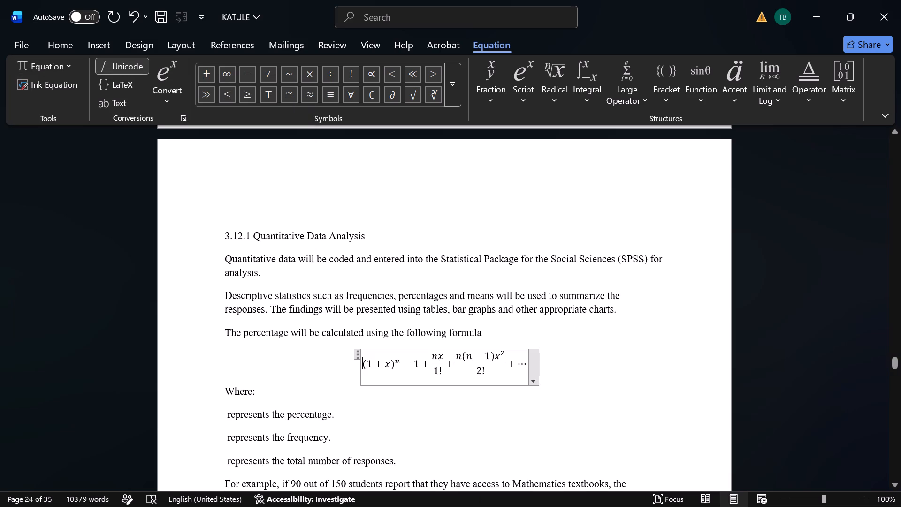
Replace the equation's left side (1 + x)^n with P, keeping the formula on its own line below the introductory sentence.
left_click(401, 368)
key("BackSpace")
key("BackSpace")
key("BackSpace")
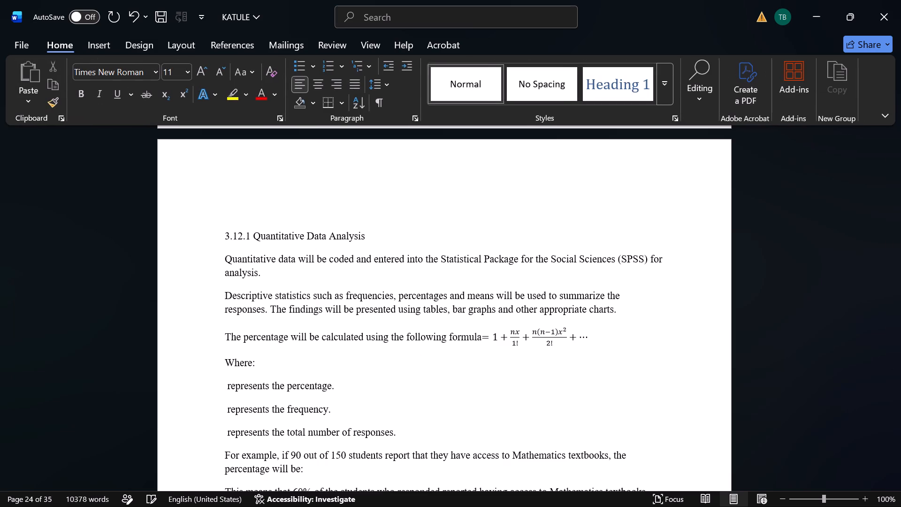
key("Return")
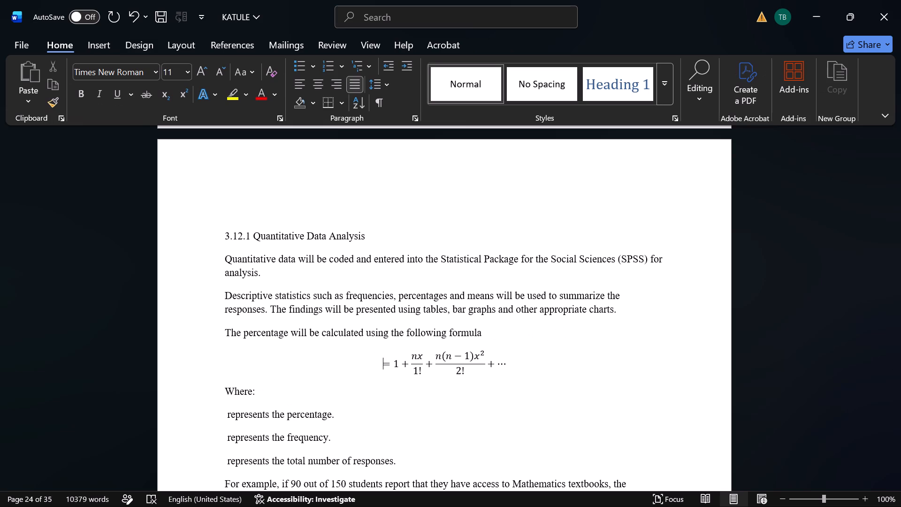
key("p")
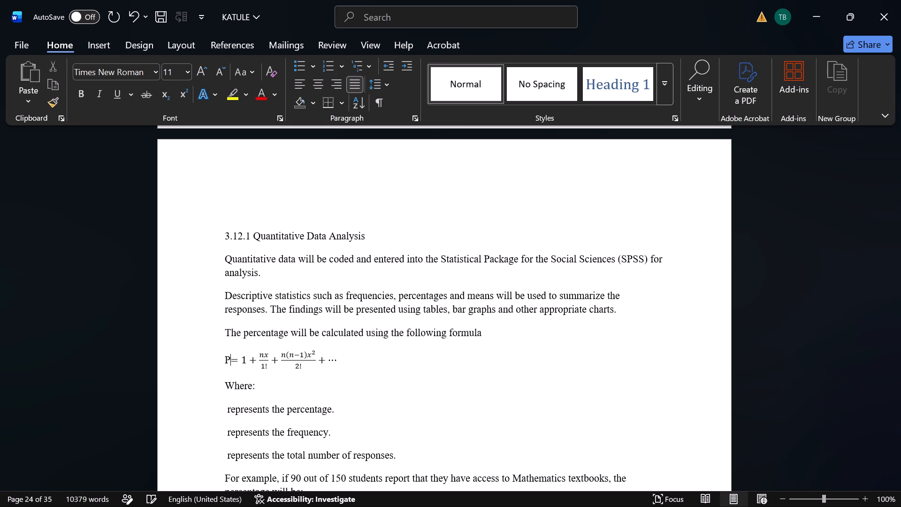
key("space")
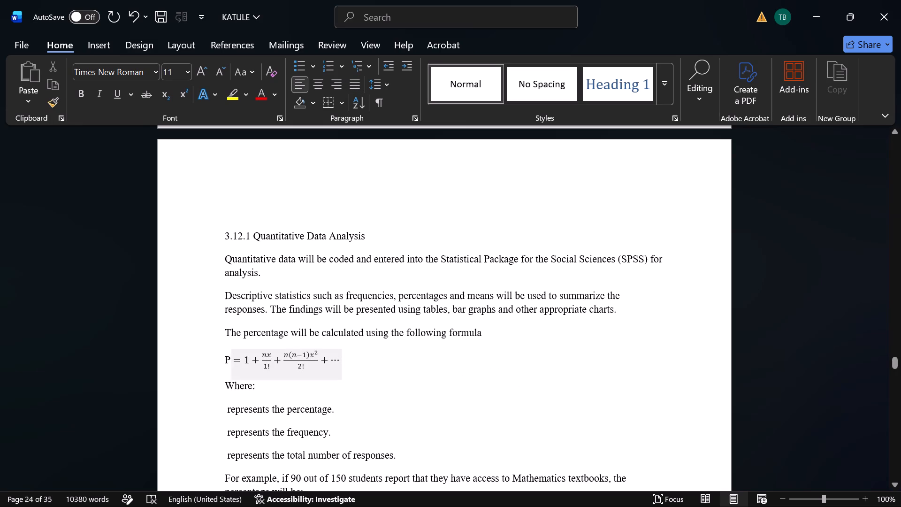
Delete the 1, the plus sign between the fractions, the second fraction and the trailing "+ ⋯" from the equation.
left_click(252, 361)
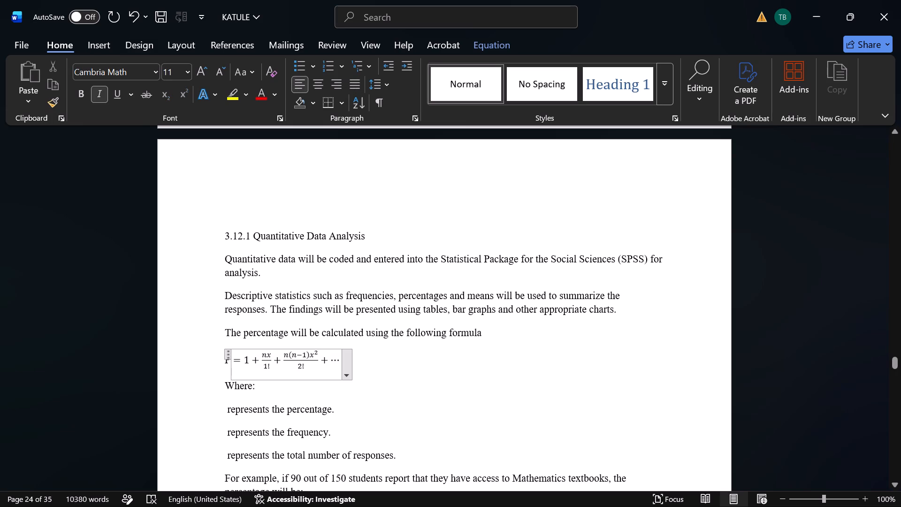
key("BackSpace")
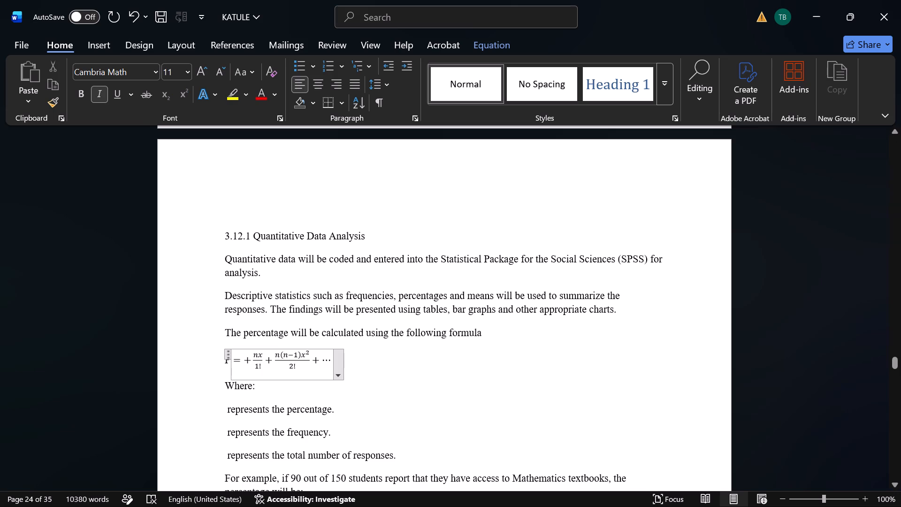
left_click(274, 359)
key("BackSpace")
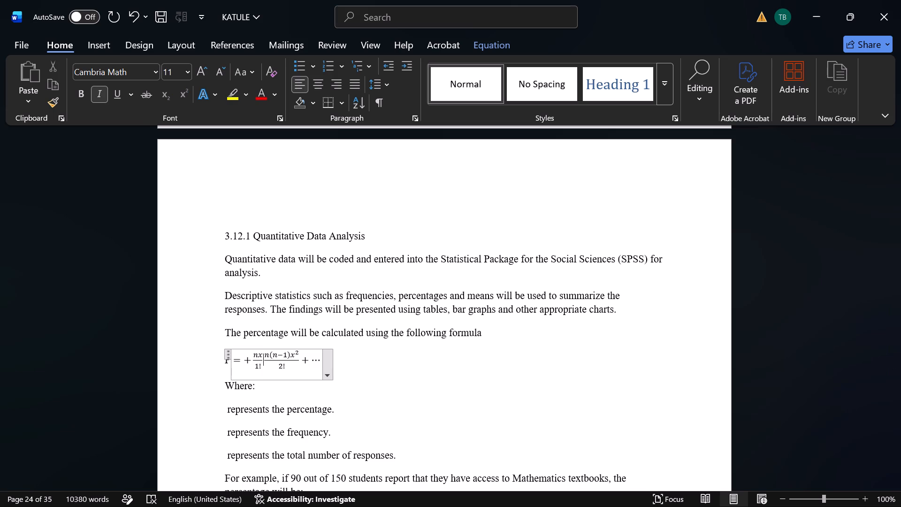
key("BackSpace")
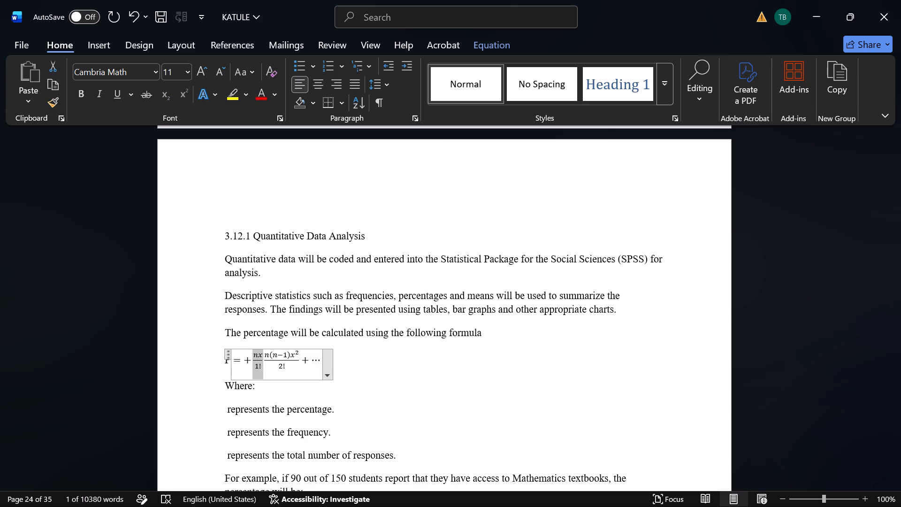
left_click(320, 358)
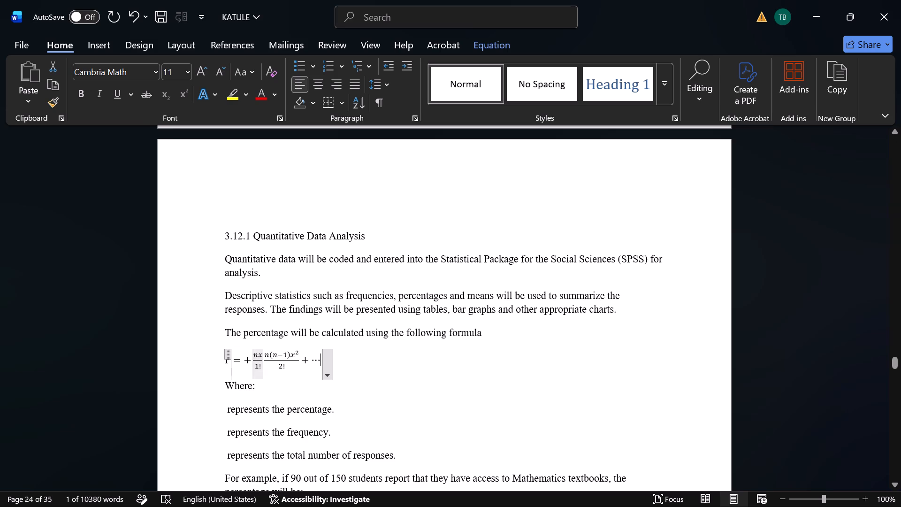
key("BackSpace")
key("BackSpace")
key("BackSpace")
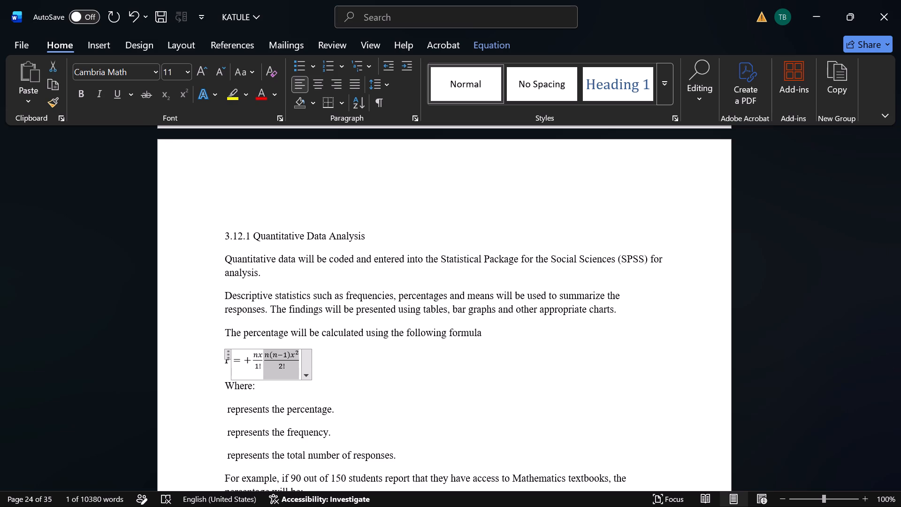
key("BackSpace")
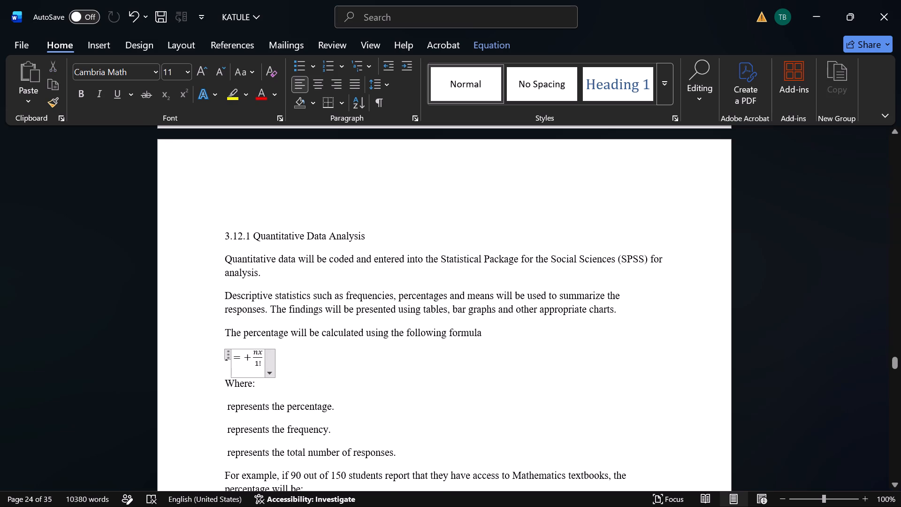
Delete the plus sign between the equals sign and the remaining fraction in the percentage formula.
left_click(253, 356)
key("BackSpace")
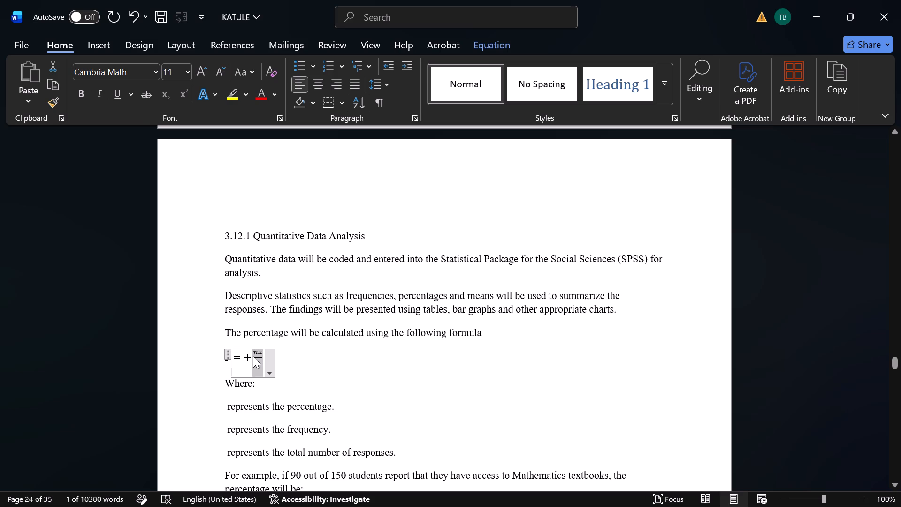
key("Left")
key("Left")
key("Right")
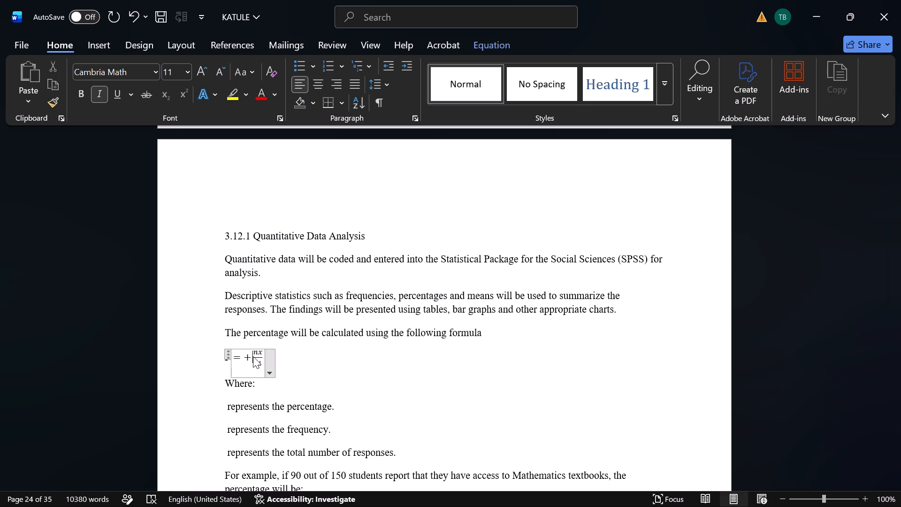
key("BackSpace")
Replace the fraction's numerator nx with a capital F.
key("Right")
key("f")
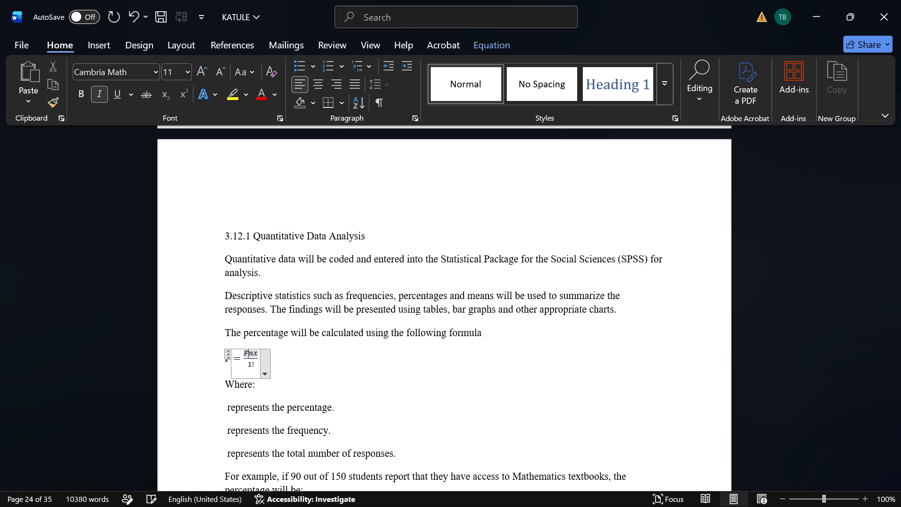
left_click(259, 353)
key("BackSpace")
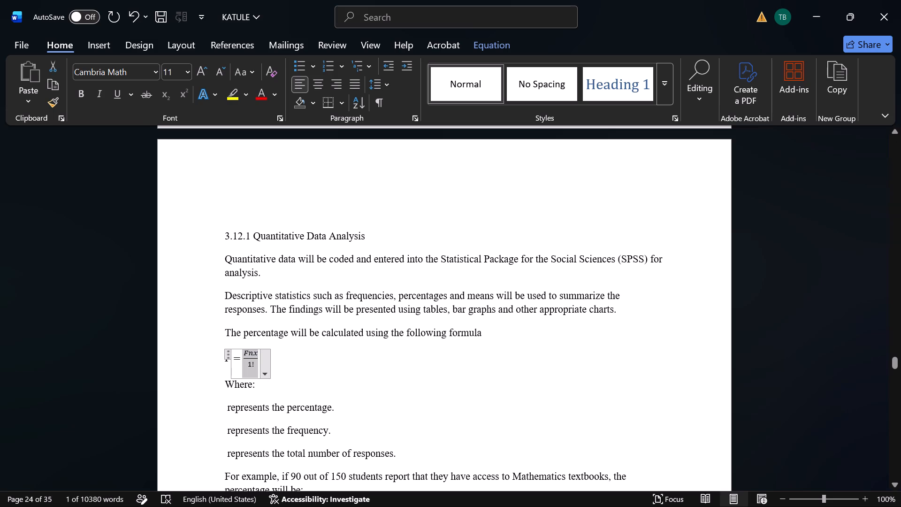
left_click(259, 353)
left_click(254, 351)
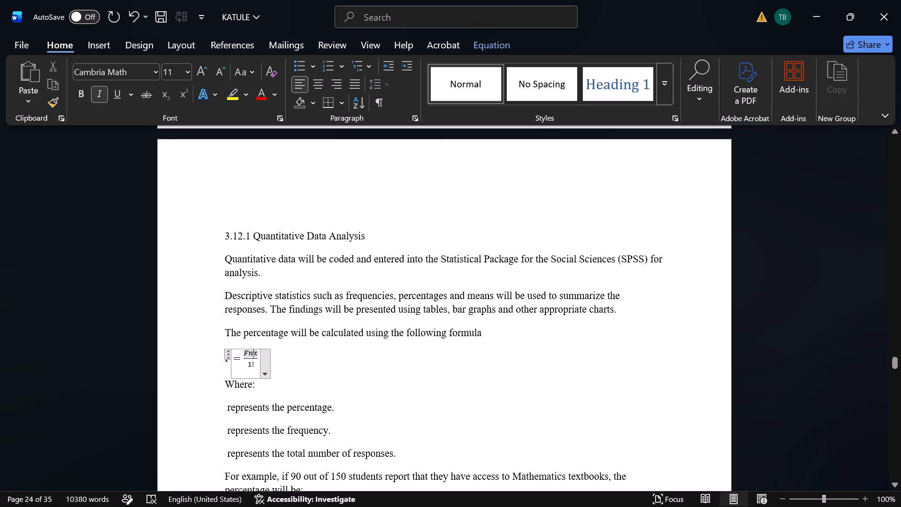
key("BackSpace")
key("Right")
key("BackSpace")
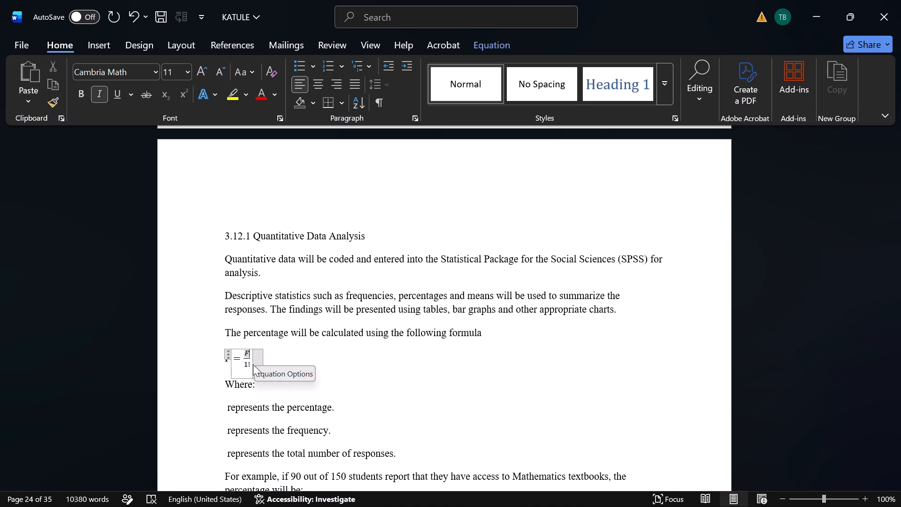
Replace the fraction's denominator 1! with a lowercase n and leave the equation.
left_click(248, 367)
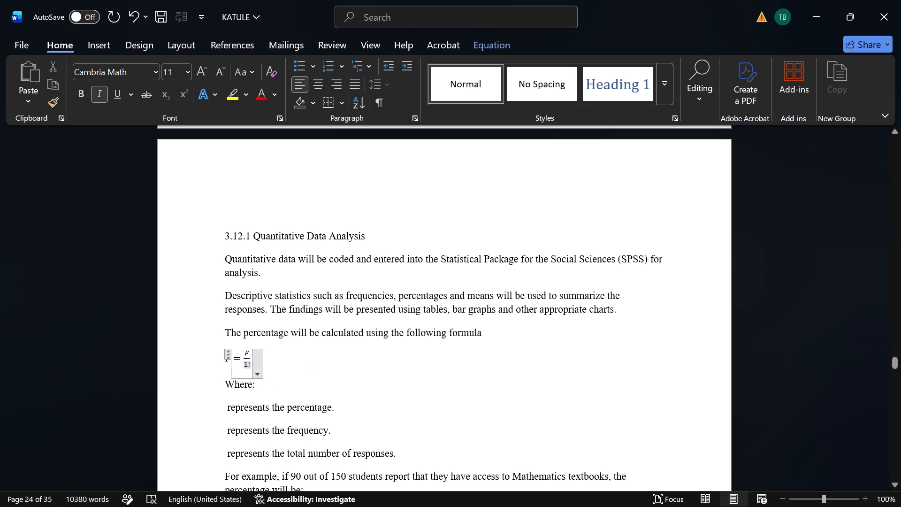
key("BackSpace")
key("Return")
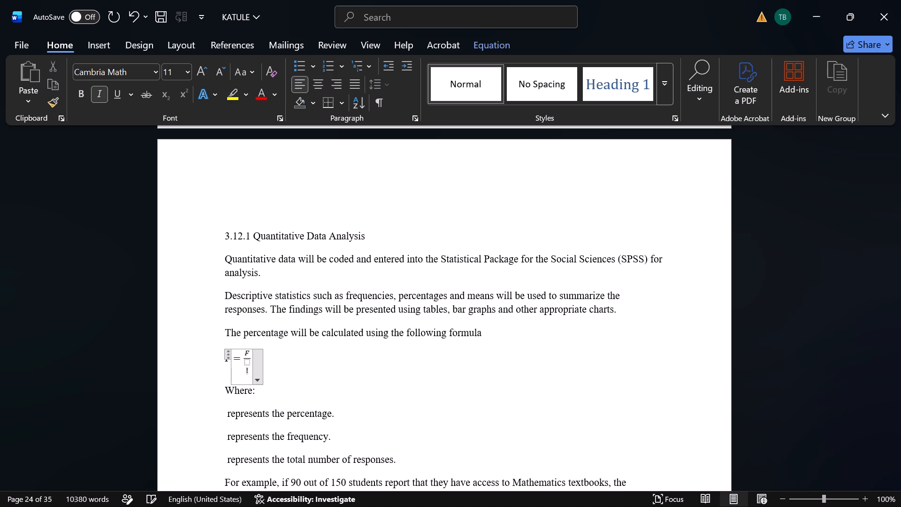
key("BackSpace")
key("BackSpace")
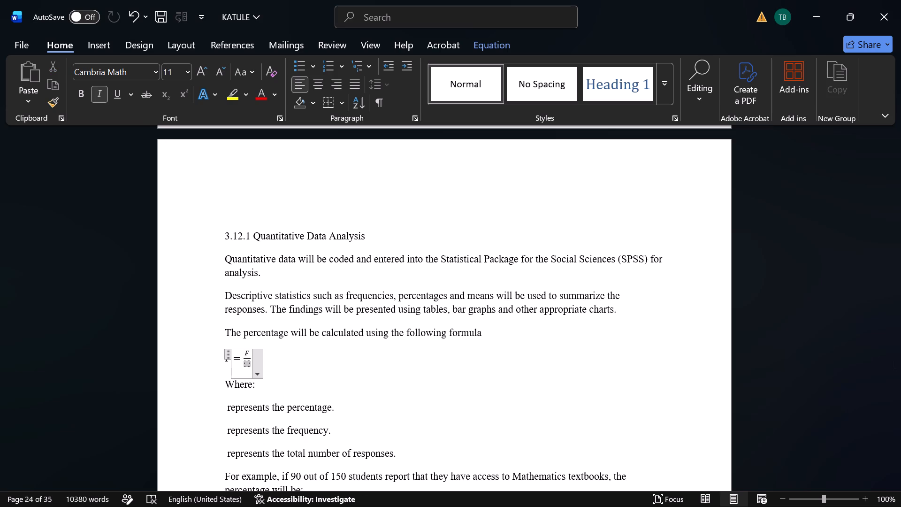
left_click(372, 362)
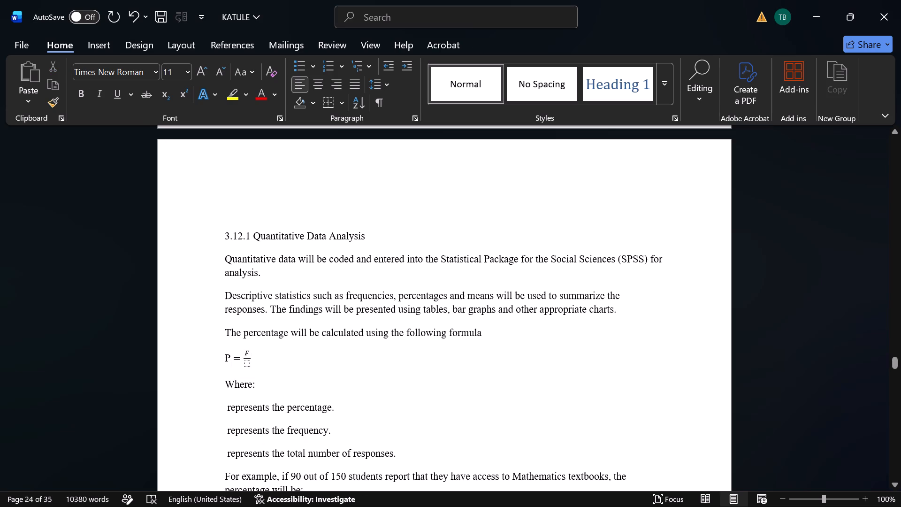
left_click(246, 365)
left_click(246, 365)
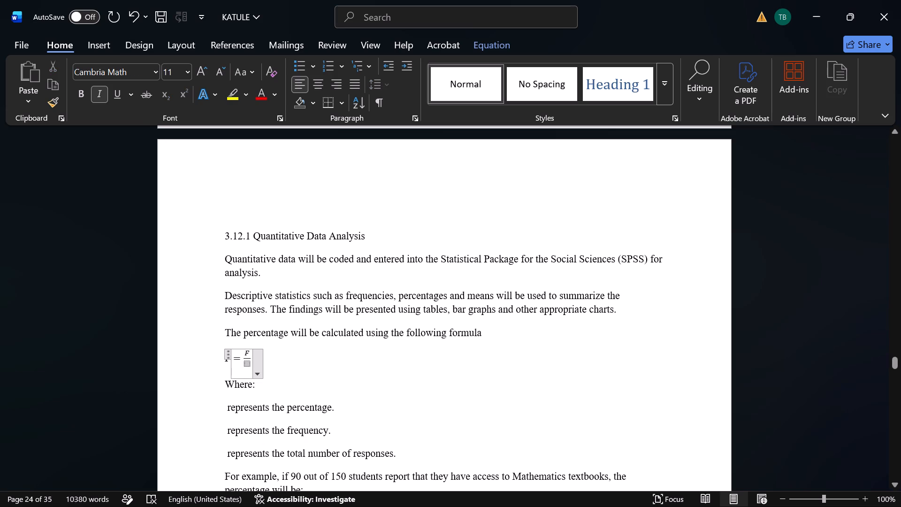
key("n")
key("BackSpace")
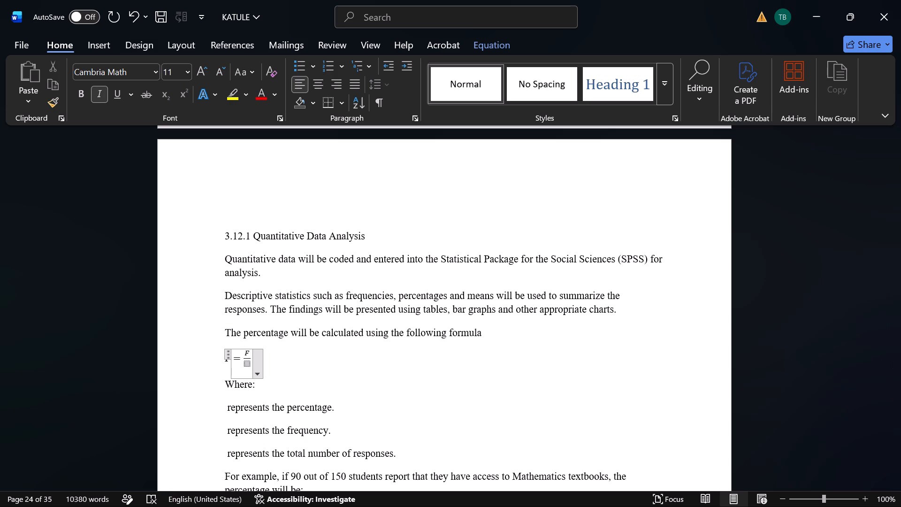
key("n")
left_click(344, 369)
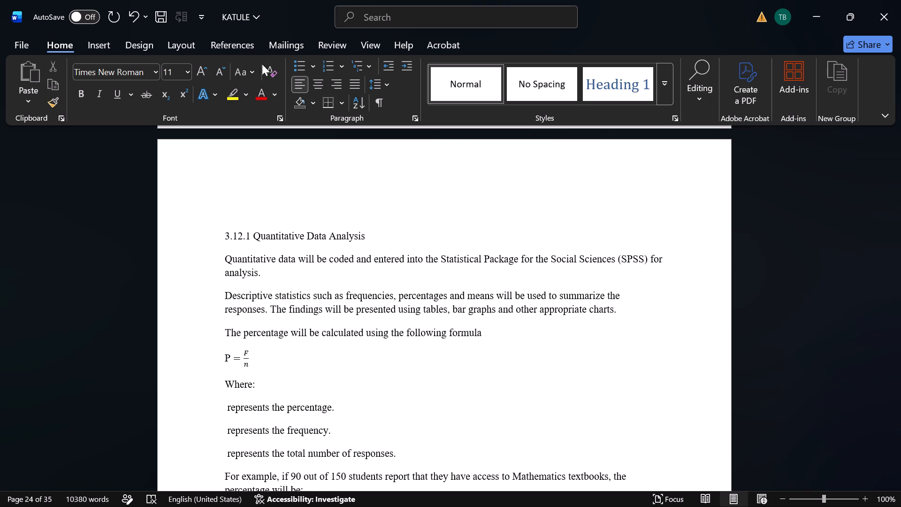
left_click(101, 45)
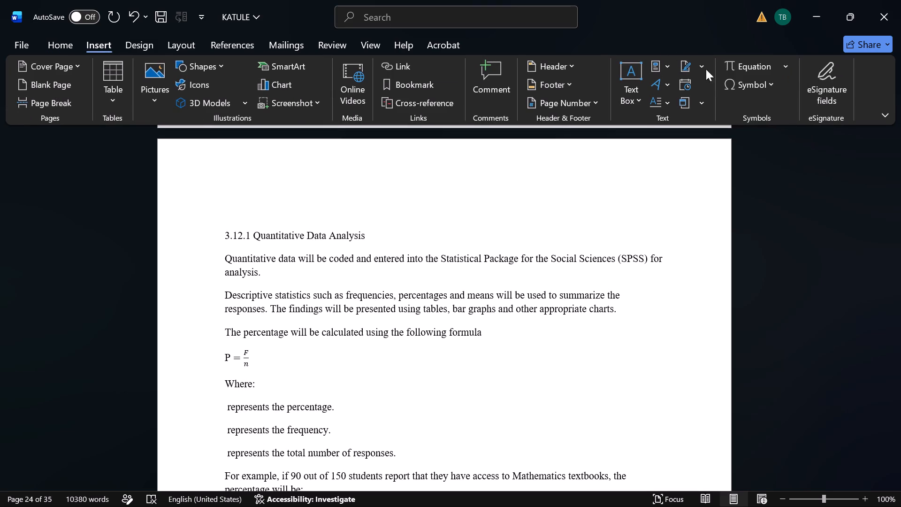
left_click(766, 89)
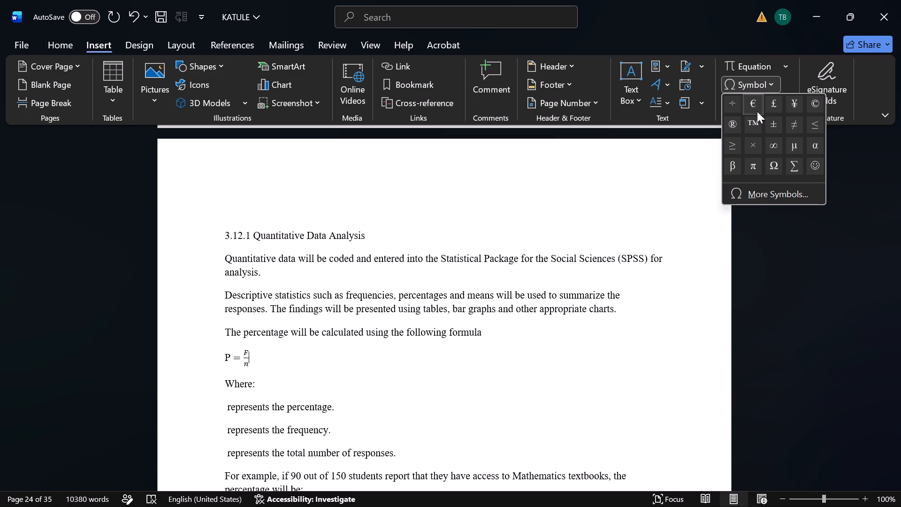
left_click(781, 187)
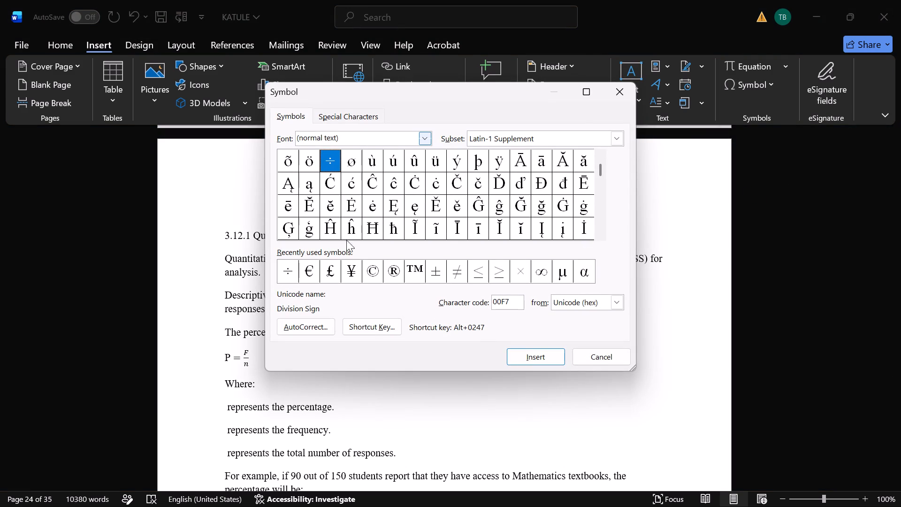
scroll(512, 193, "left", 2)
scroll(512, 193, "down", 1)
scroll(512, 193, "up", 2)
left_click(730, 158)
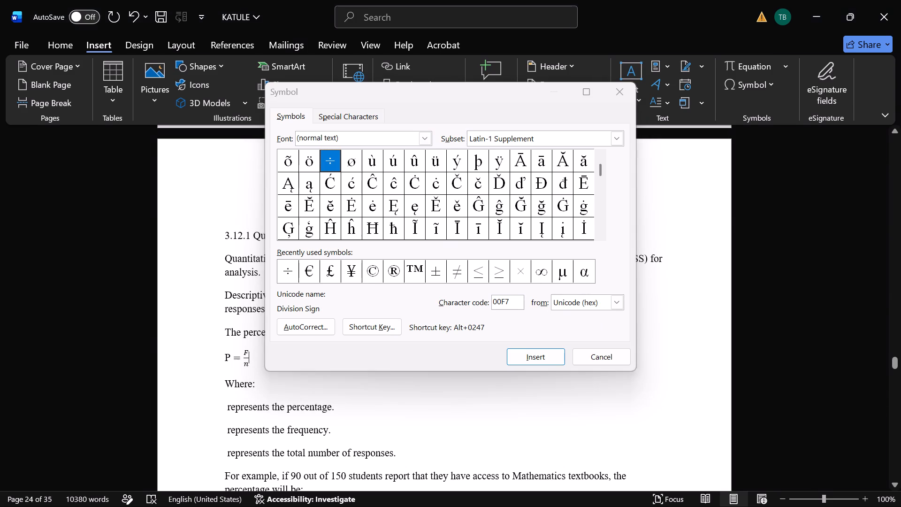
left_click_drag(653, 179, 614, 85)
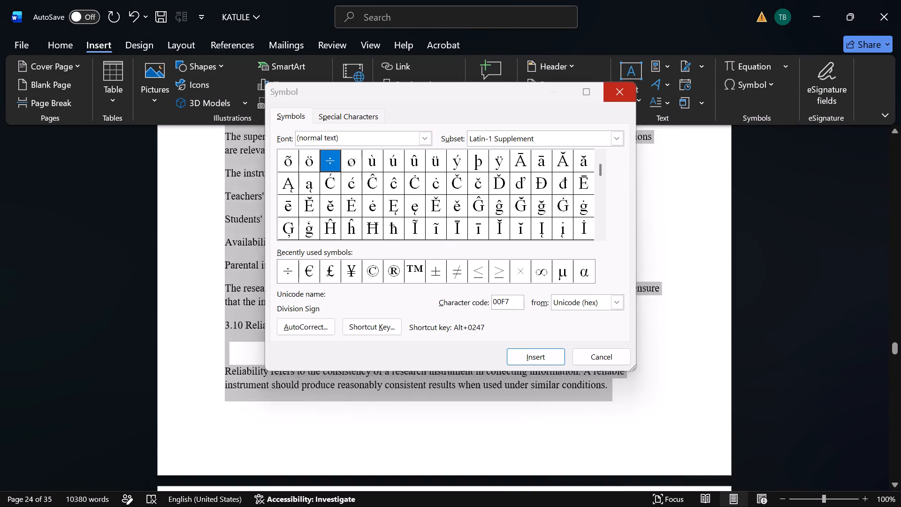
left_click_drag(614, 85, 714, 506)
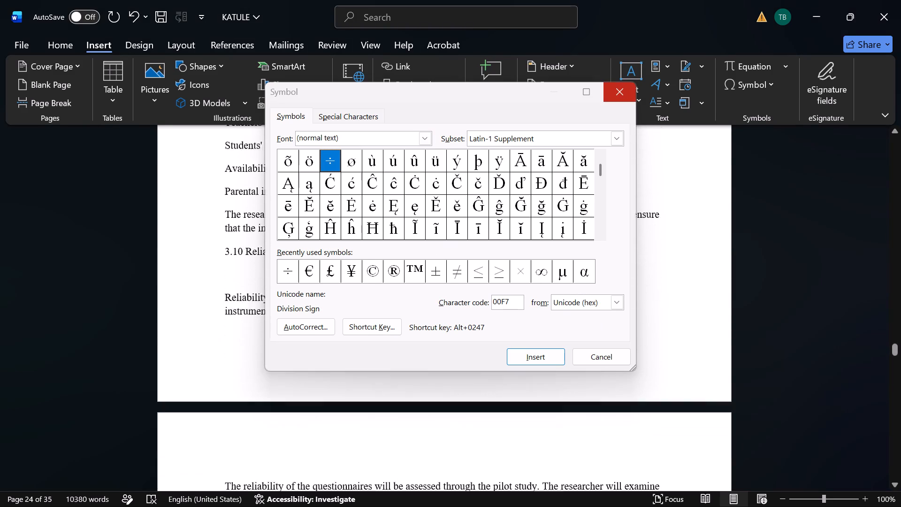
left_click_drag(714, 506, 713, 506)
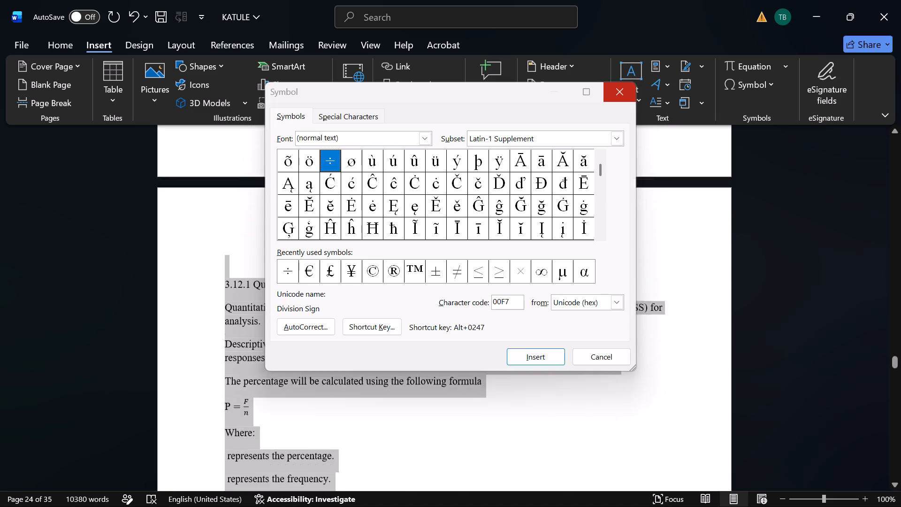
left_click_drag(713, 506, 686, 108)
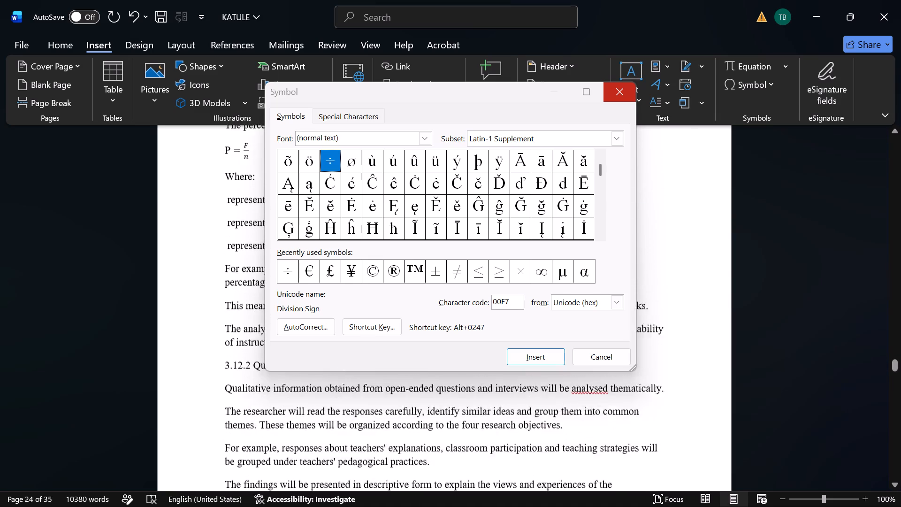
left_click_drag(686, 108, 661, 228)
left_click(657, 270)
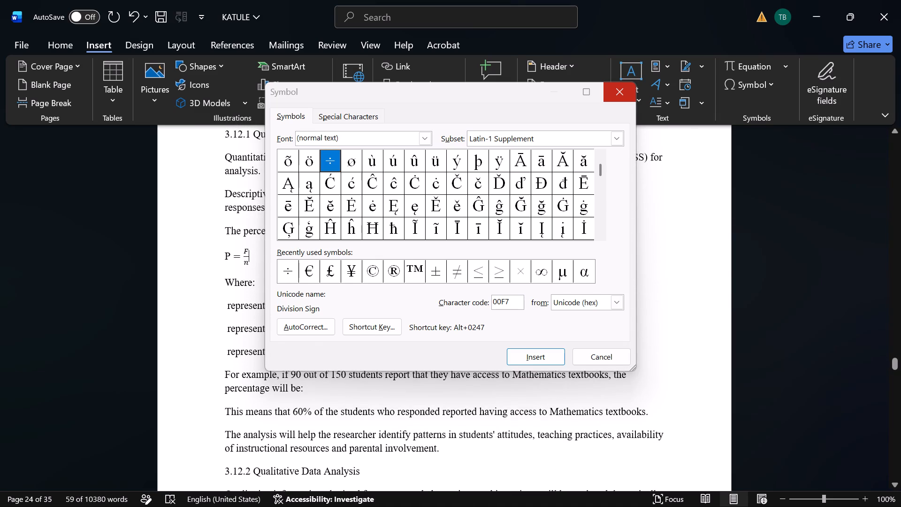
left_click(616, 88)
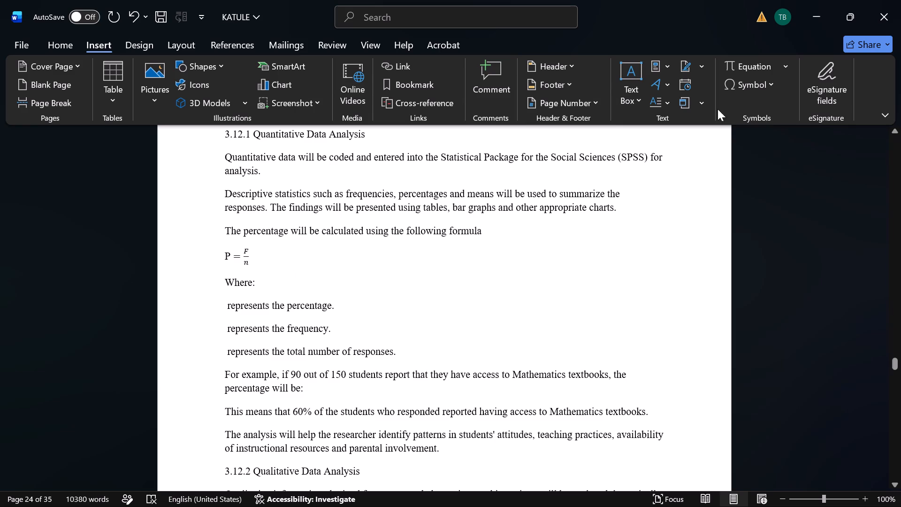
Insert an asterisk from the Basic Latin symbol subset directly after the fraction F/n in the percentage formula.
left_click(772, 82)
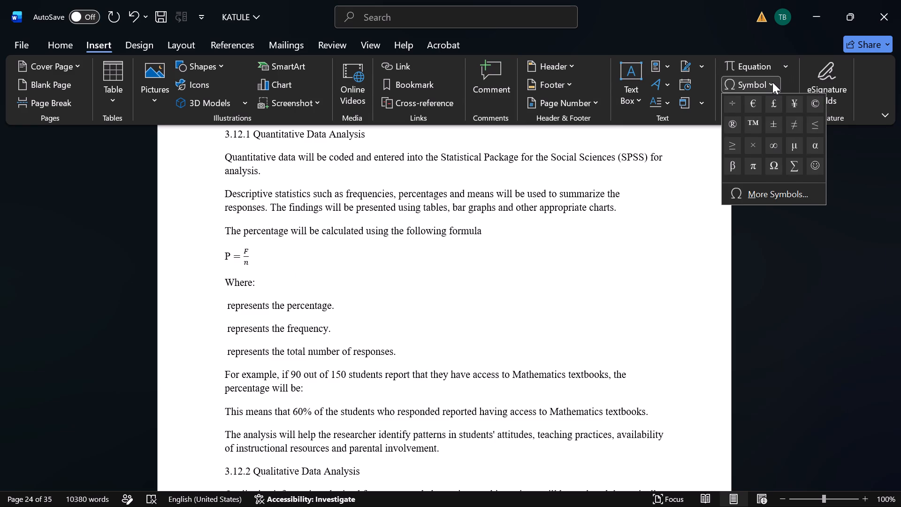
left_click(798, 189)
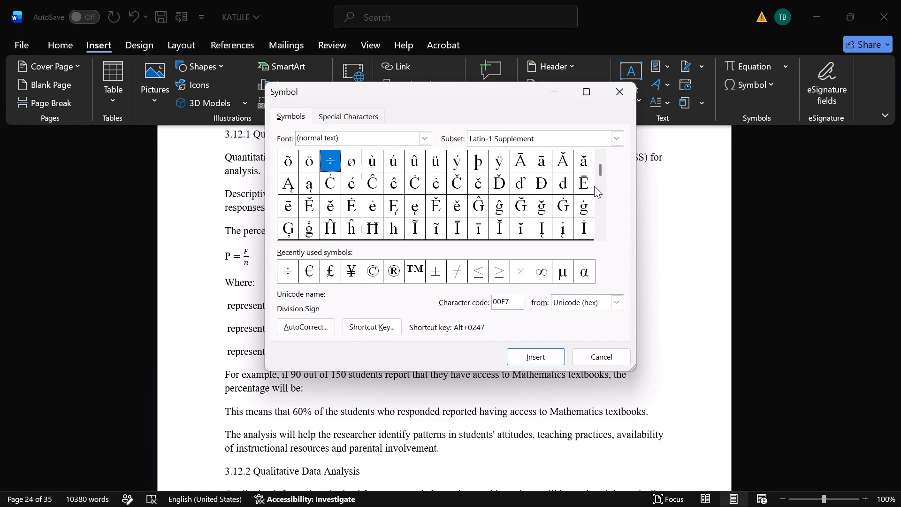
left_click(618, 133)
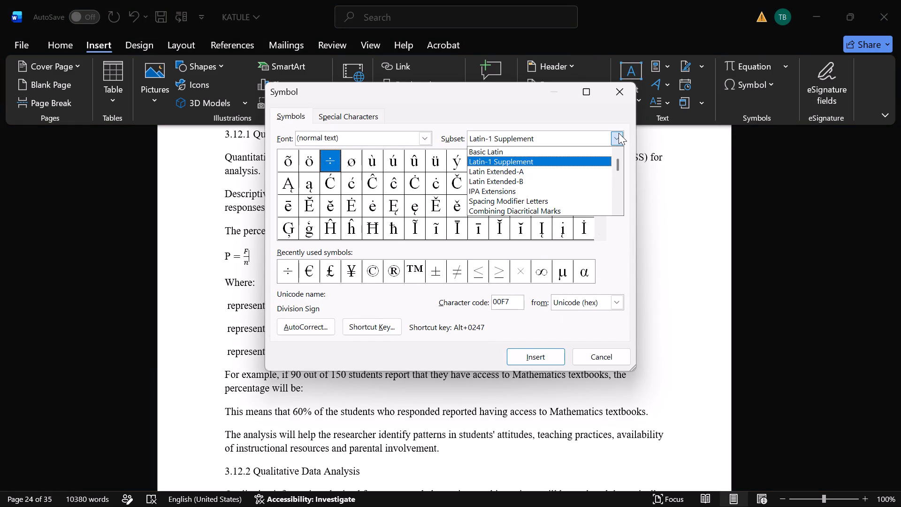
left_click(423, 143)
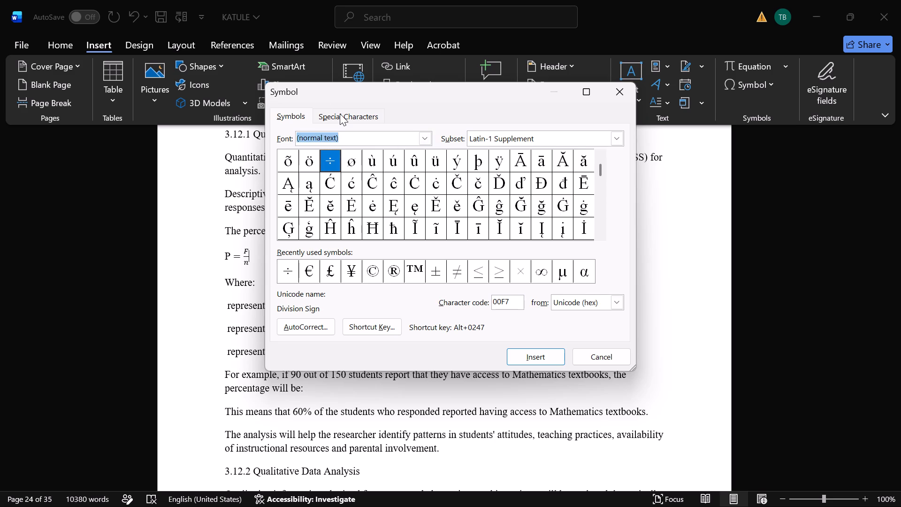
left_click(340, 114)
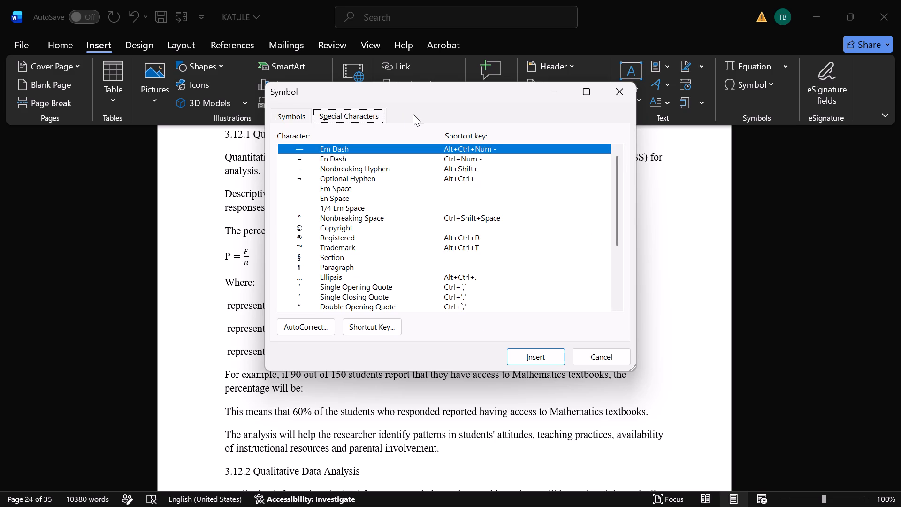
scroll(352, 267, "down", 2)
scroll(352, 267, "up", 3)
scroll(352, 267, "down", 2)
left_click(460, 132)
left_click(285, 118)
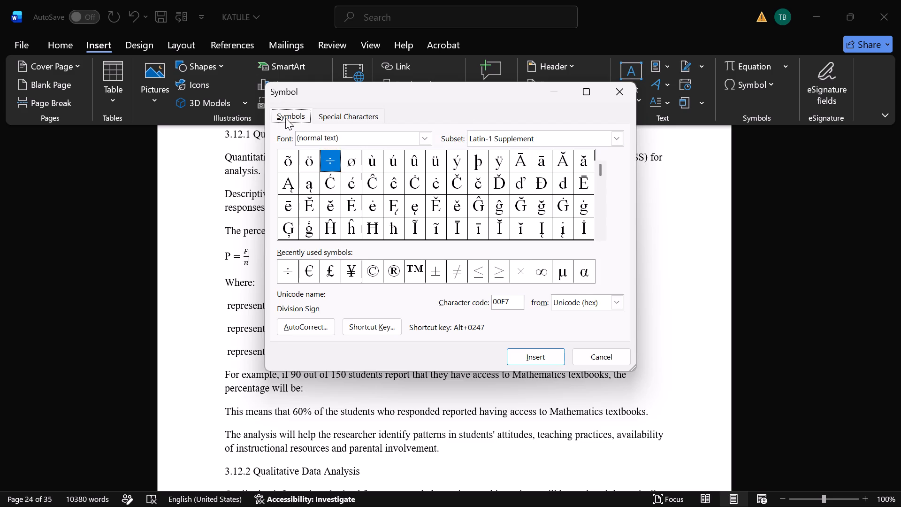
left_click(554, 144)
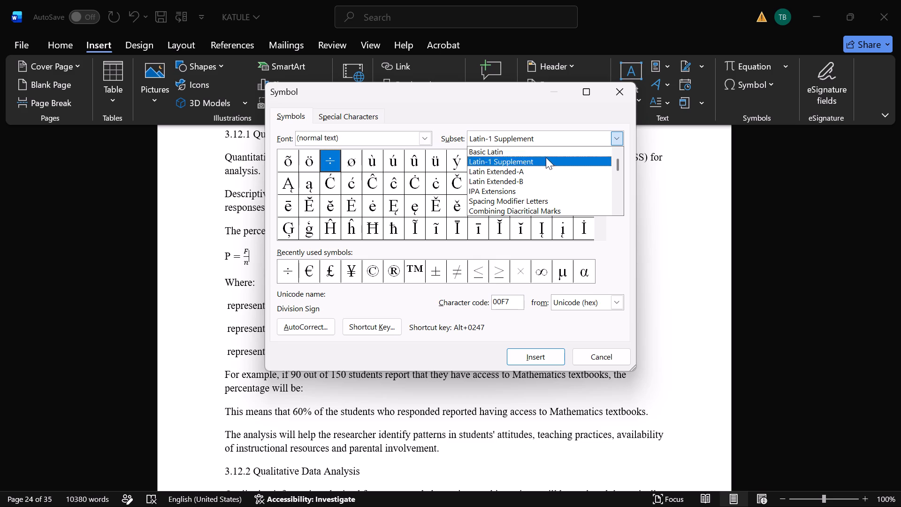
left_click(545, 156)
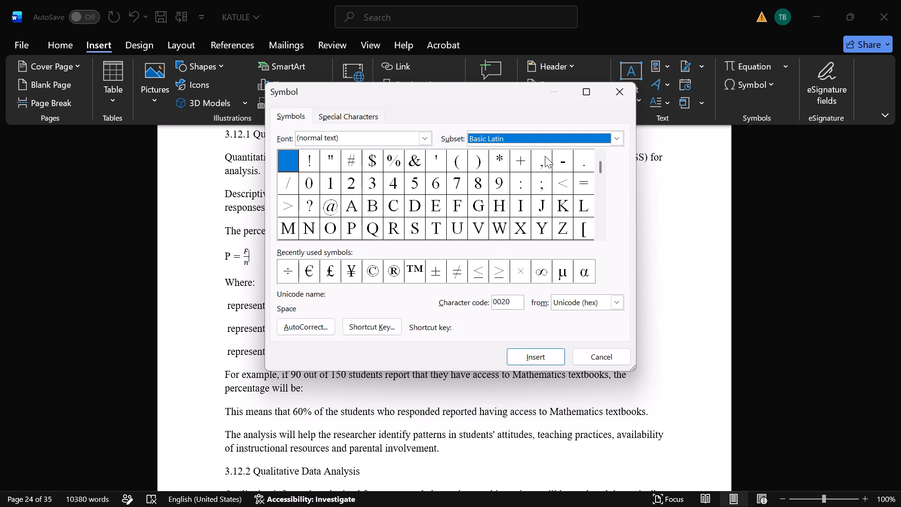
left_click(504, 161)
left_click(504, 161)
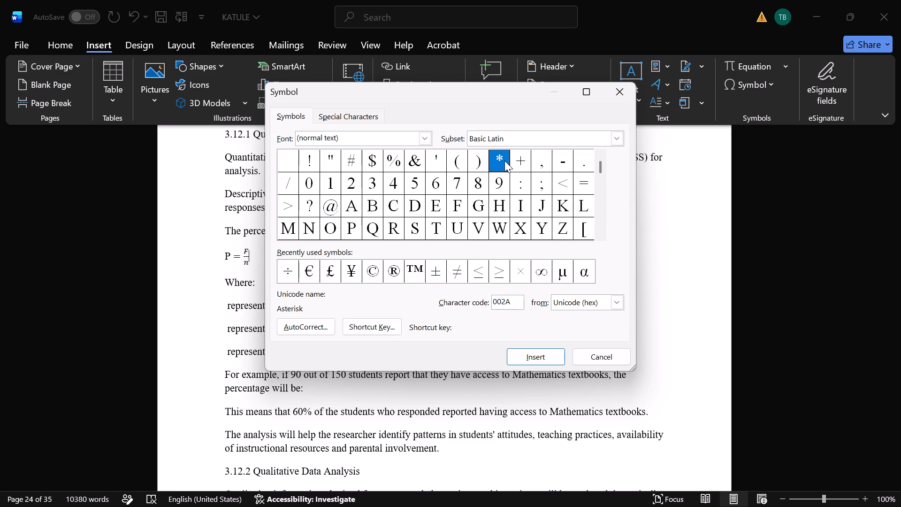
double_click(504, 161)
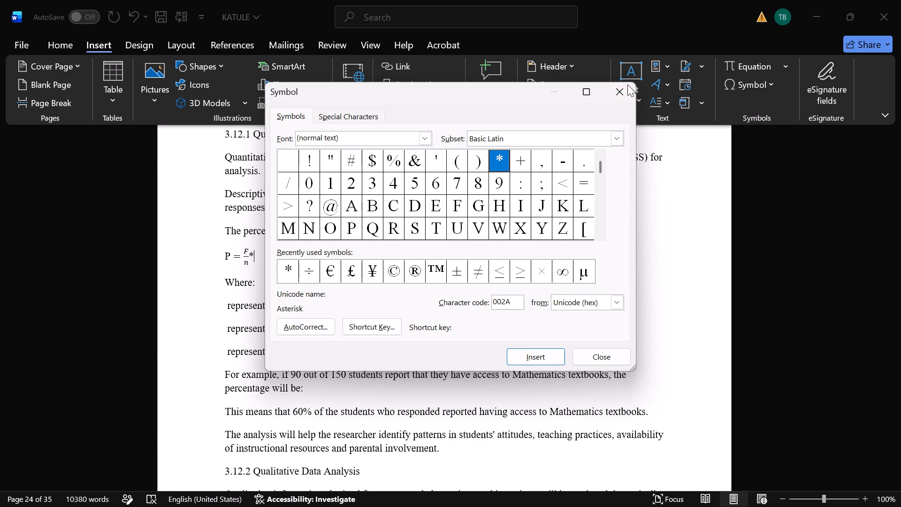
Look through the Combining Diacritical Marks, Spacing Modifier Letters, IPA Extensions, Private Use Area and Phags-pa symbol subsets for a suitable symbol.
left_click(618, 135)
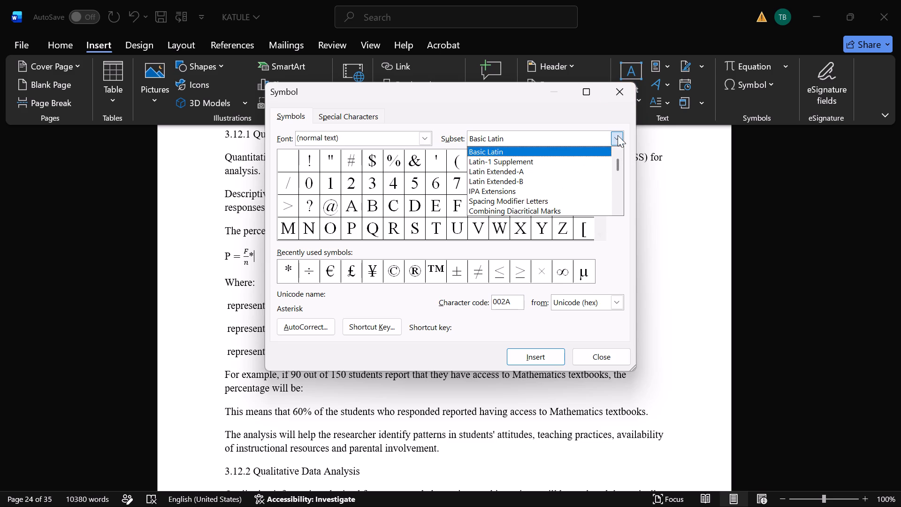
left_click(559, 209)
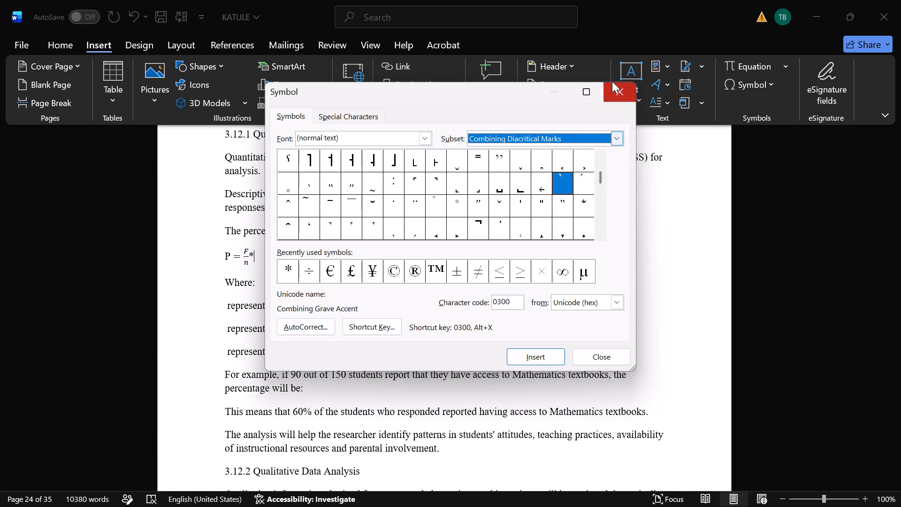
left_click(619, 141)
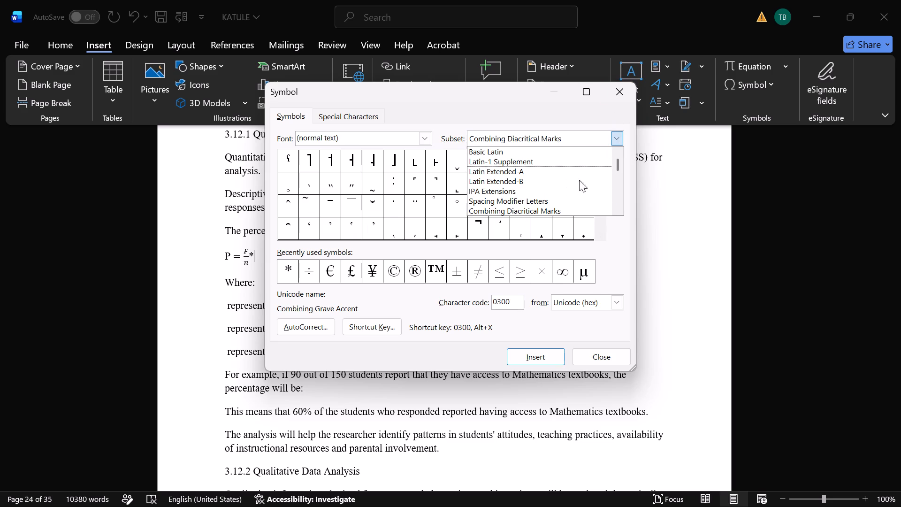
left_click(552, 203)
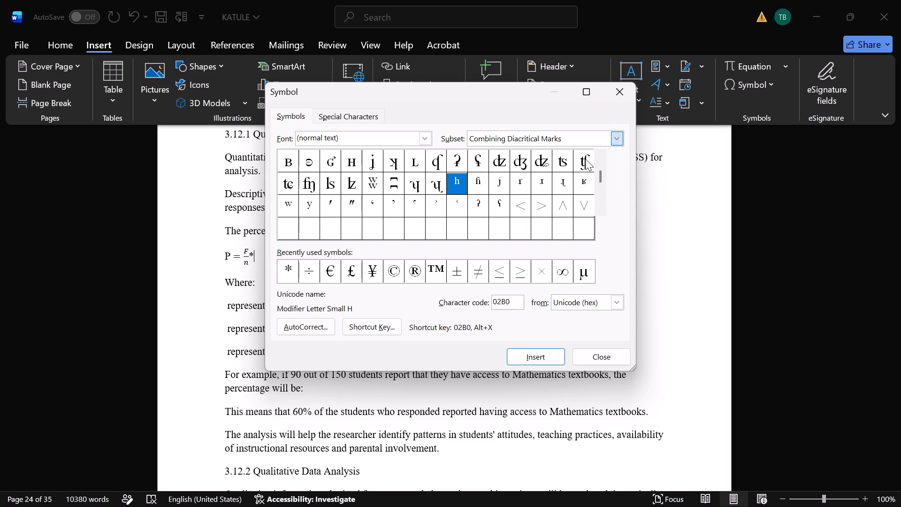
left_click(615, 139)
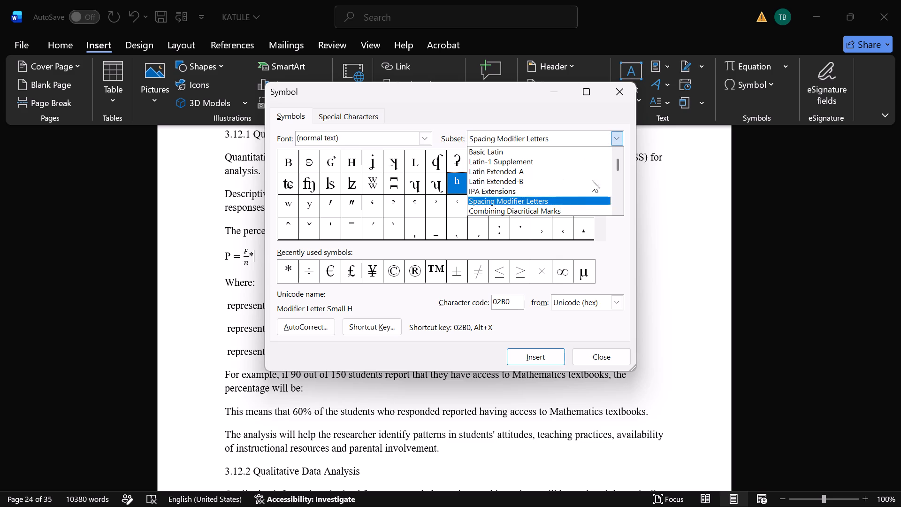
left_click(562, 197)
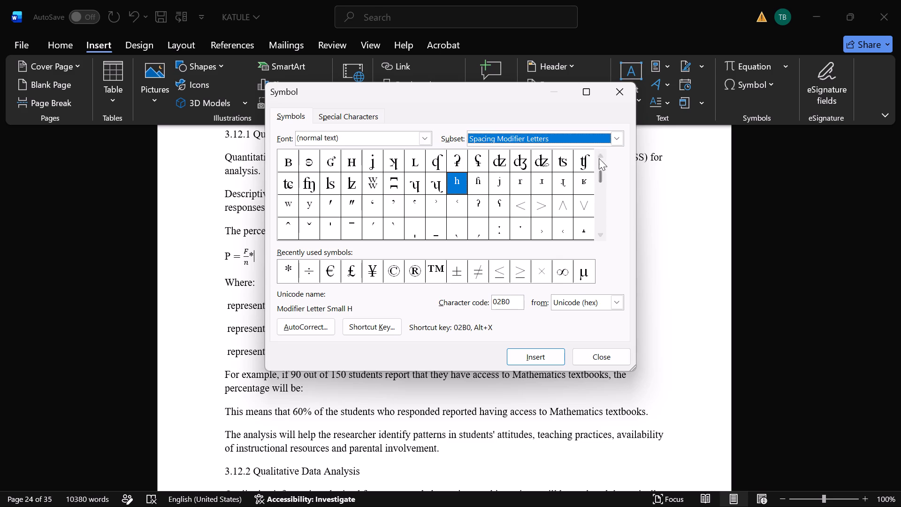
left_click(613, 141)
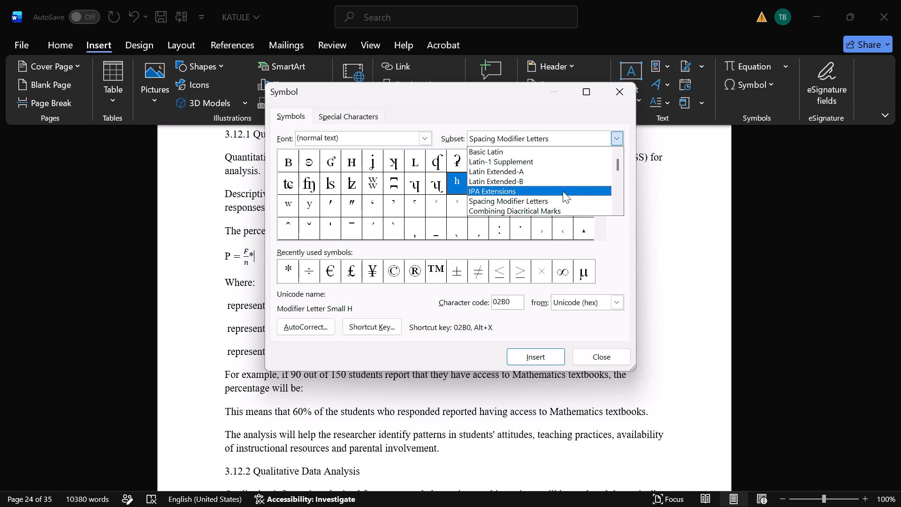
left_click(563, 191)
scroll(526, 193, "right", 1)
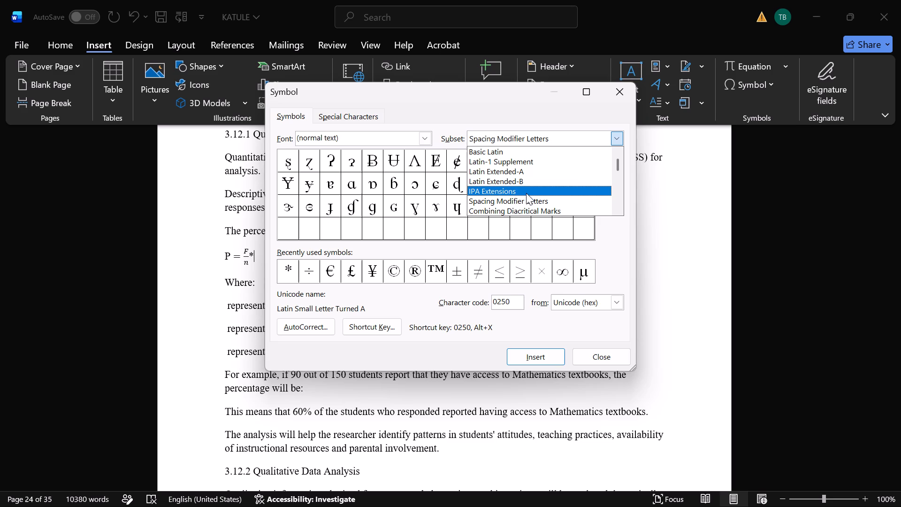
scroll(526, 193, "right", 1)
left_click_drag(600, 180, 598, 184)
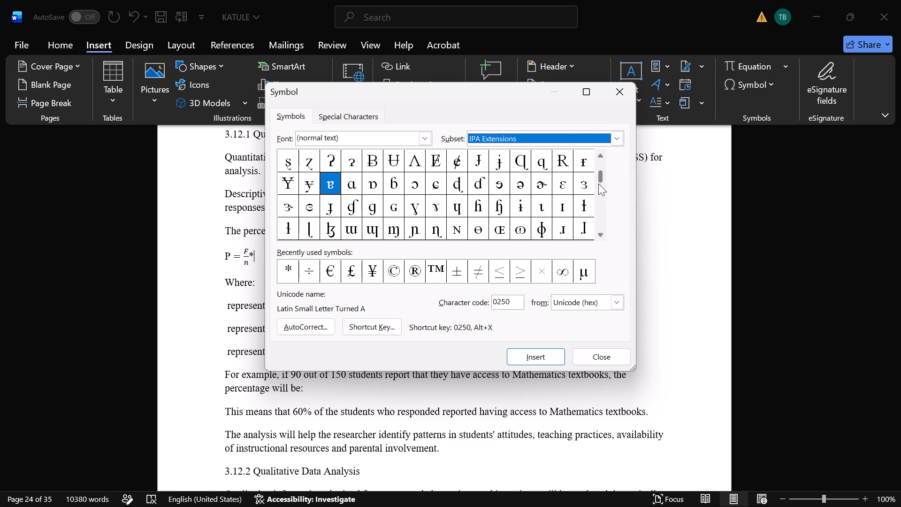
left_click_drag(598, 184, 601, 238)
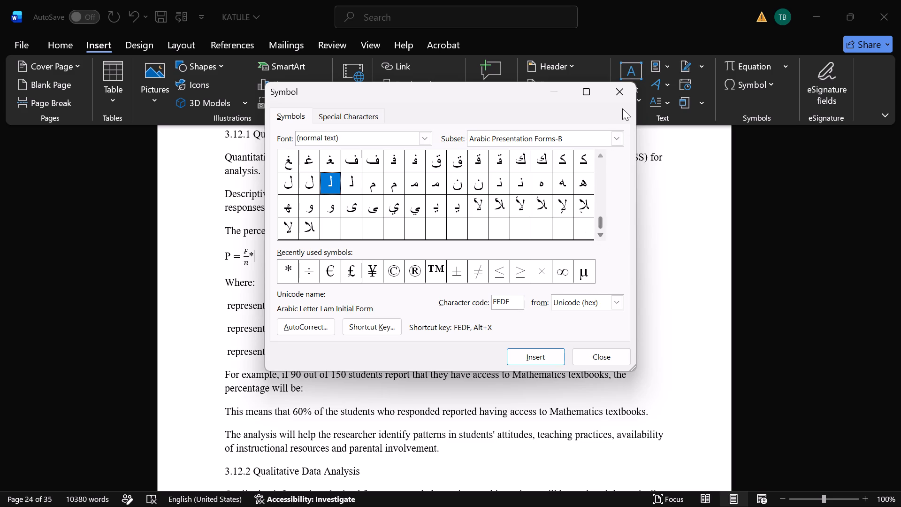
left_click(619, 146)
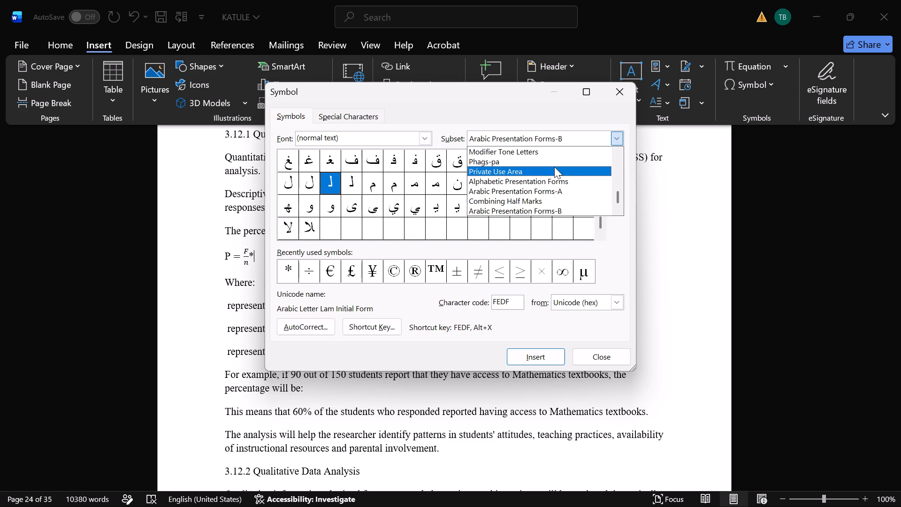
left_click(554, 167)
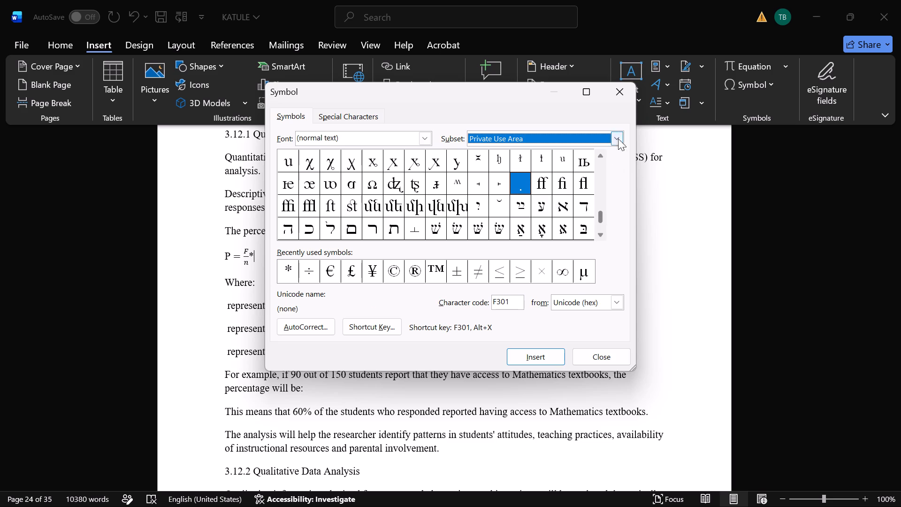
left_click(614, 137)
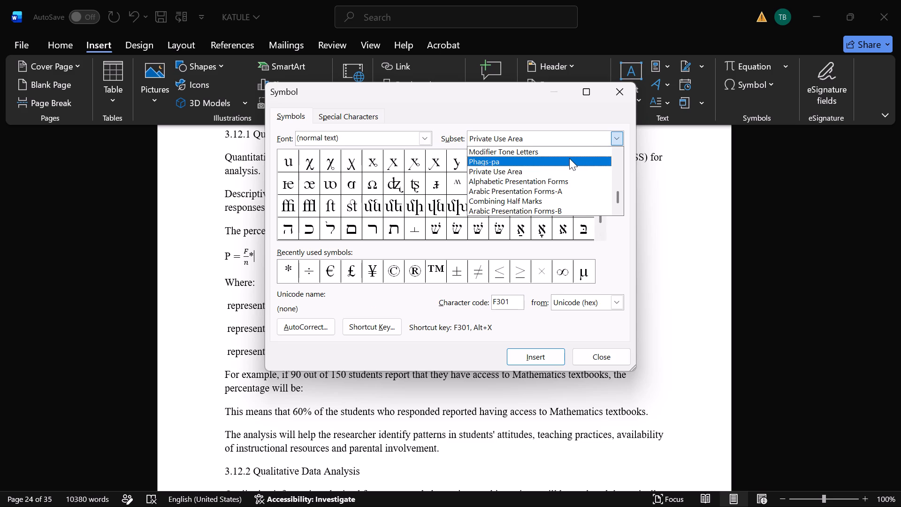
left_click(569, 158)
Look through the symbol subsets from Mathematical Operators to Modifier Tone Letters for a suitable operator, and leave the symbol selection without inserting anything.
left_click(615, 135)
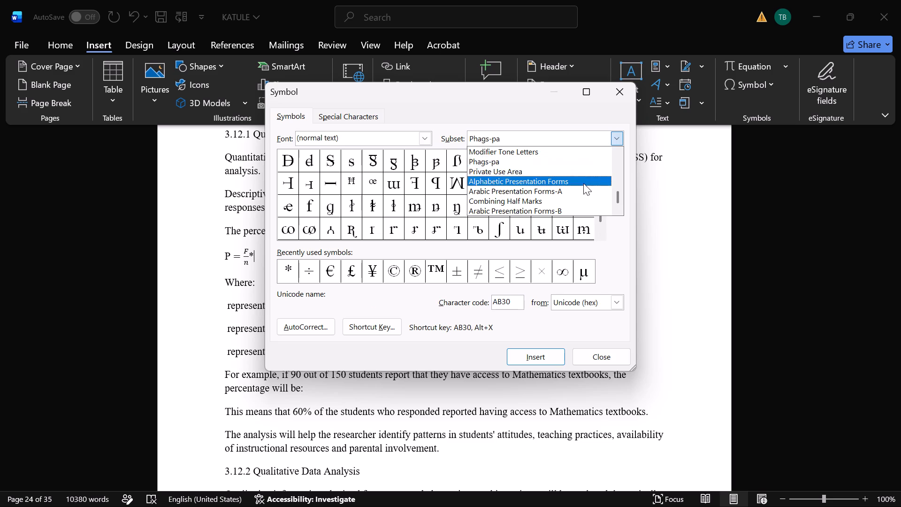
triple_click(617, 154)
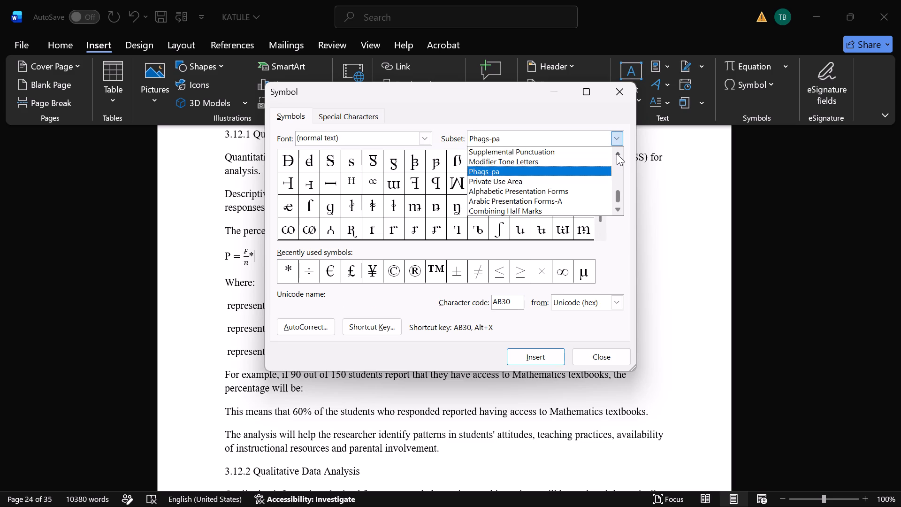
triple_click(617, 154)
double_click(617, 154)
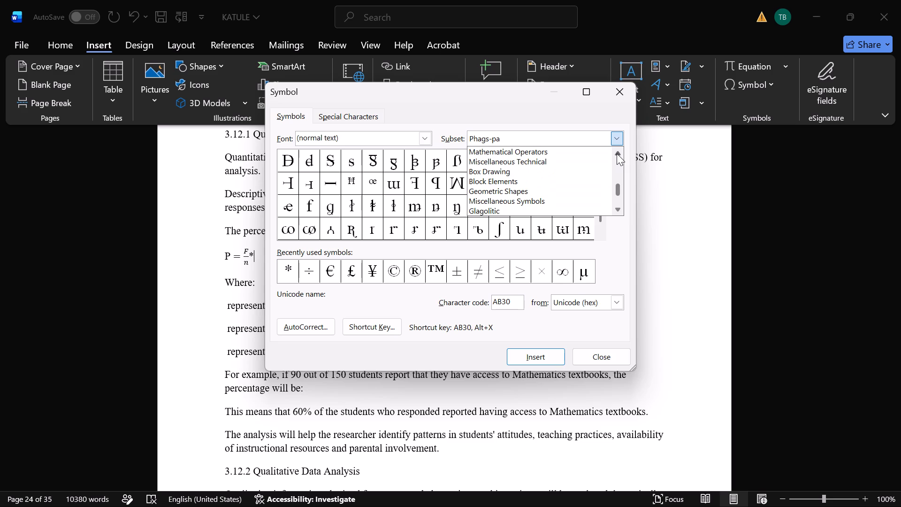
left_click(617, 154)
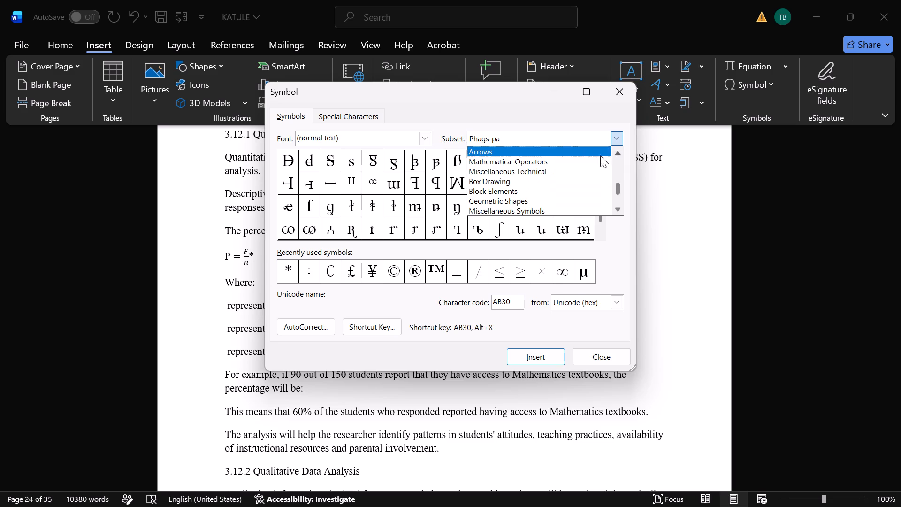
left_click(559, 163)
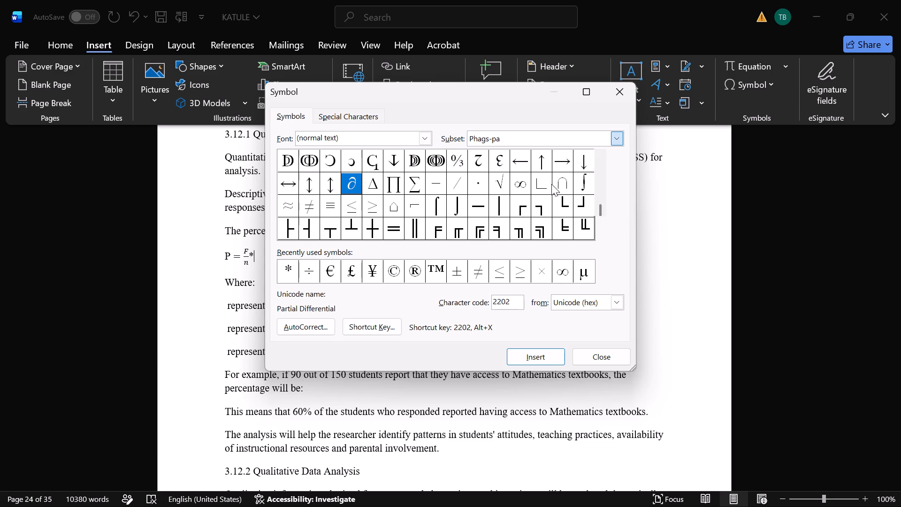
triple_click(600, 232)
triple_click(600, 232)
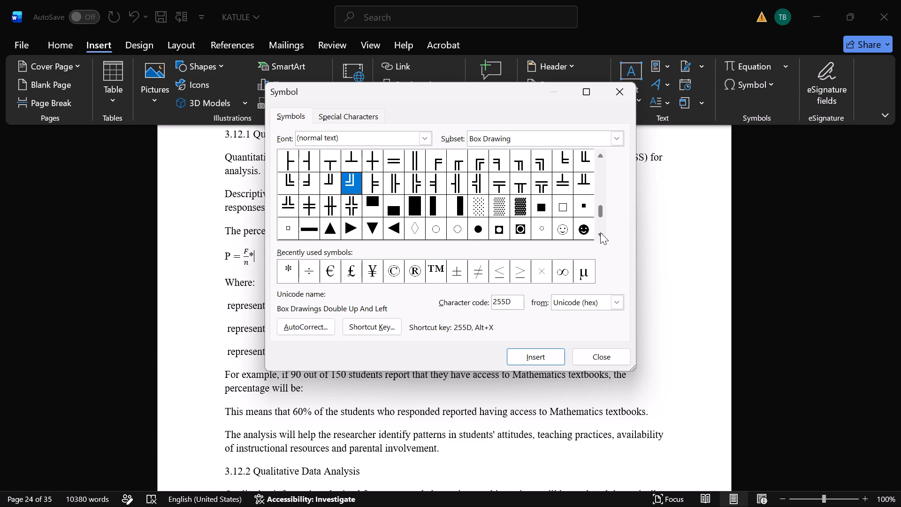
triple_click(600, 232)
left_click(600, 232)
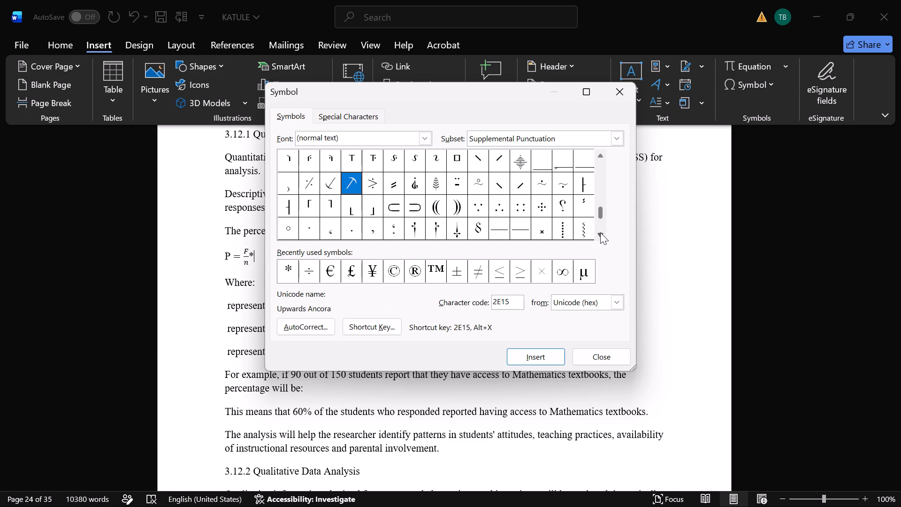
triple_click(600, 232)
triple_click(600, 232)
triple_click(600, 232)
triple_click(600, 232)
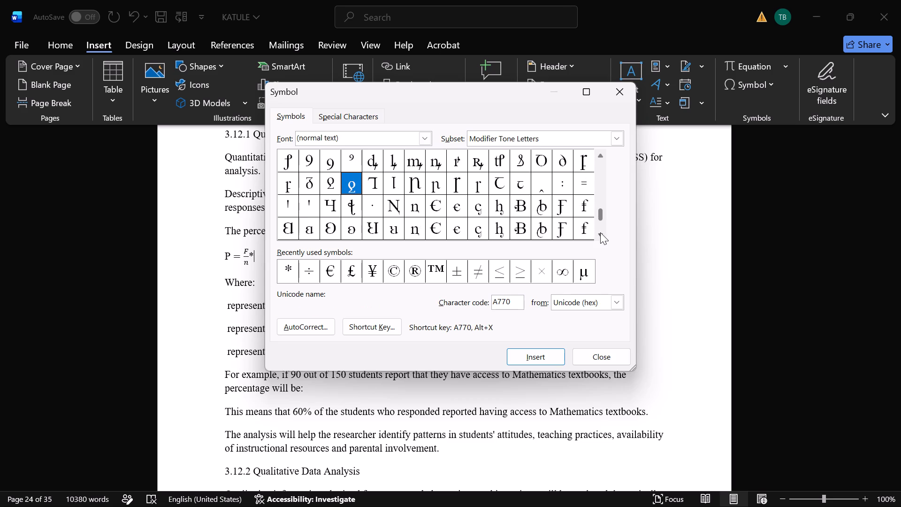
left_click(600, 232)
left_click(600, 232)
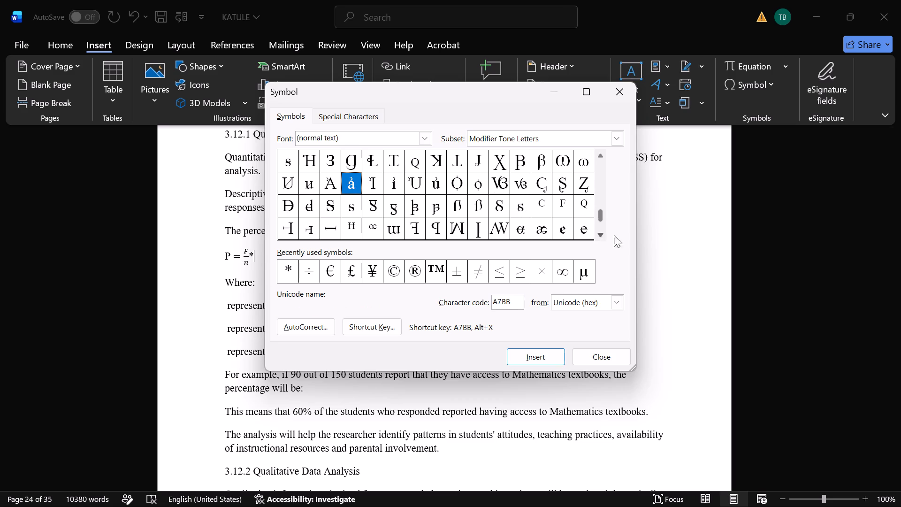
left_click(807, 279)
left_click(614, 360)
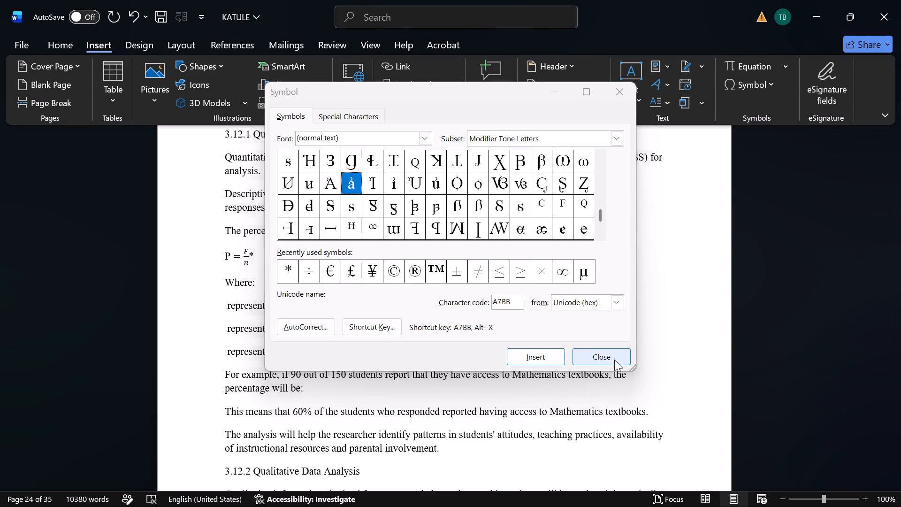
Delete the asterisk after the fraction F/n in the percentage formula.
scroll(592, 241, "up", 1)
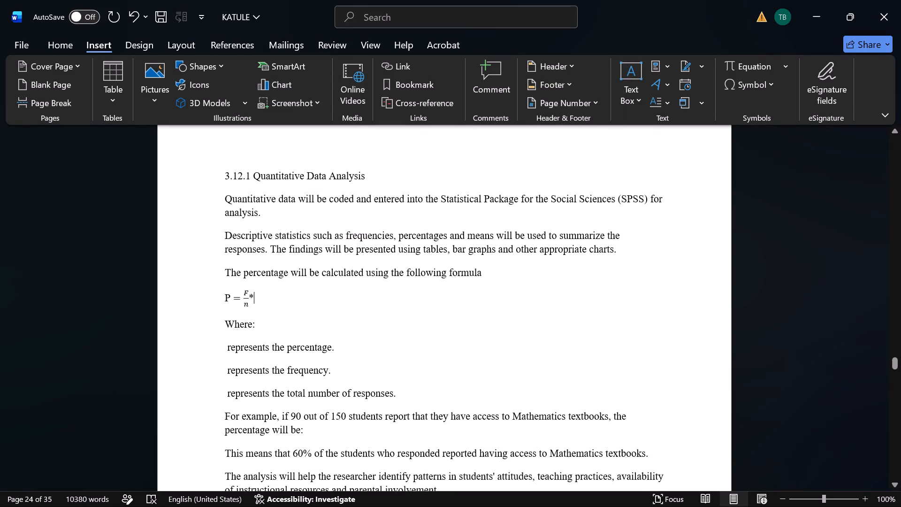
key("BackSpace")
Extend the percentage formula with a Basic Math multiplication sign and 100 after the fraction F/n, and leave the equation.
left_click(780, 62)
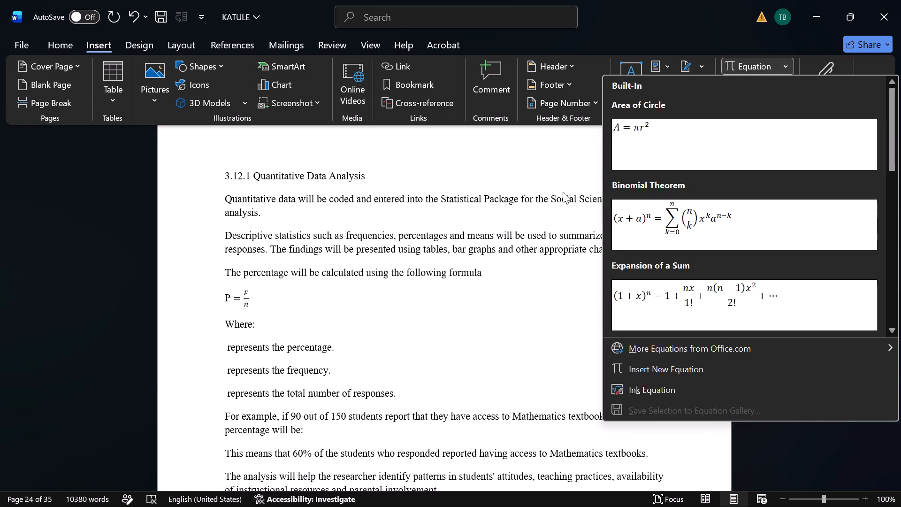
left_click(537, 220)
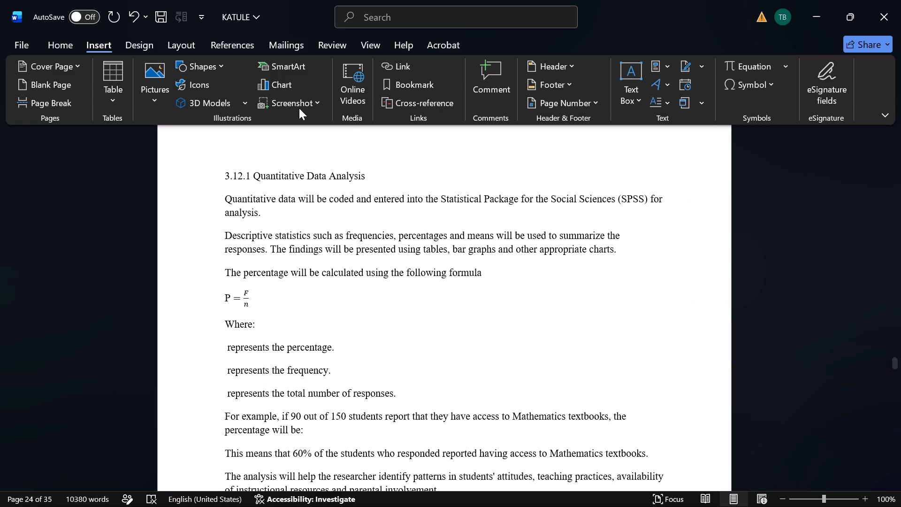
left_click(770, 68)
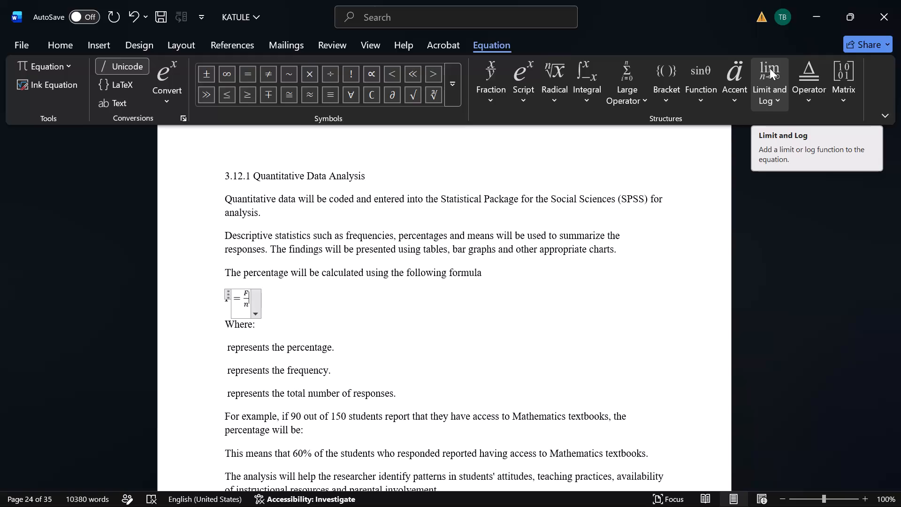
left_click(452, 89)
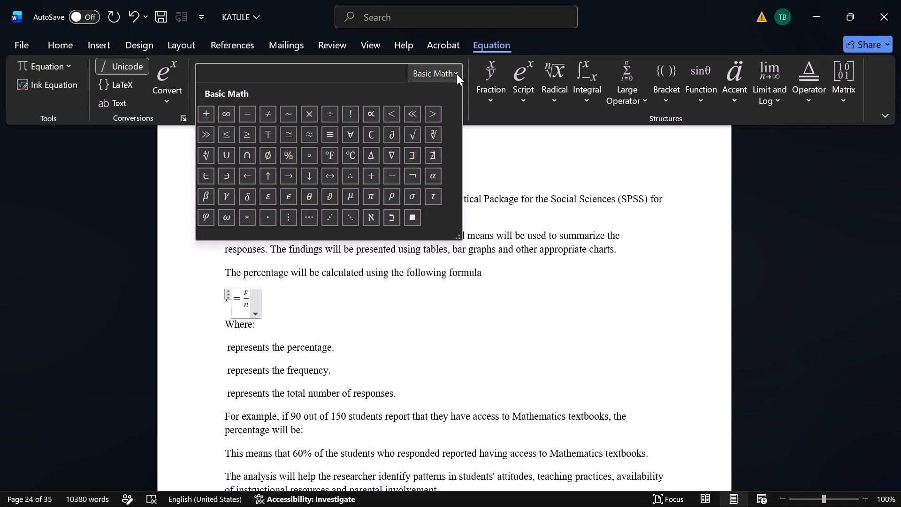
left_click(457, 73)
left_click(457, 73)
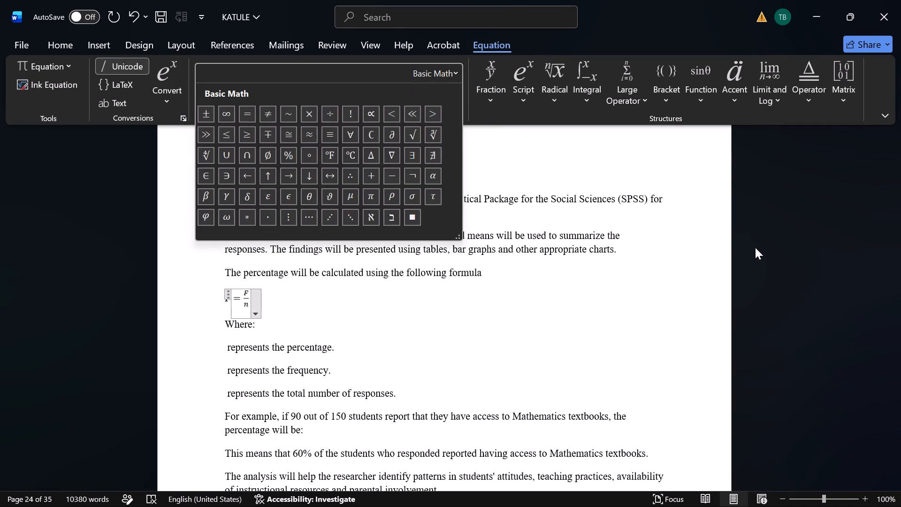
left_click(759, 249)
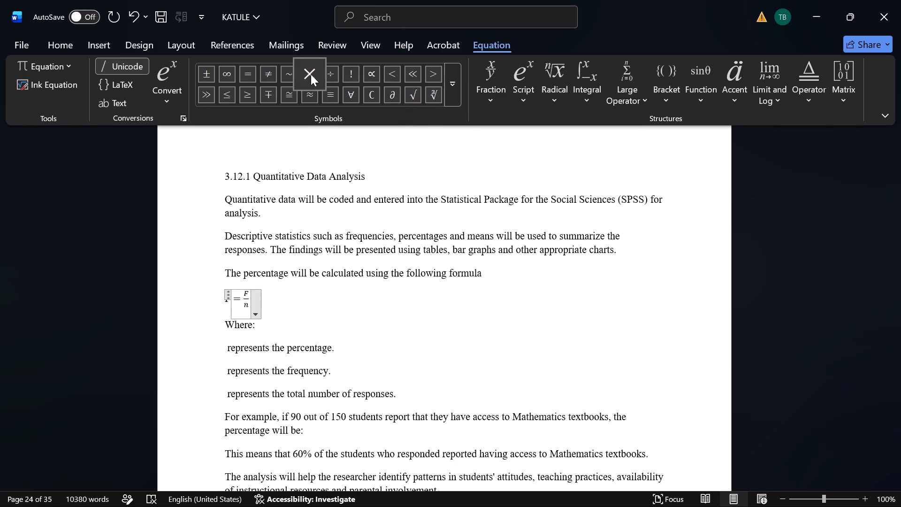
left_click(311, 74)
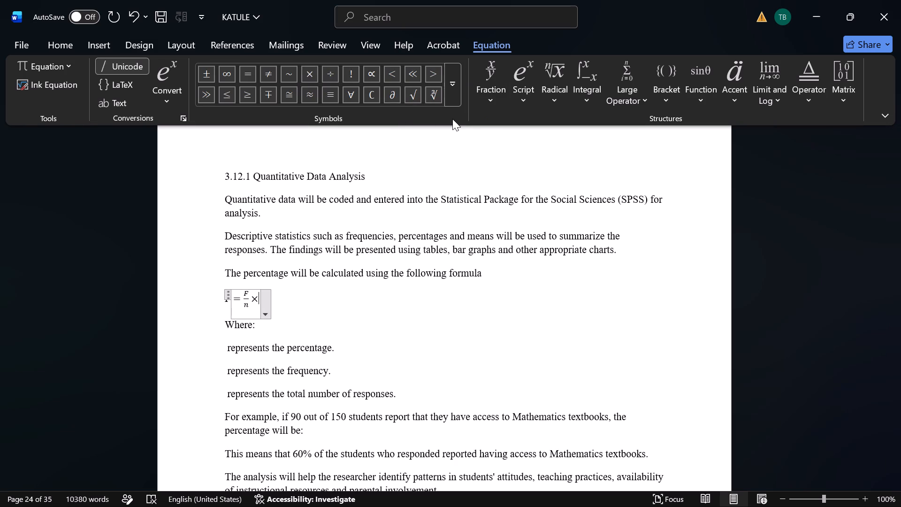
type("100")
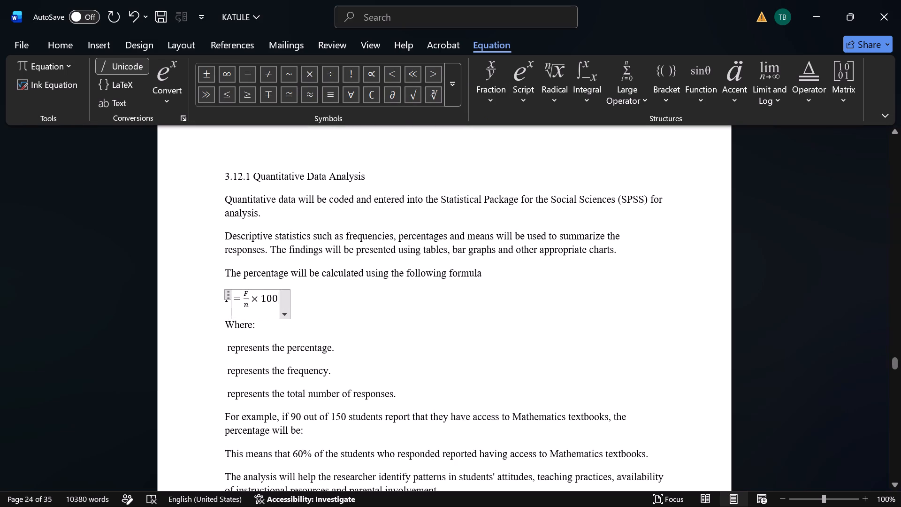
left_click(408, 272)
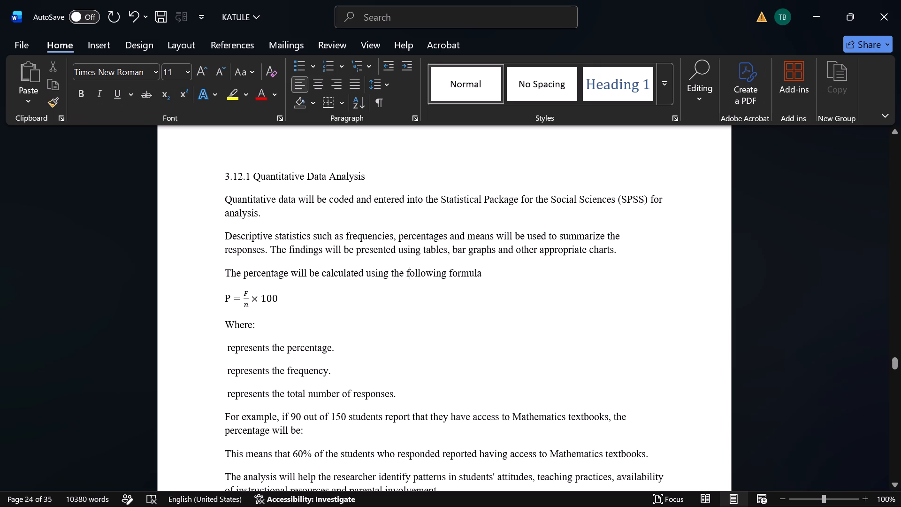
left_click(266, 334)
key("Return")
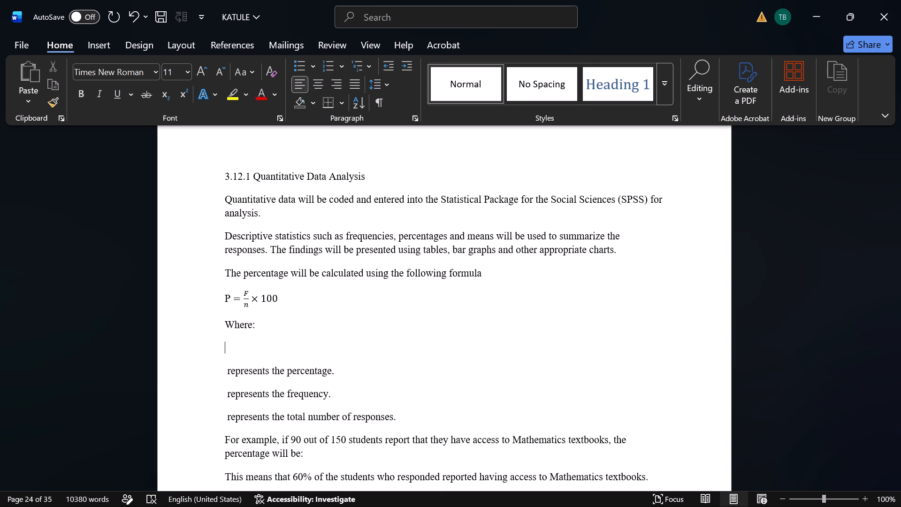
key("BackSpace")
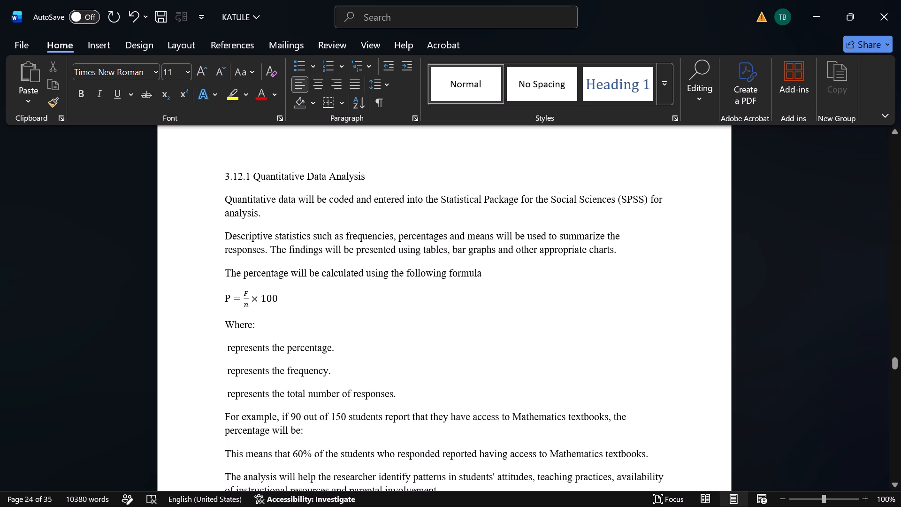
Prefix the percentage, frequency and total-responses definition lines under "Where:" with P-, F- and N- respectively.
left_click(226, 351)
key("p")
key("p")
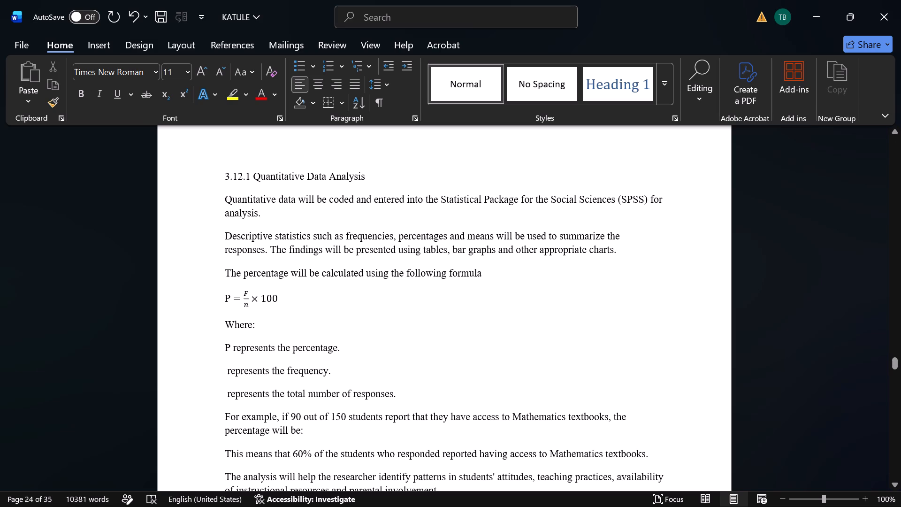
key("minus")
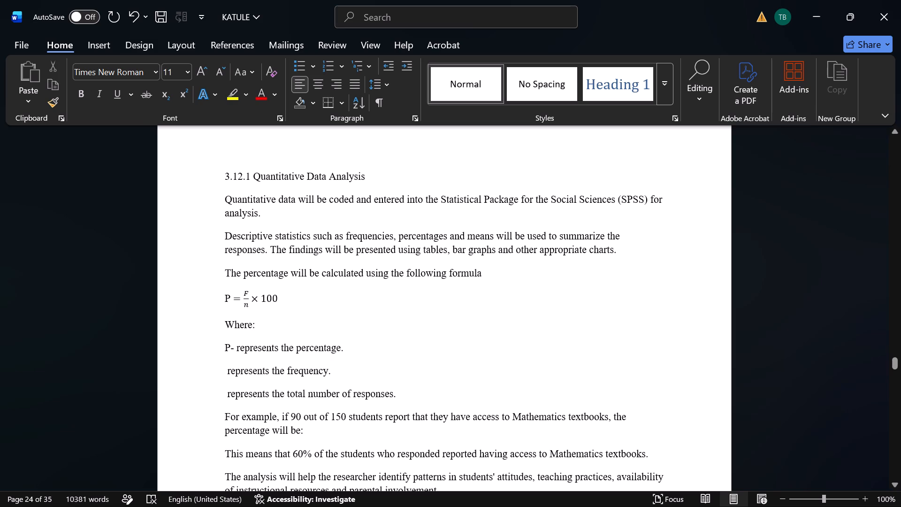
left_click(226, 372)
key("f")
key("minus")
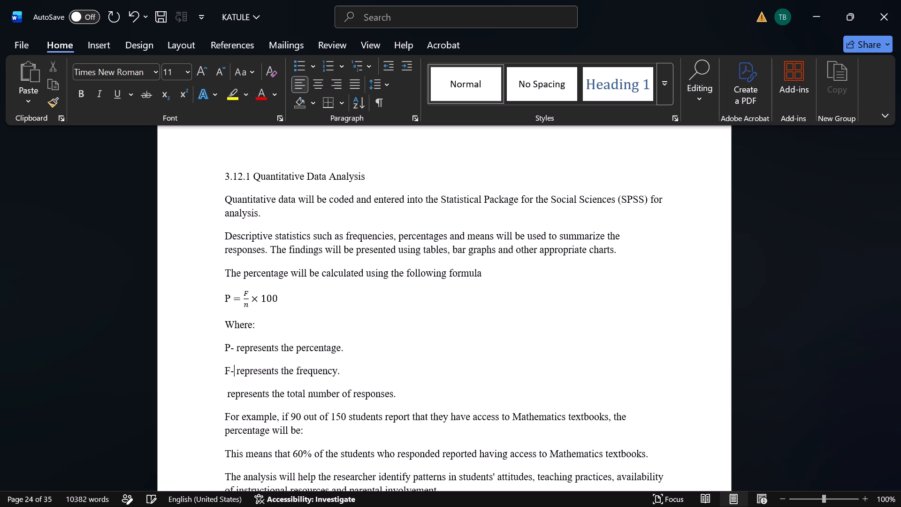
left_click(228, 396)
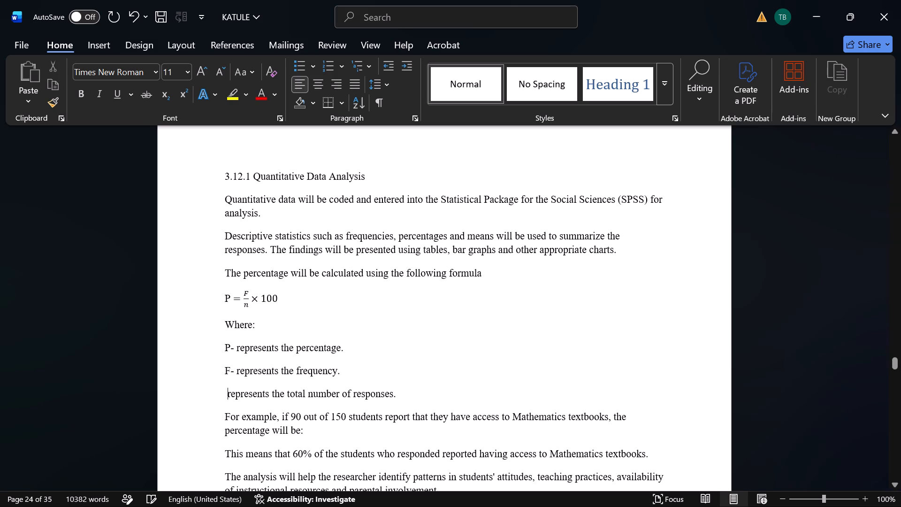
key("n")
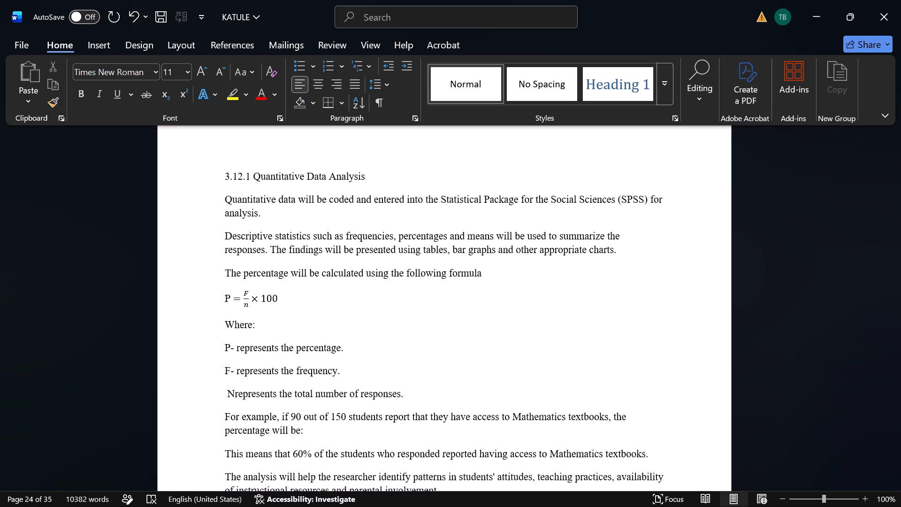
key("BackSpace")
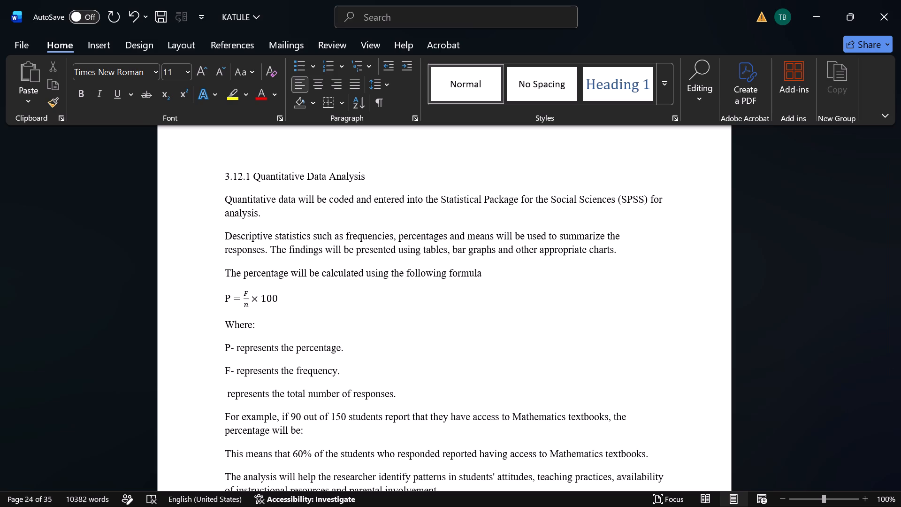
key("n")
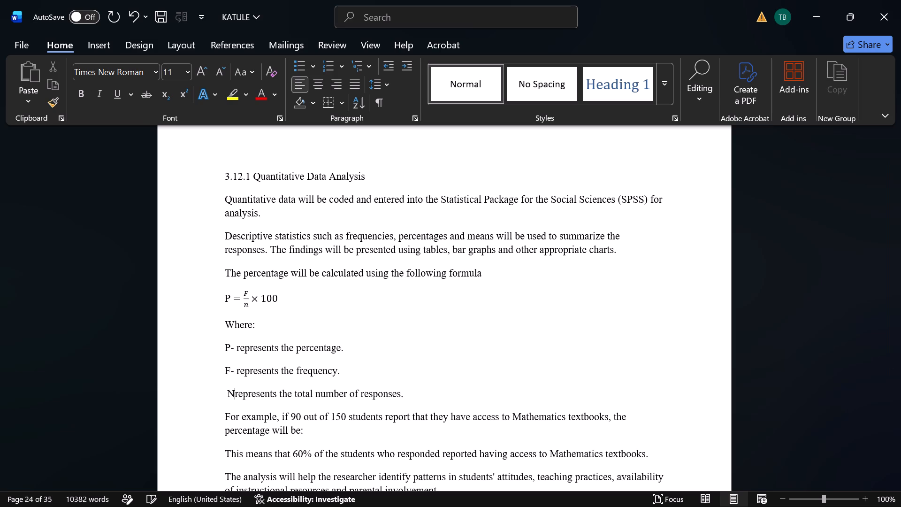
key("minus")
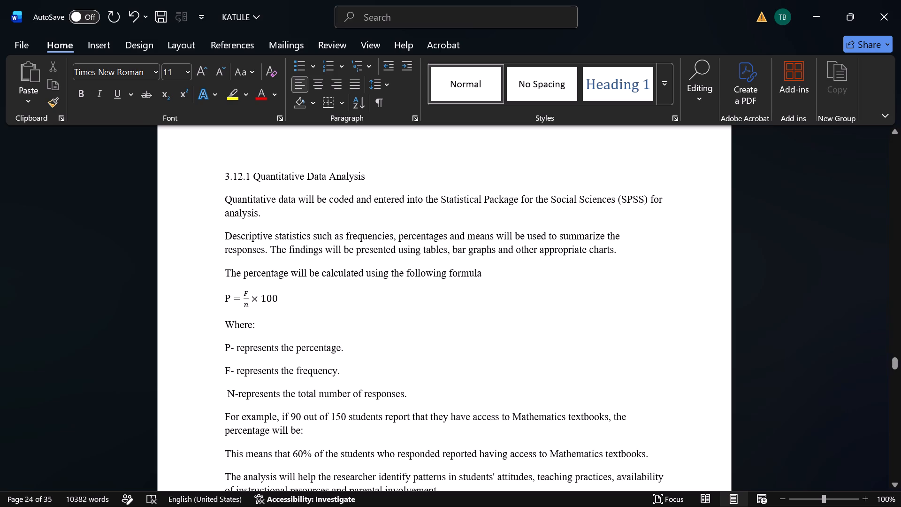
Add a space after "N-" in the total-number-of-responses definition line.
key("space")
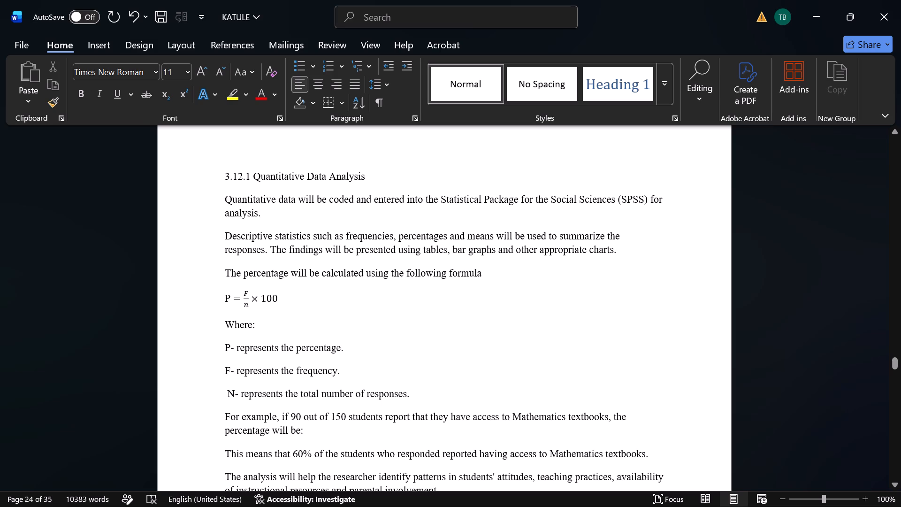
Insert the built-in Expansion of a Sum equation on a new line below the example sentence ending "percentage will be:".
scroll(458, 389, "down", 1)
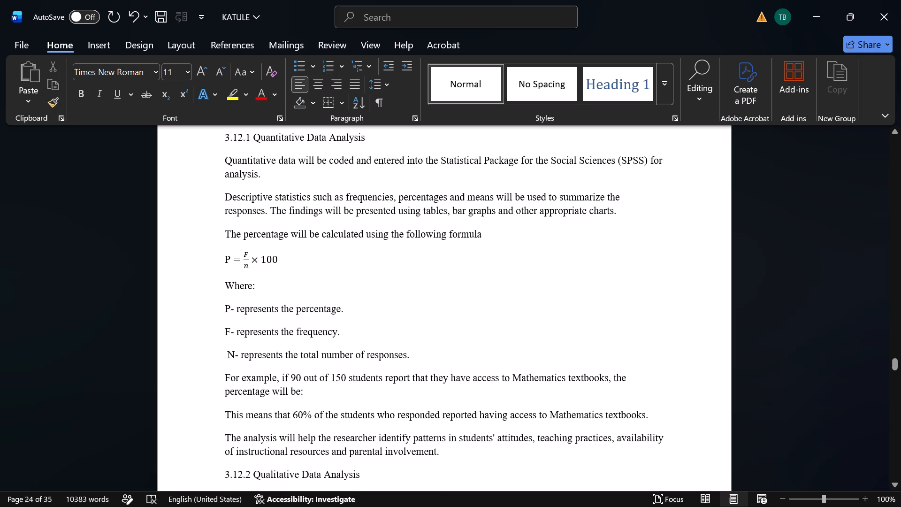
left_click(352, 403)
key("Return")
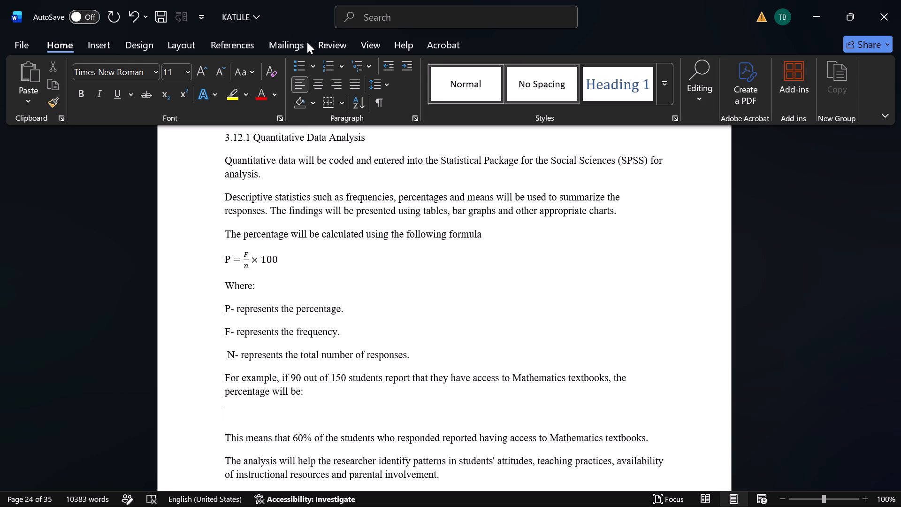
left_click(99, 44)
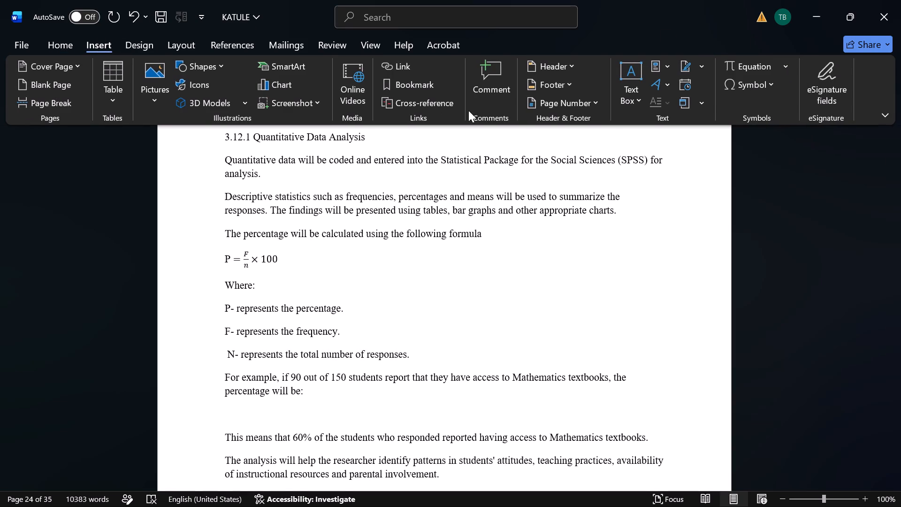
left_click(787, 72)
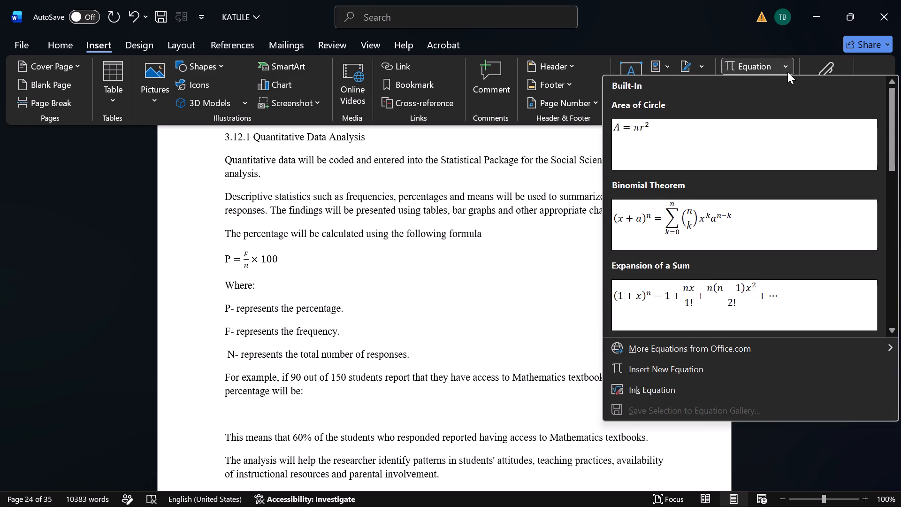
left_click(679, 292)
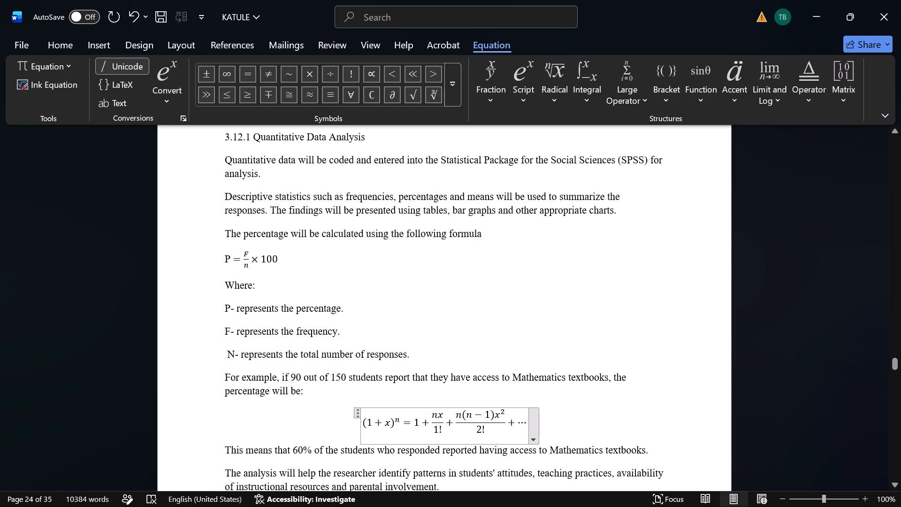
Delete everything before the first fraction in the example's equation, from (1 + x)ⁿ through 1 +.
left_click(428, 424)
left_click_drag(428, 424, 389, 428)
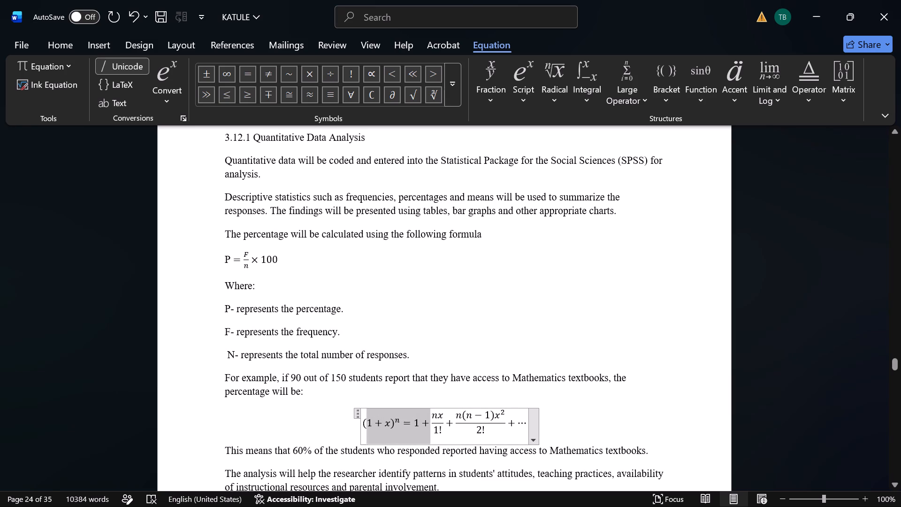
left_click_drag(389, 428, 370, 427)
key("BackSpace")
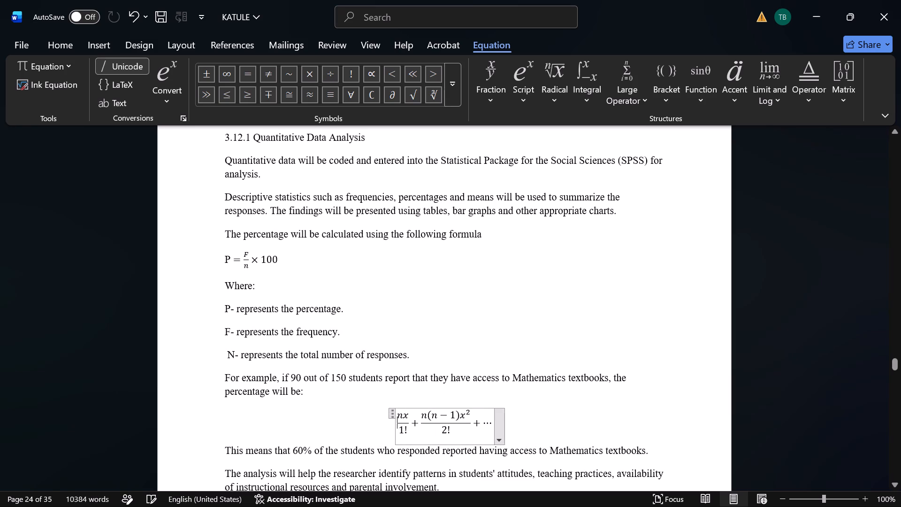
Change the first fraction of the example's equation to 90 over 150.
left_click(404, 415)
key("BackSpace")
key("BackSpace")
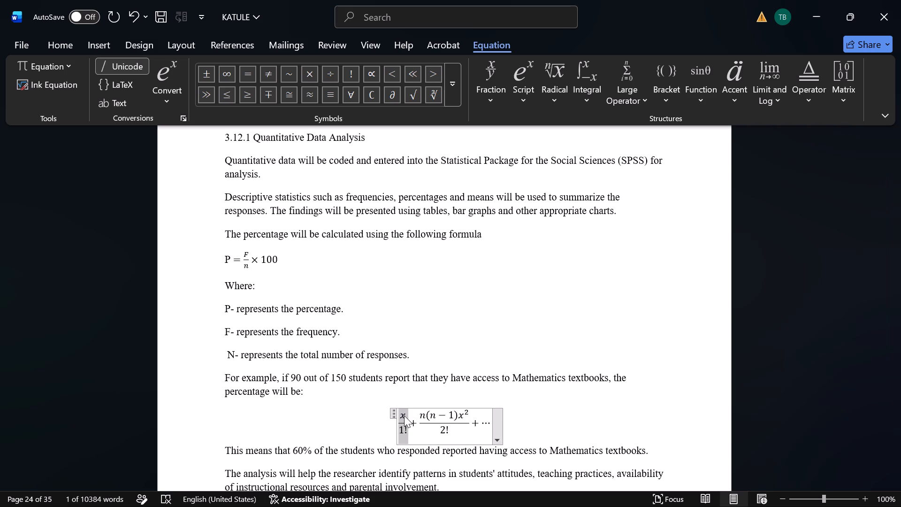
left_click(404, 415)
key("BackSpace")
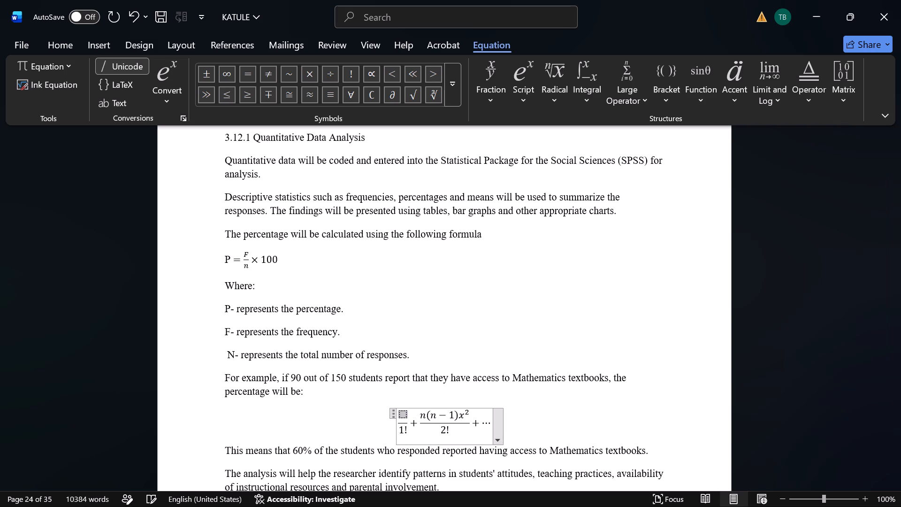
type("90")
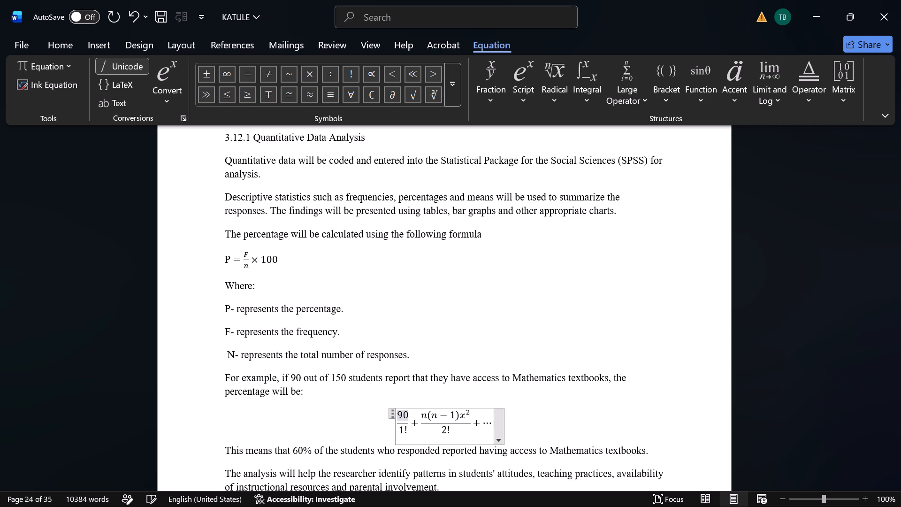
left_click(402, 428)
key("BackSpace")
key("BackSpace")
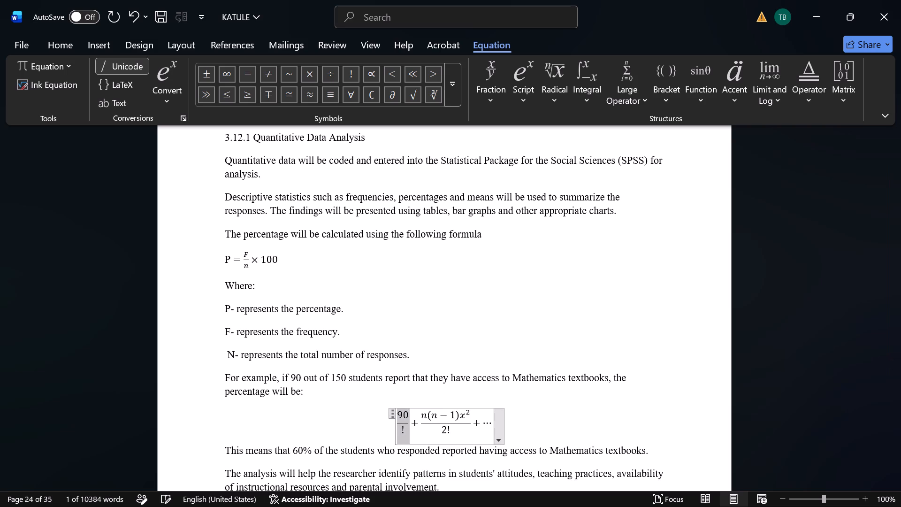
left_click(404, 426)
key("BackSpace")
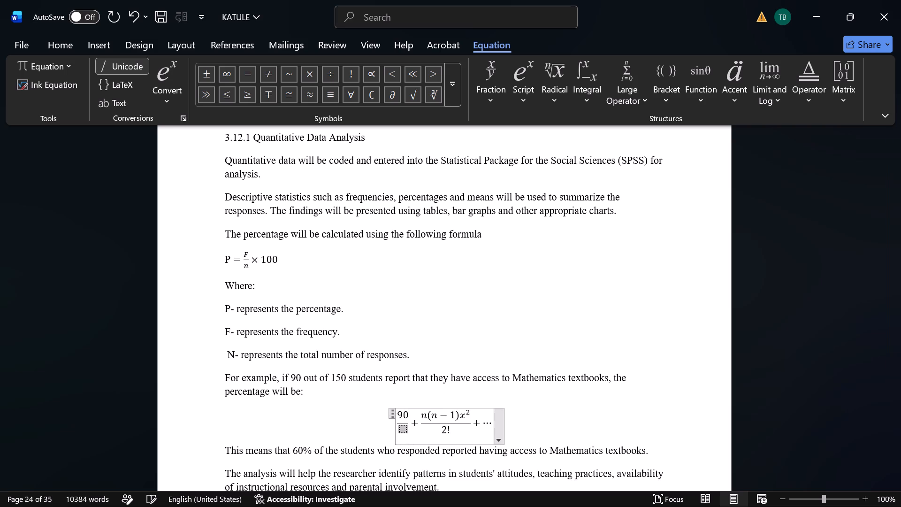
type("150")
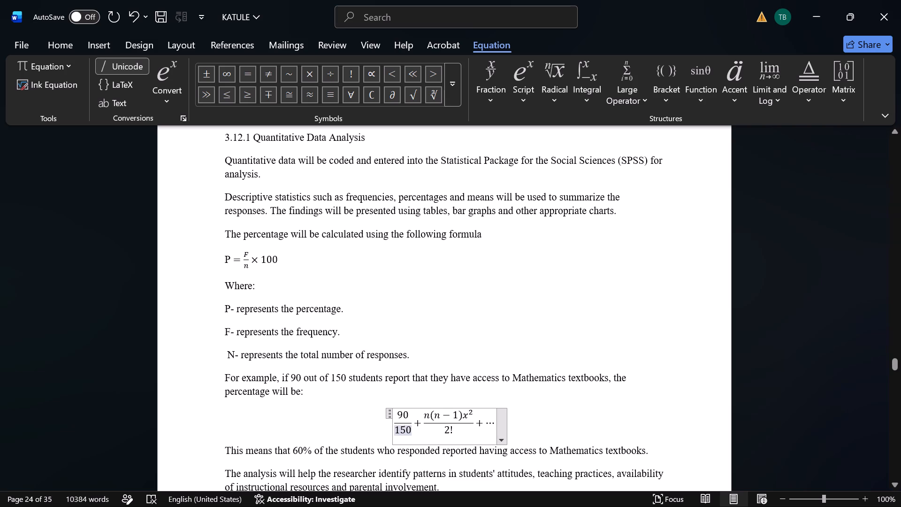
Replace the plus sign and remaining expansion terms after 90/150 with × 100 = 60%, and leave the equation.
left_click(423, 421)
key("BackSpace")
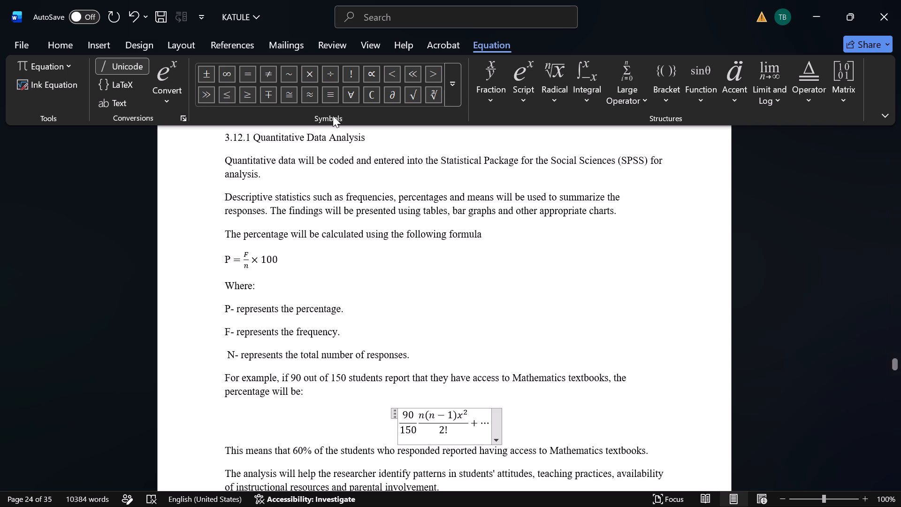
left_click(313, 76)
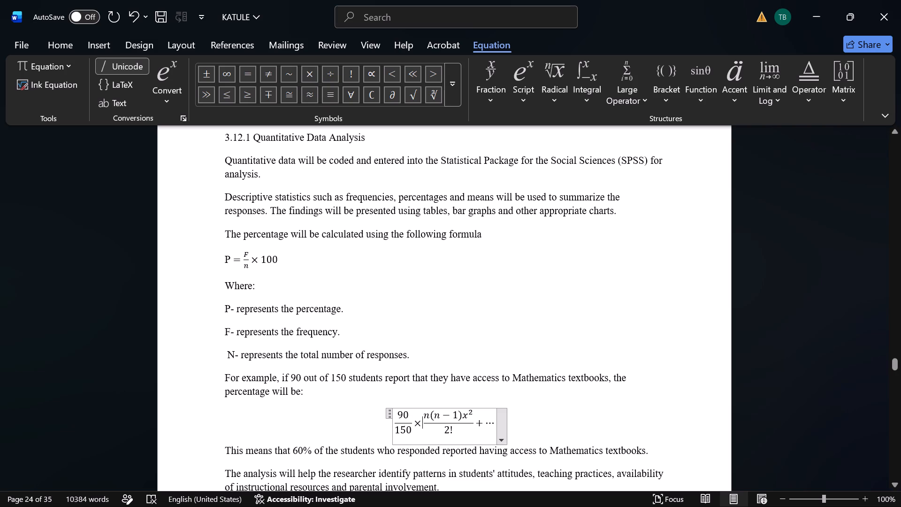
left_click_drag(494, 421, 430, 417)
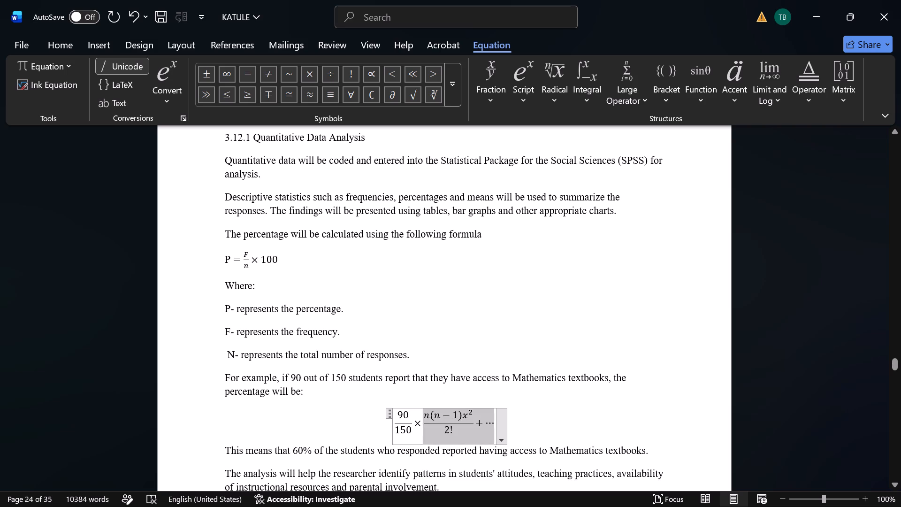
left_click_drag(430, 417, 429, 416)
key("BackSpace")
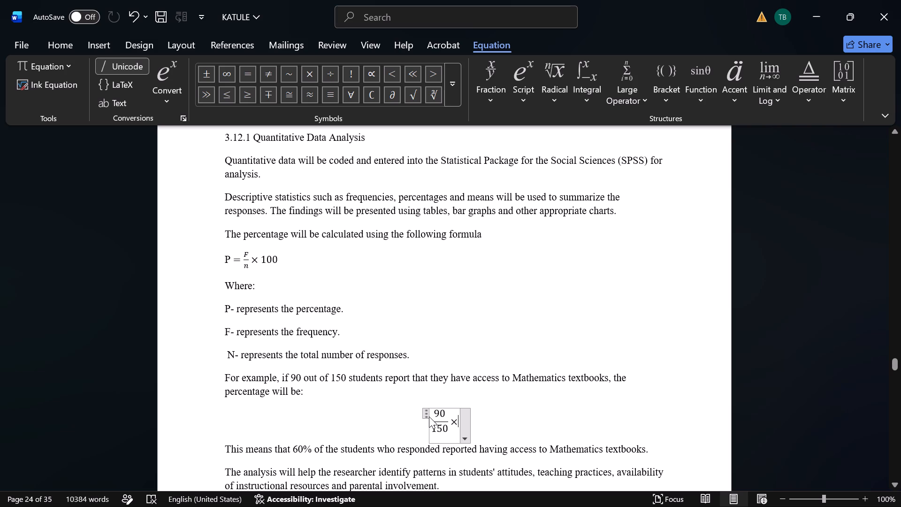
type("100")
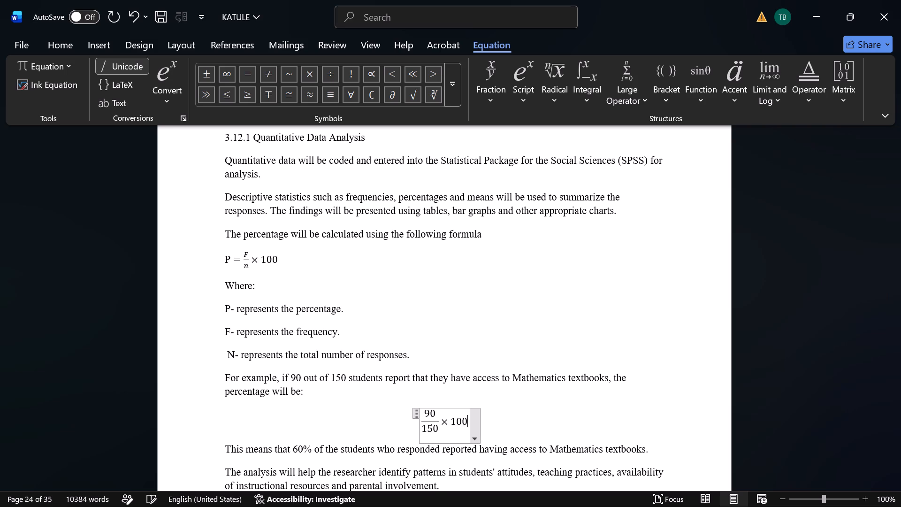
key("equal")
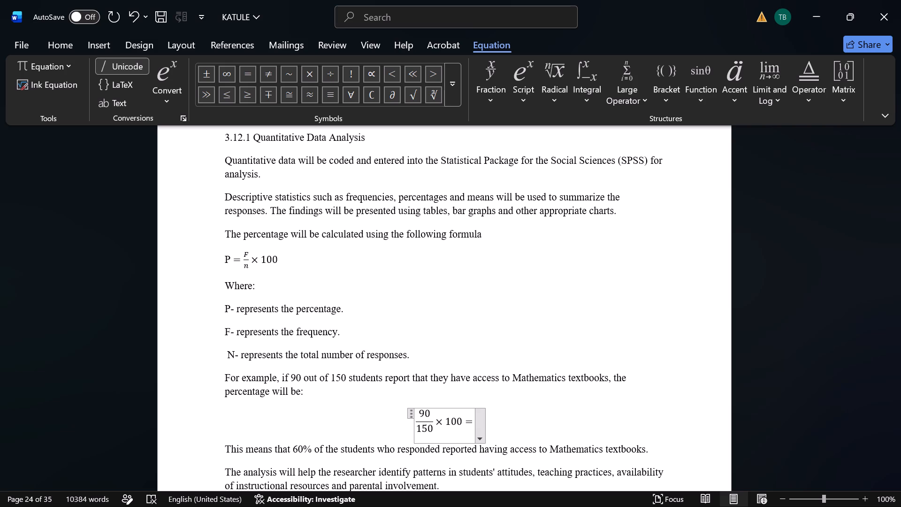
type("60")
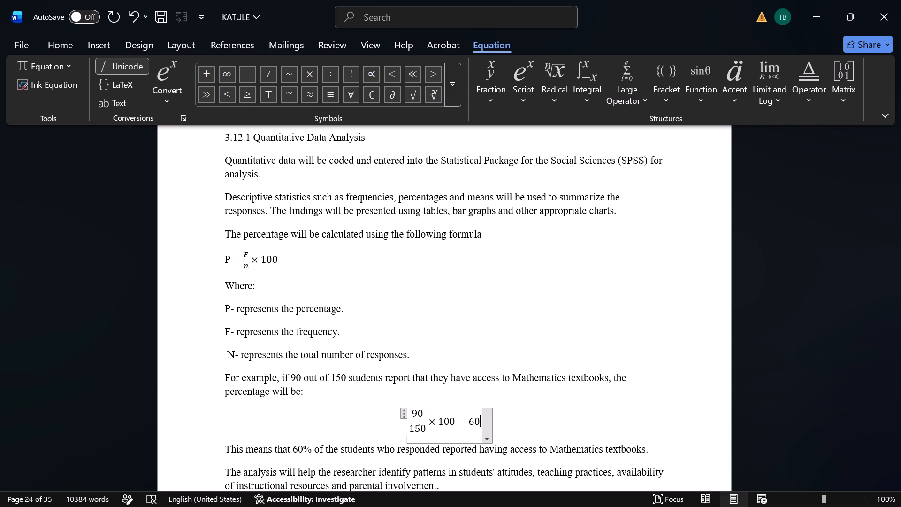
key("shift+percent")
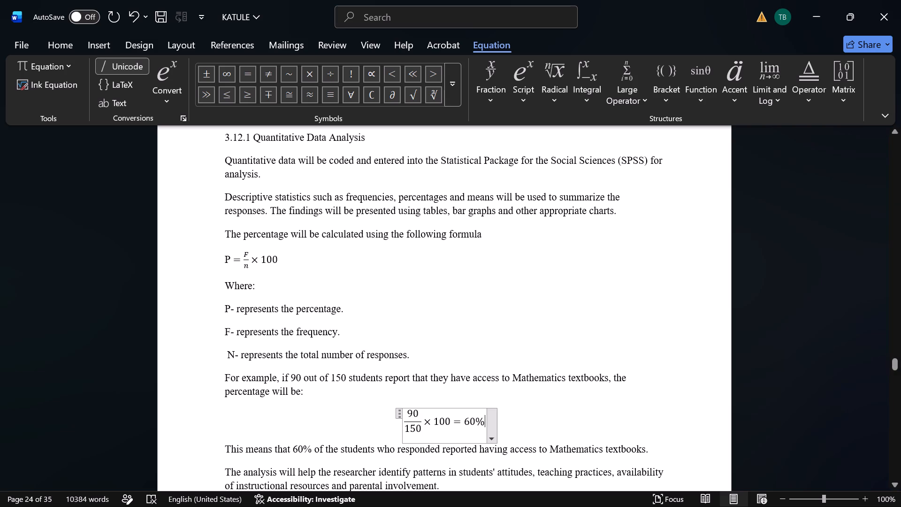
left_click(596, 409)
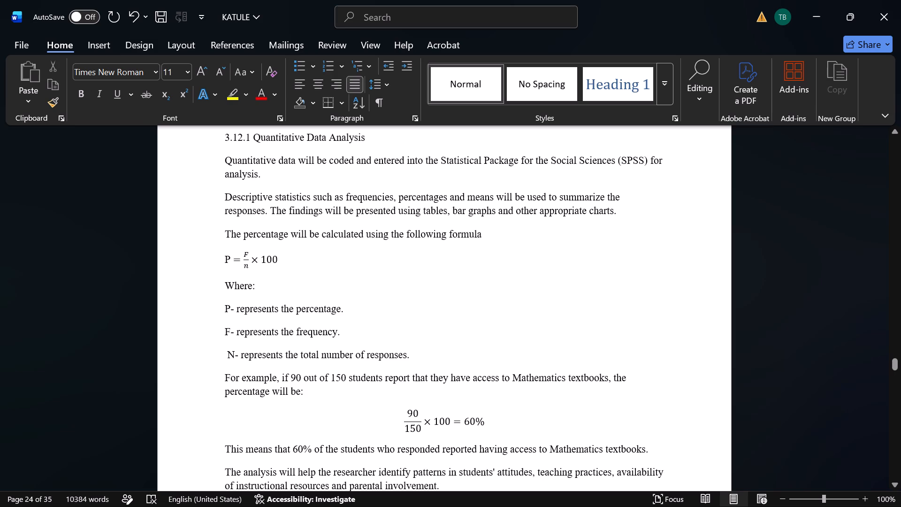
Review the text following the worked example, from section 3.12.2 Qualitative Data Analysis to section 3.13.3 Confidentiality.
scroll(354, 311, "down", 2)
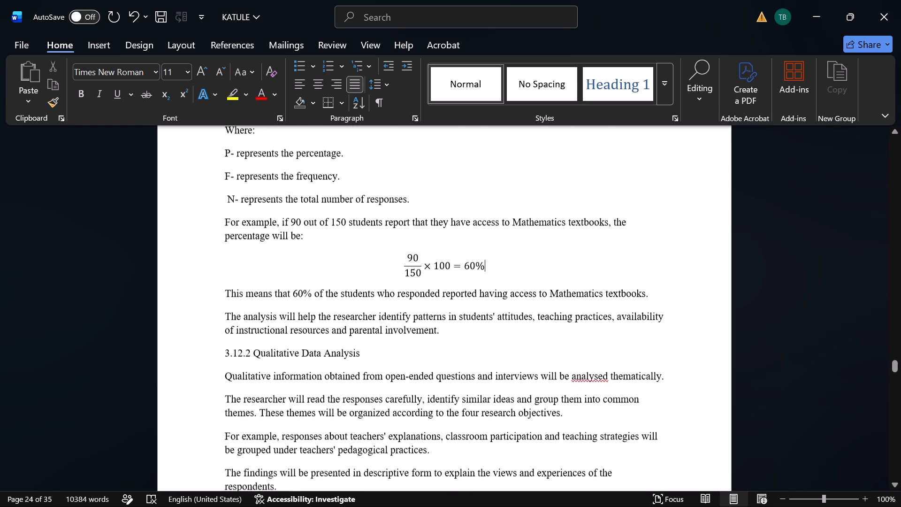
scroll(354, 311, "down", 3)
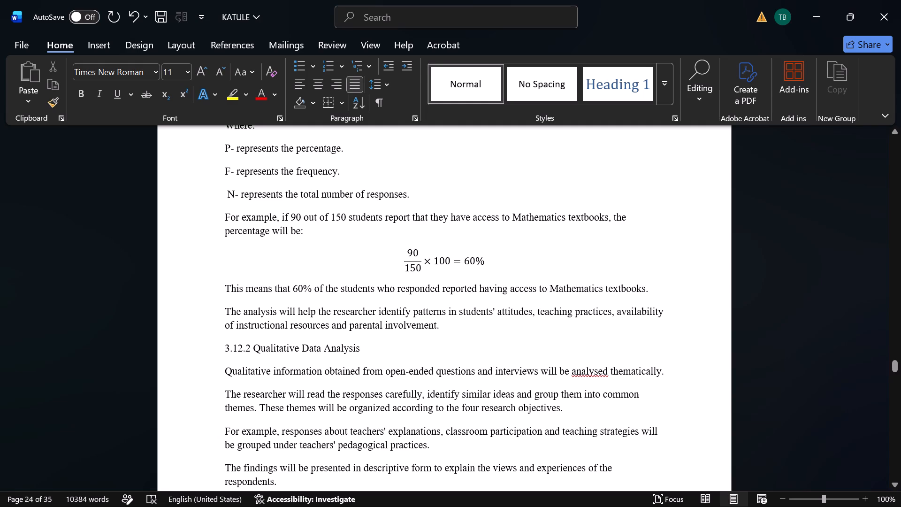
scroll(632, 345, "down", 3)
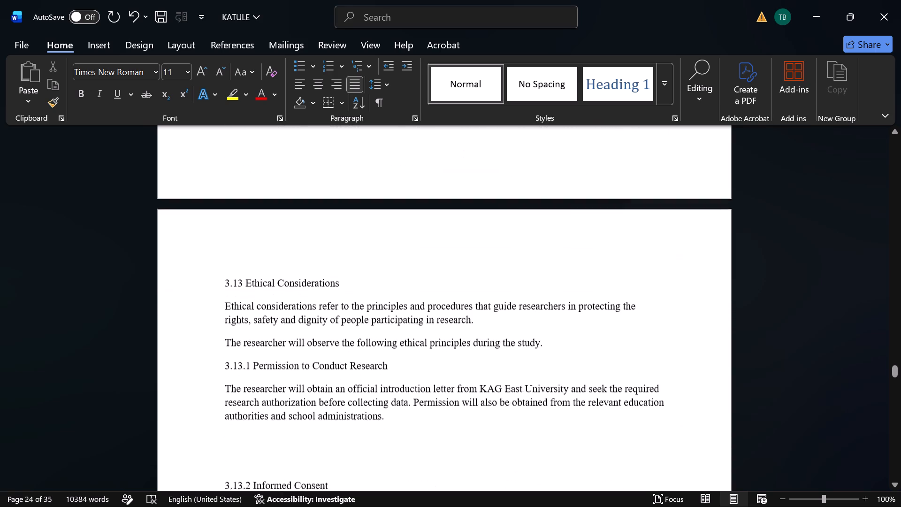
scroll(632, 345, "down", 1)
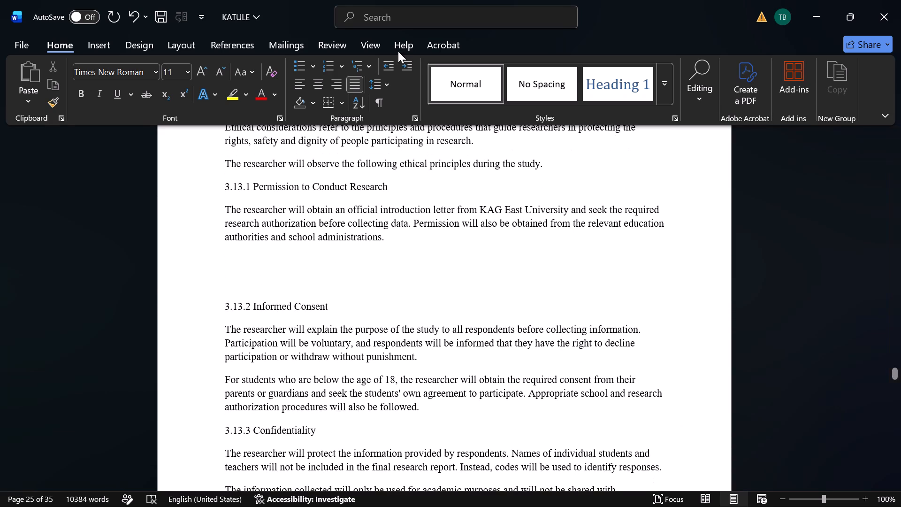
Save the document.
left_click(162, 18)
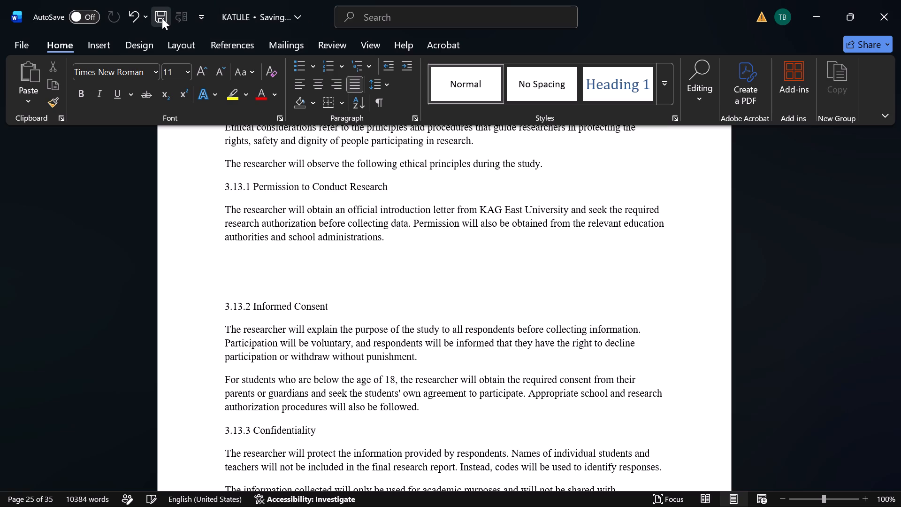
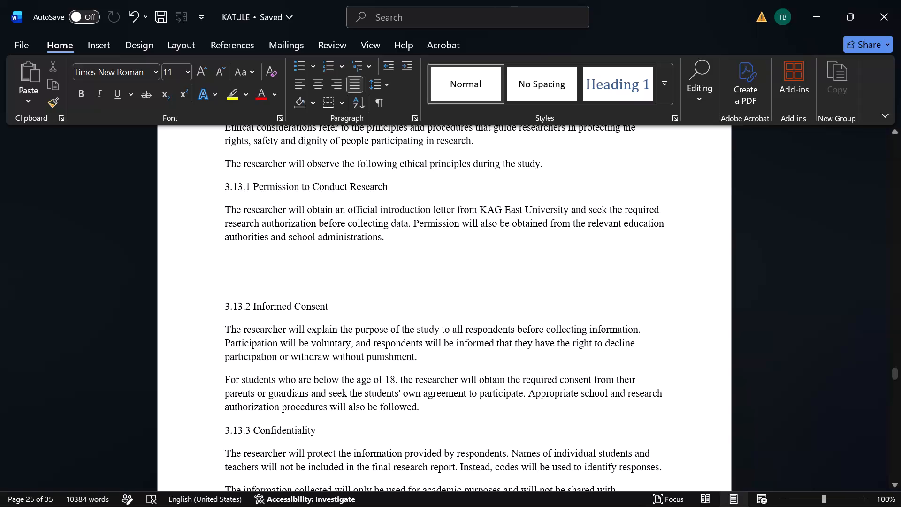
Convert the percentage formula P = F/n × 100 in section 3.12.1 into a centred equation on its own line.
scroll(337, 242, "up", 2)
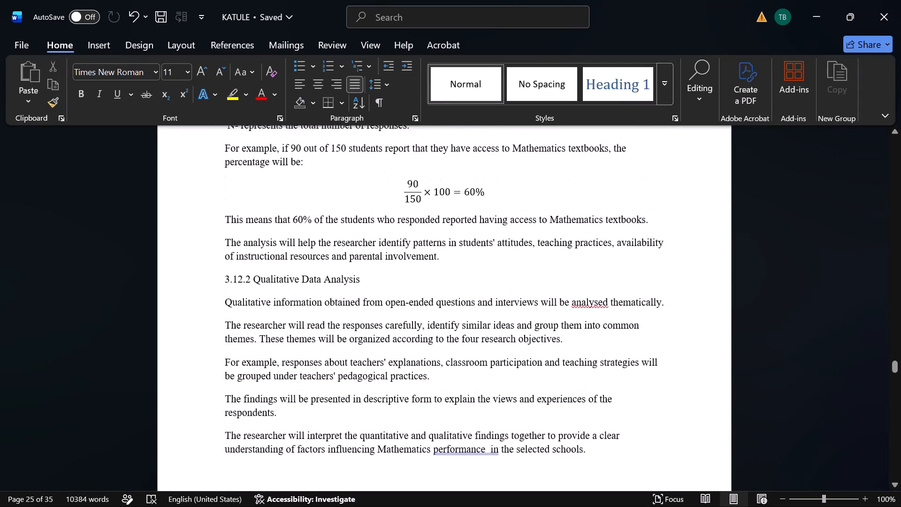
scroll(337, 242, "up", 3)
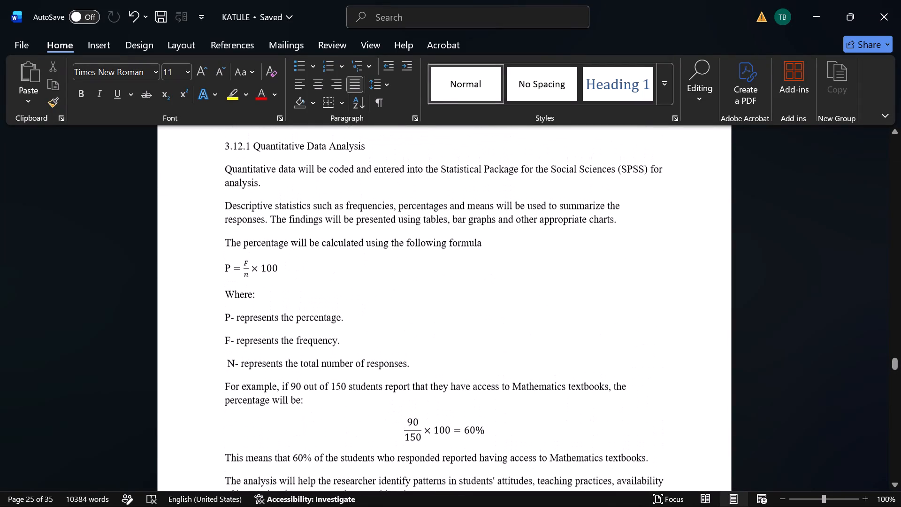
left_click_drag(291, 272, 229, 265)
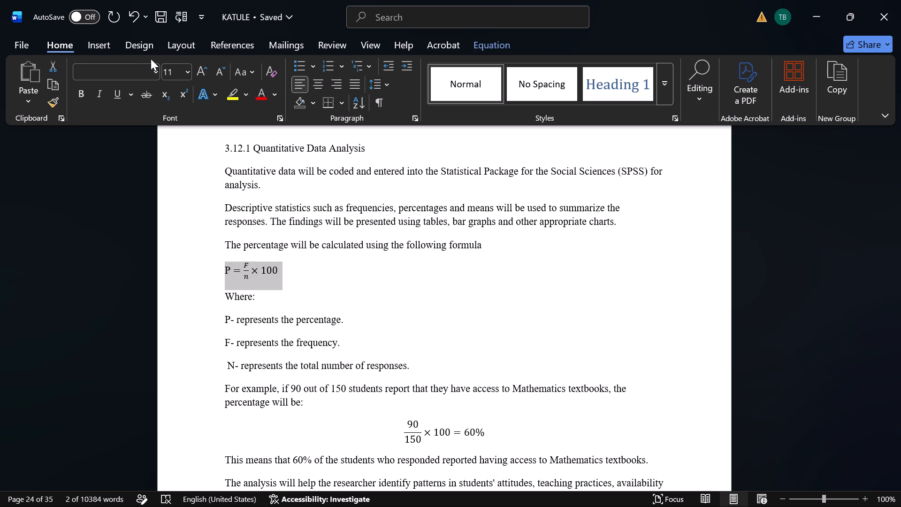
key("ctrl+c")
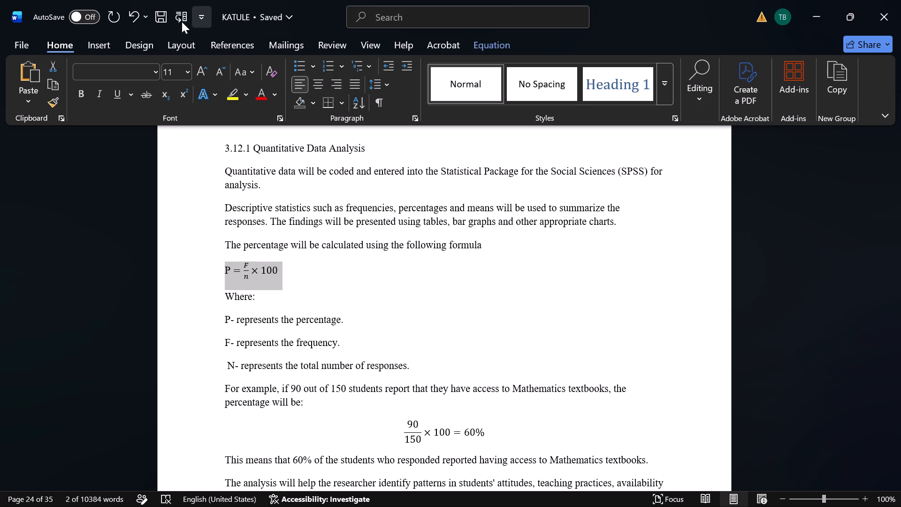
left_click(105, 46)
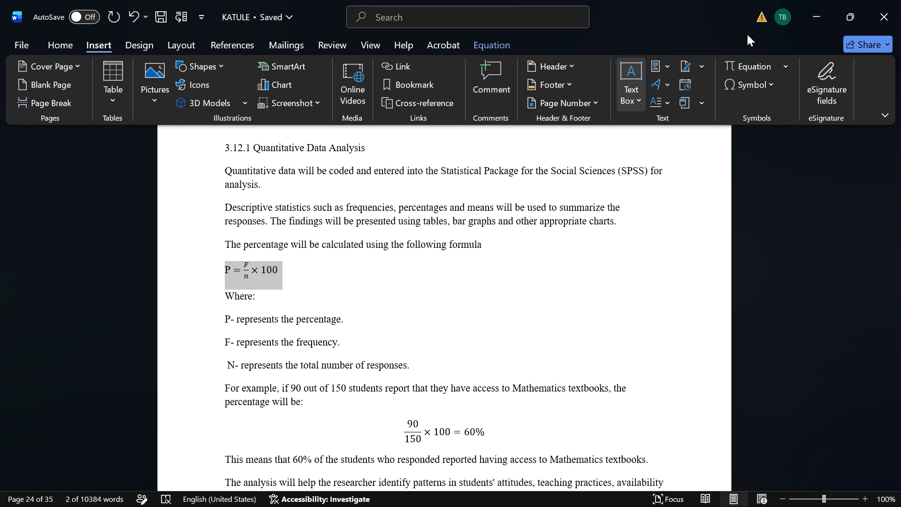
left_click(759, 66)
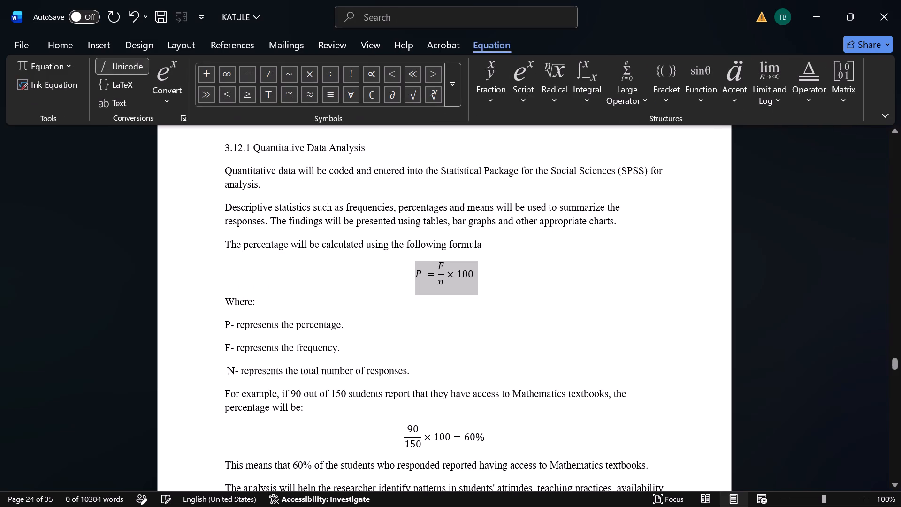
left_click(605, 307)
left_click(605, 307)
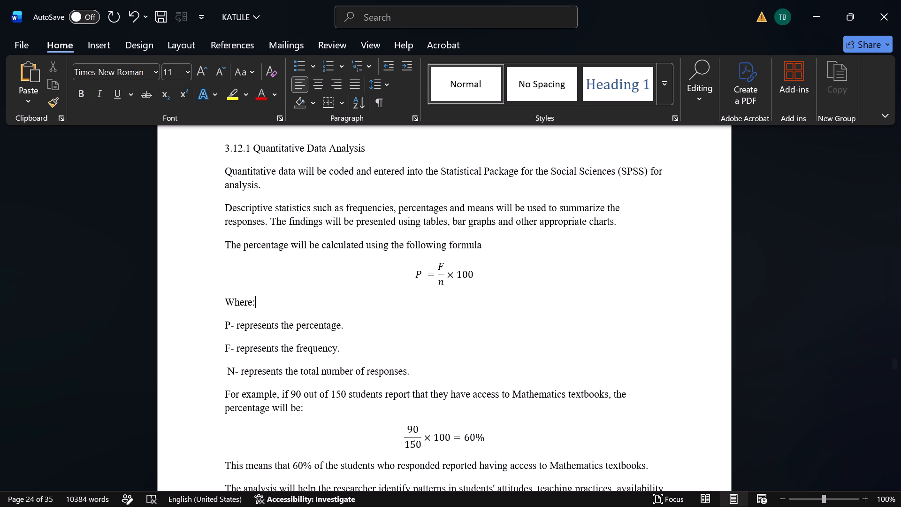
Add a blank line after and a blank line before the worked example equation 90/150 × 100 = 60%.
left_click(504, 306)
left_click(505, 431)
key("Return")
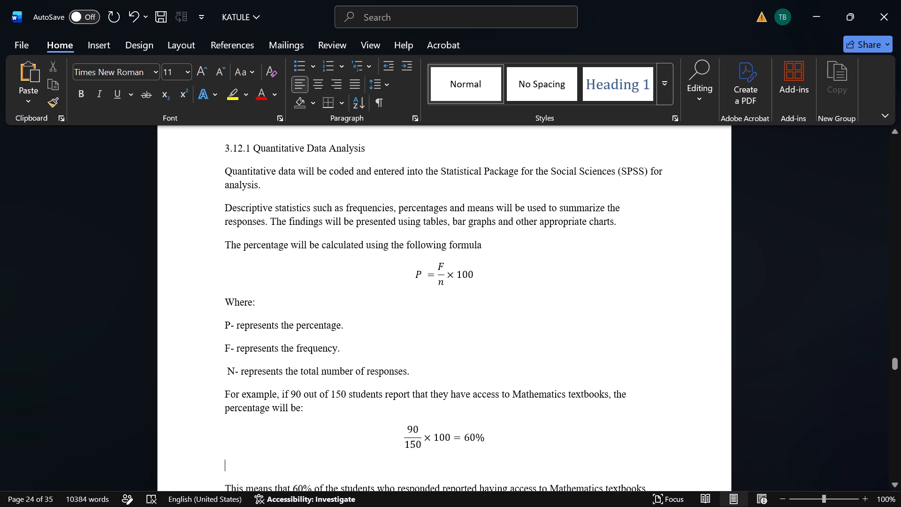
left_click(378, 437)
key("Return")
scroll(386, 423, "down", 1)
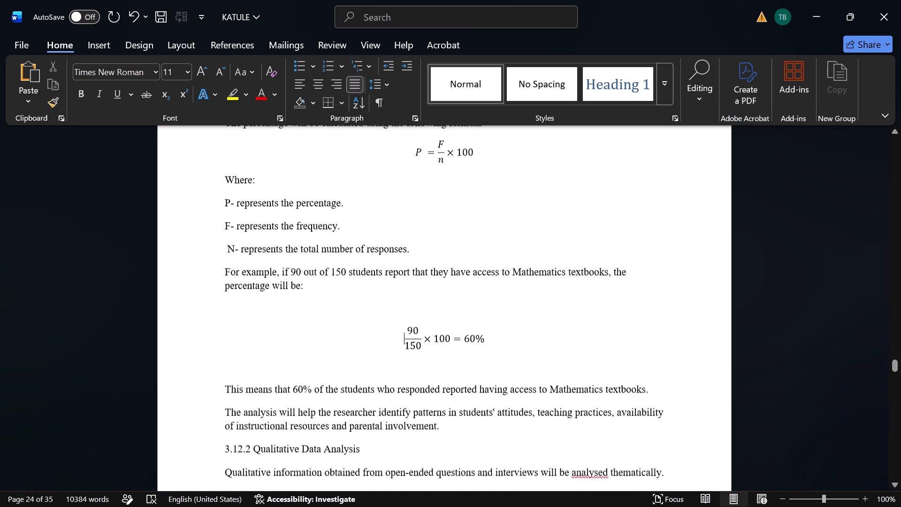
Add a blank line before and a blank line after the percentage formula P = F/n × 100.
scroll(386, 423, "down", 1)
scroll(386, 423, "up", 1)
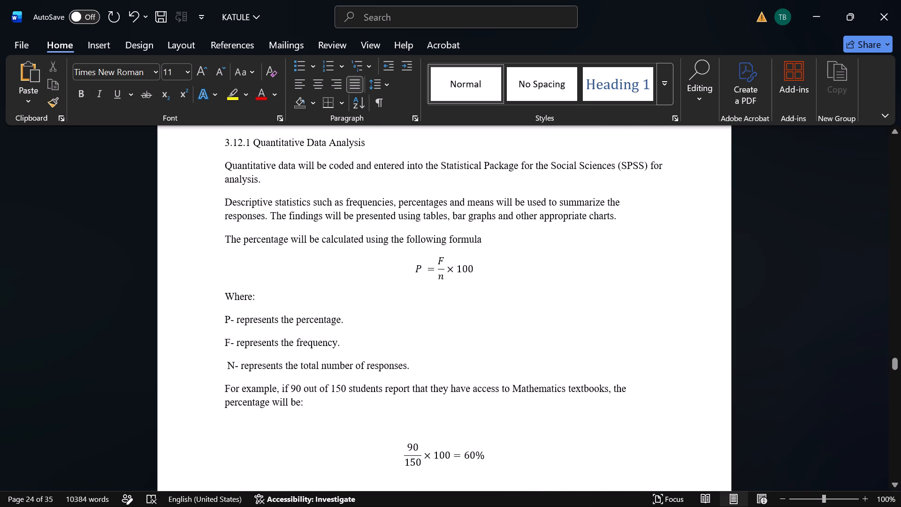
left_click(405, 270)
key("Return")
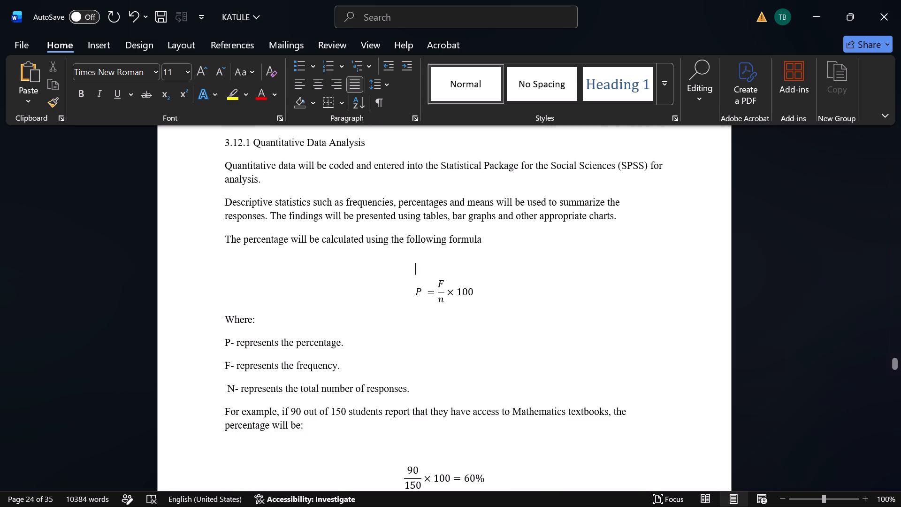
left_click(482, 296)
key("Return")
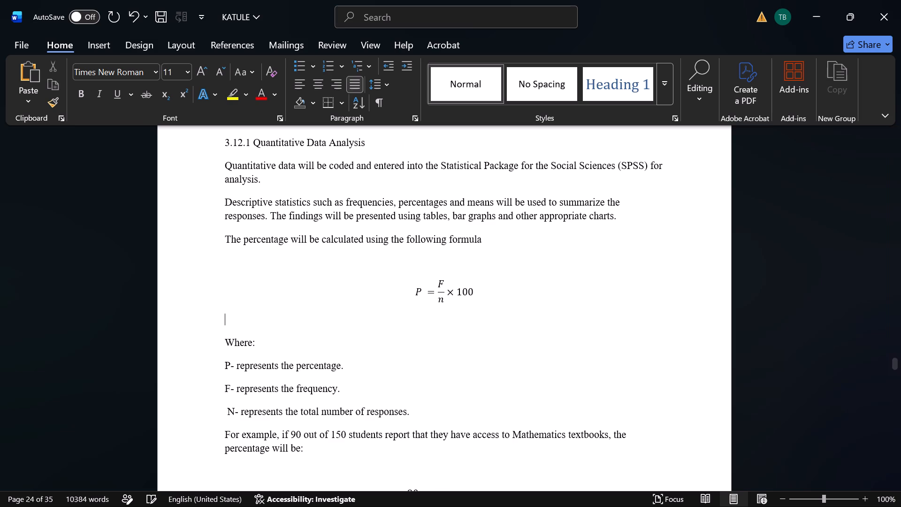
Review the layout and text from the worked example in section 3.12.1 back to section 3.10 Reliability of Research Instruments.
scroll(595, 301, "down", 2)
scroll(595, 301, "up", 1)
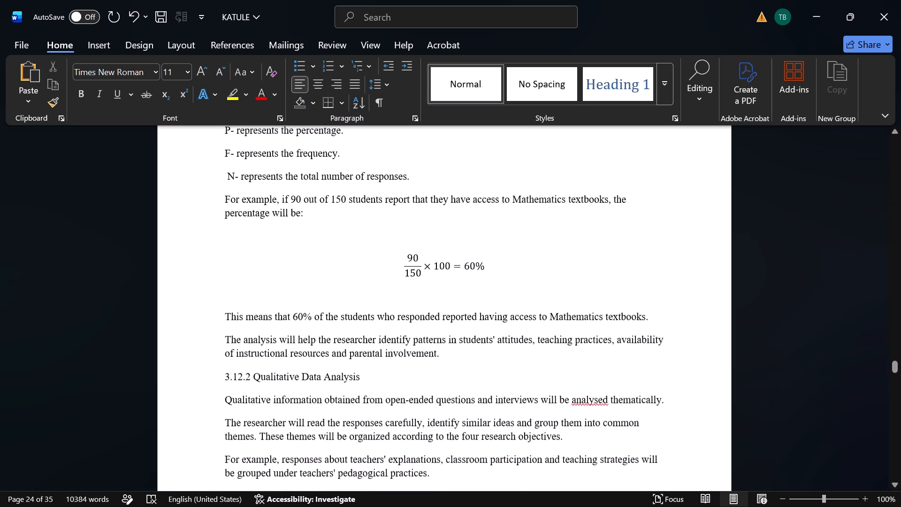
scroll(595, 301, "up", 1)
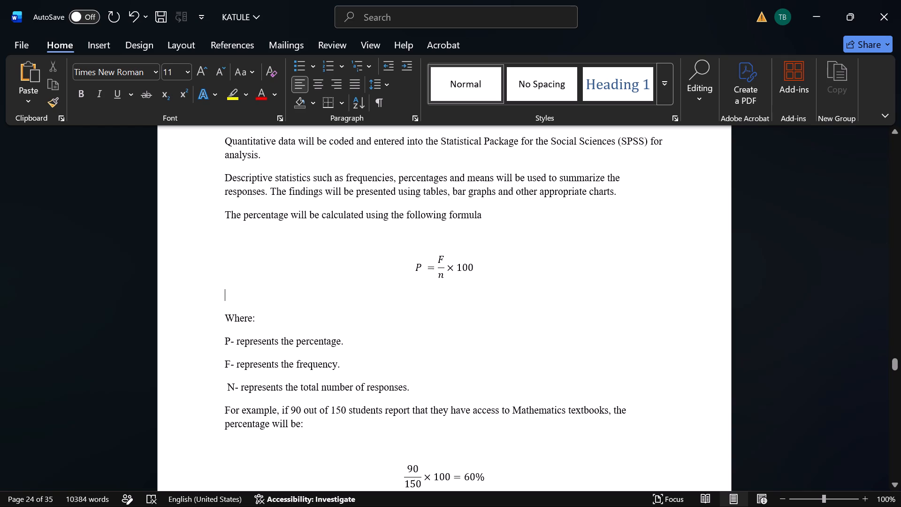
scroll(544, 303, "up", 1)
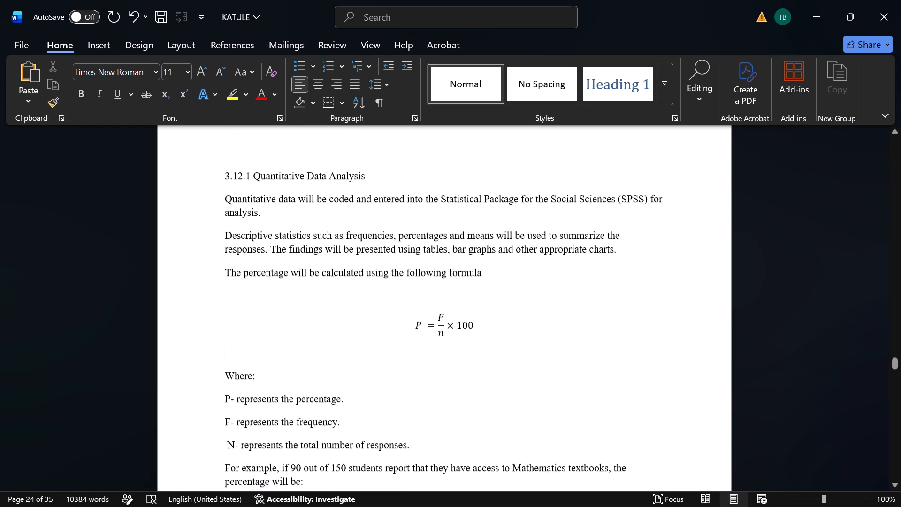
scroll(544, 303, "up", 2)
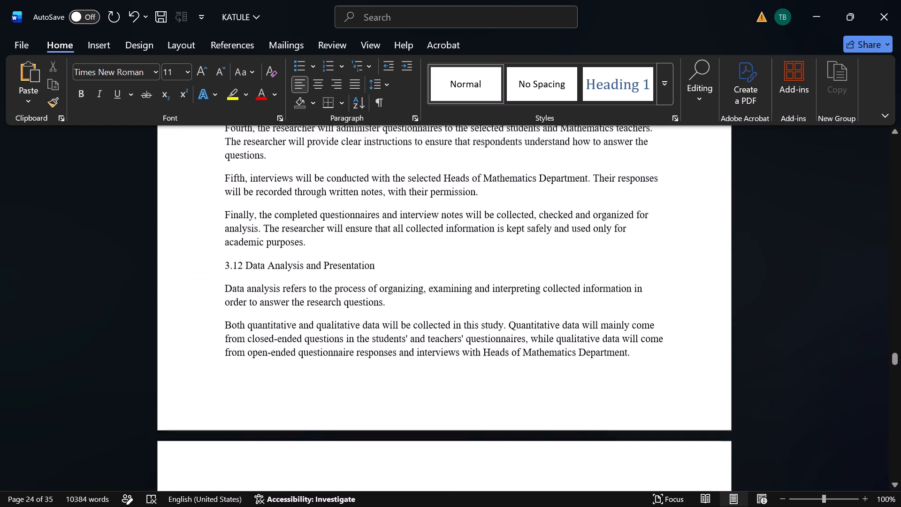
scroll(544, 303, "up", 2)
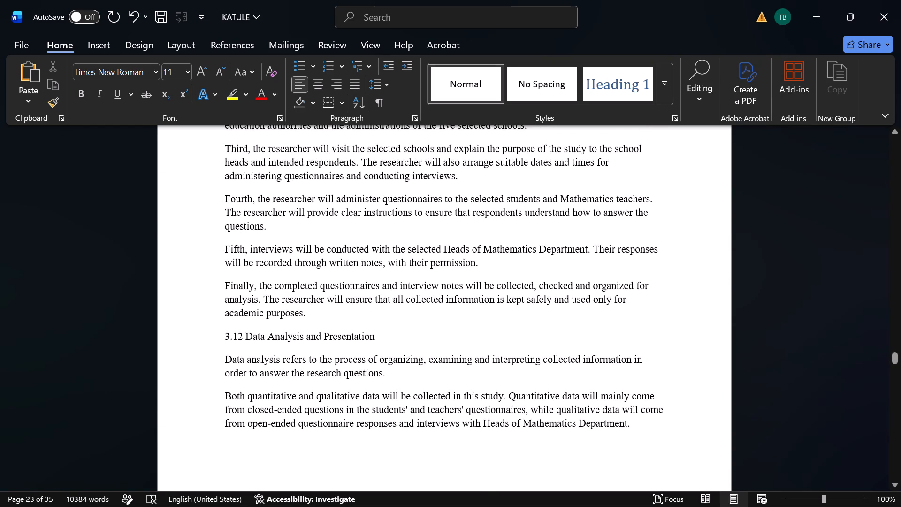
scroll(544, 303, "up", 2)
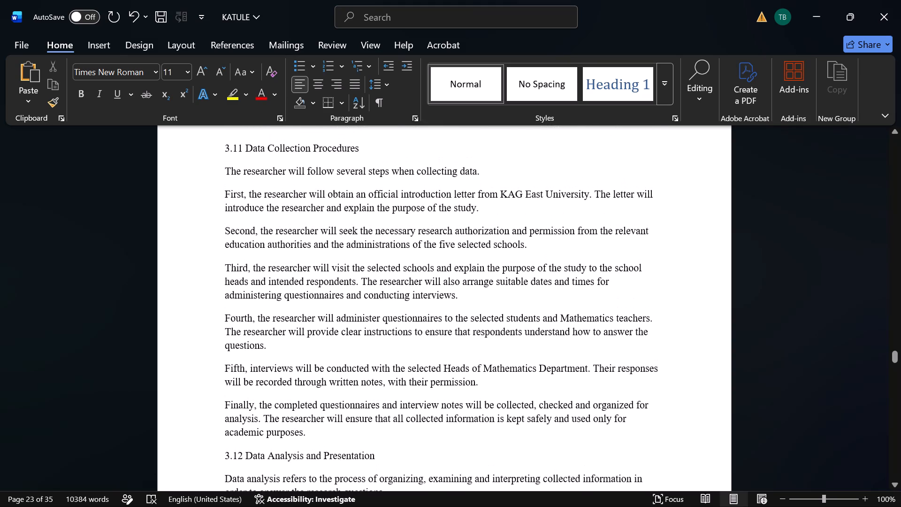
scroll(544, 303, "up", 2)
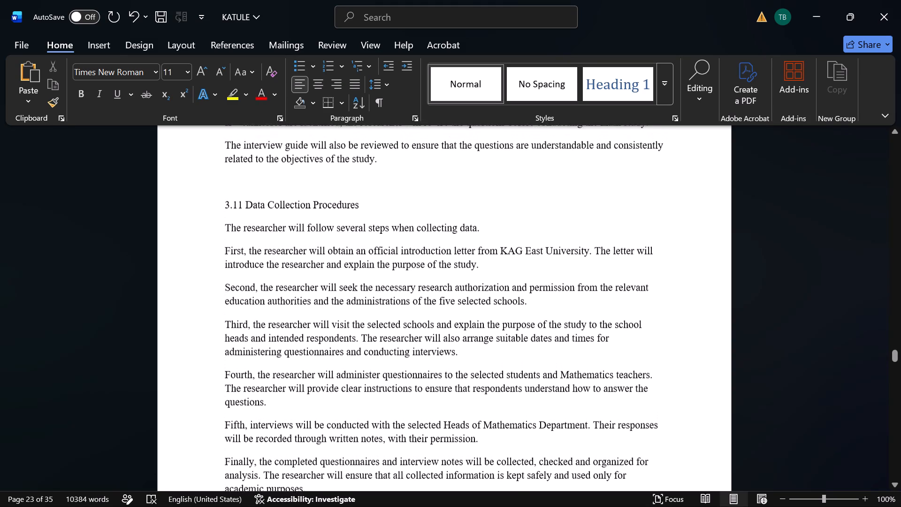
scroll(544, 303, "up", 2)
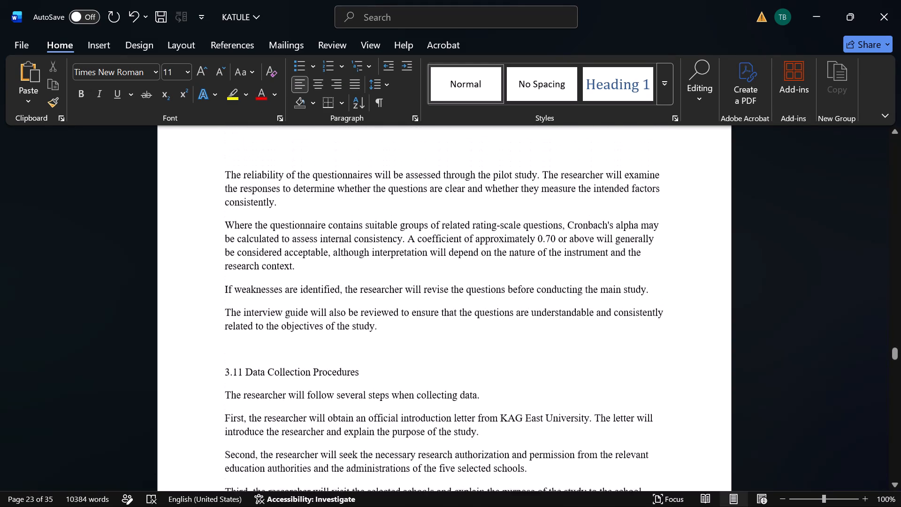
scroll(544, 303, "up", 3)
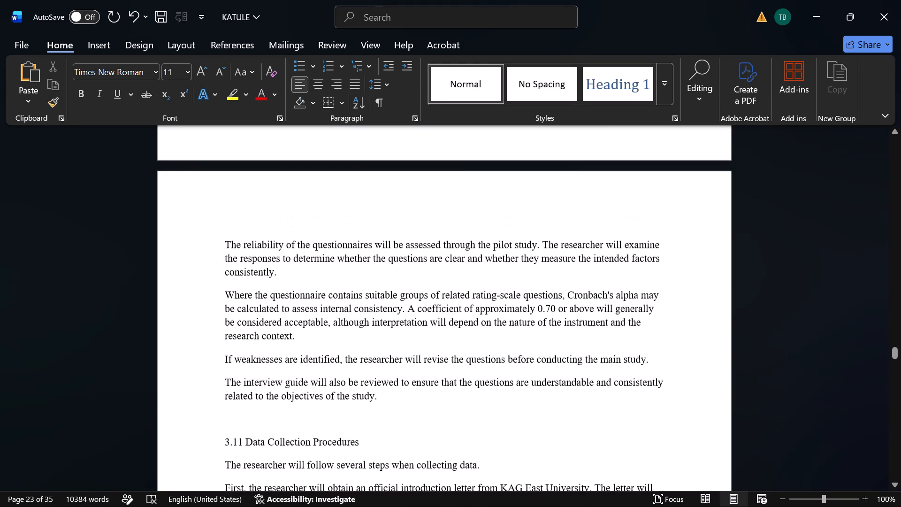
scroll(544, 303, "up", 3)
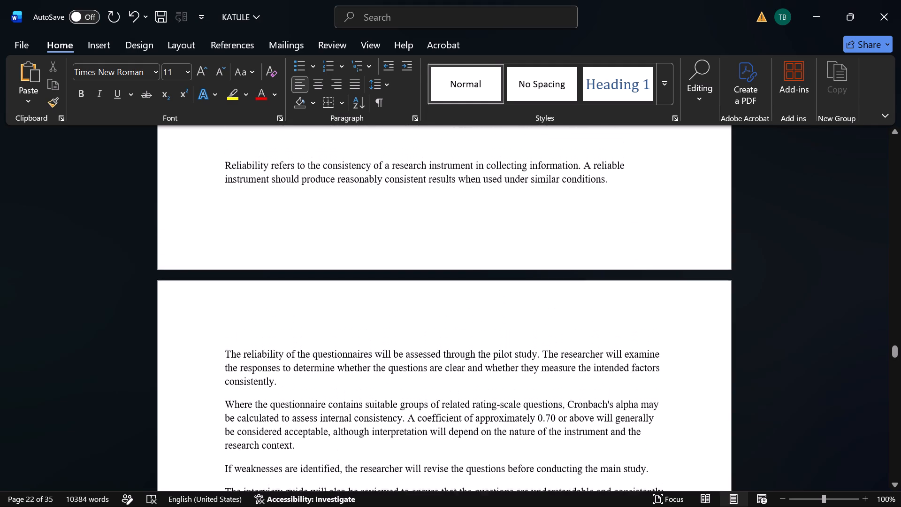
scroll(544, 303, "up", 3)
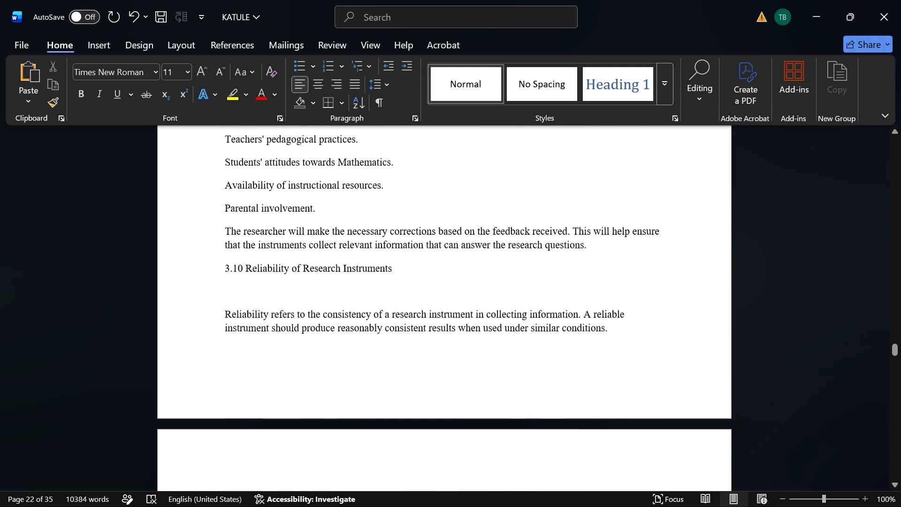
left_click(544, 303)
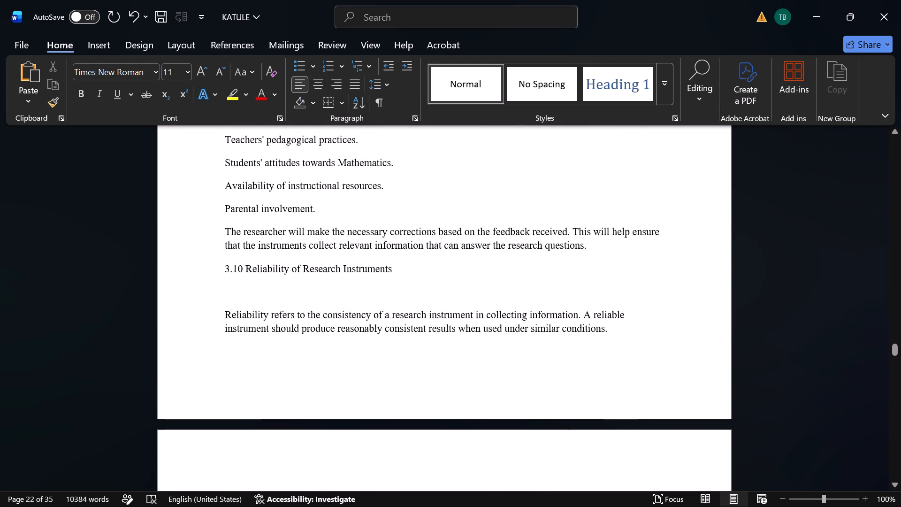
scroll(544, 303, "up", 1)
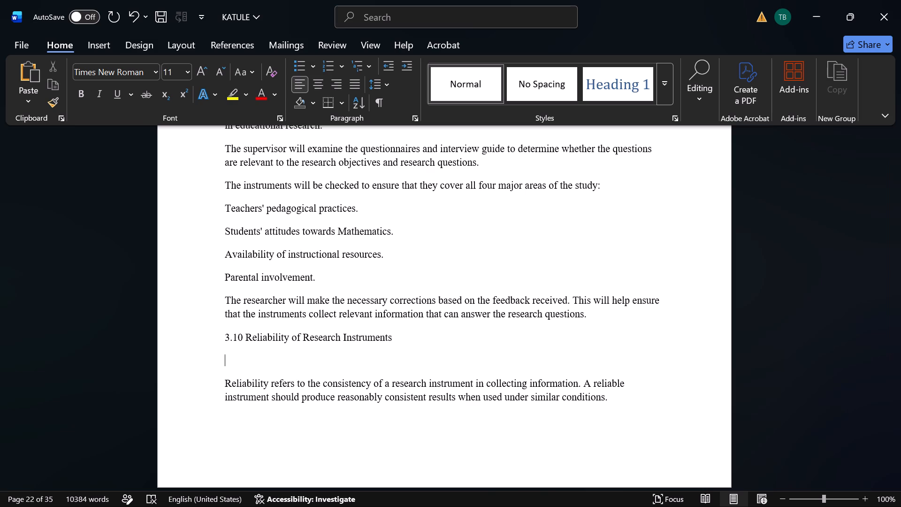
Look through the other sections of the proposal, from the section 3.7 questionnaires back to 1.2 Statement of the Problem.
scroll(544, 303, "up", 3)
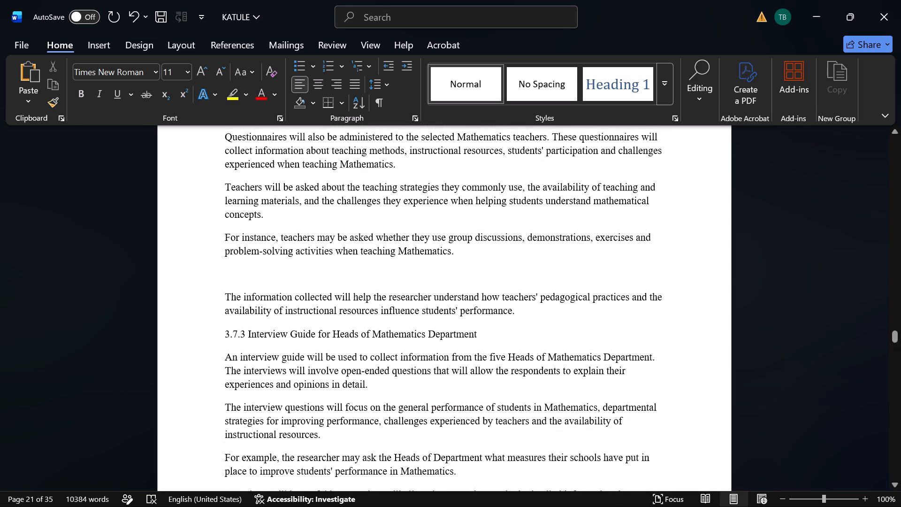
scroll(544, 303, "down", 4)
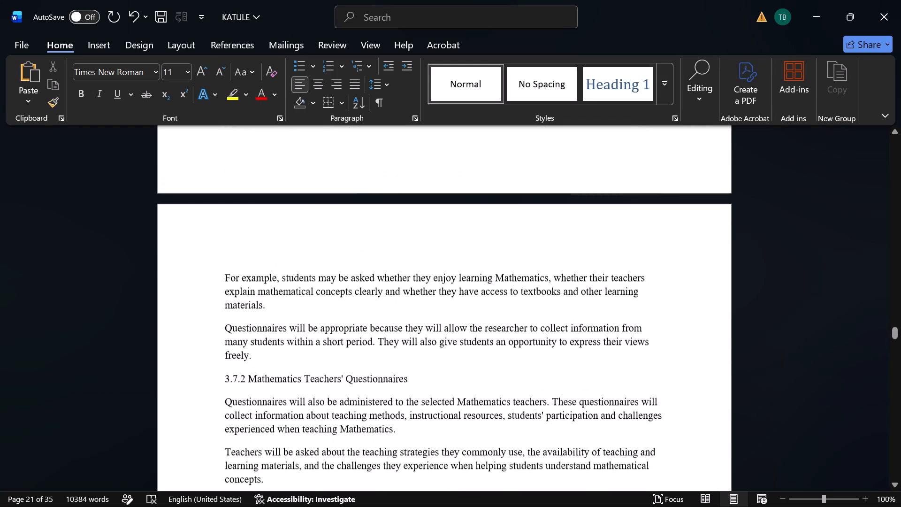
scroll(544, 303, "down", 5)
scroll(544, 303, "up", 1)
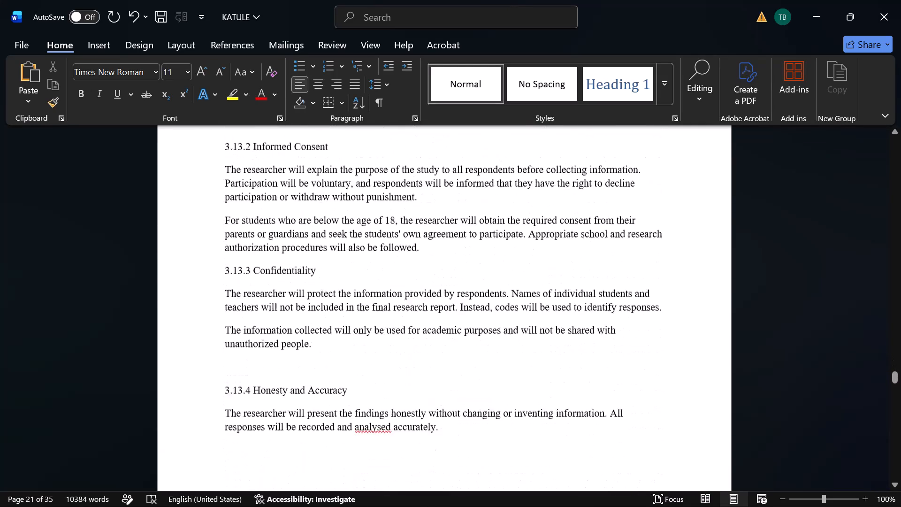
scroll(544, 303, "up", 10)
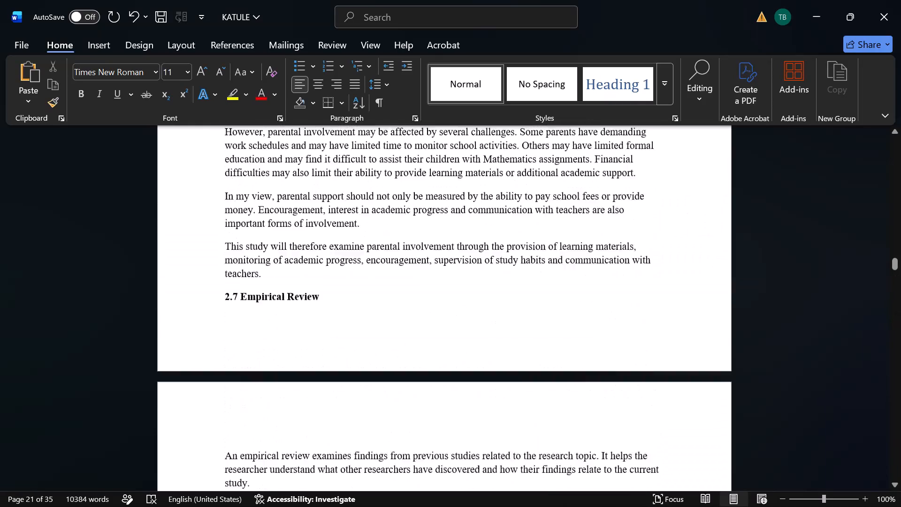
scroll(544, 304, "up", 14)
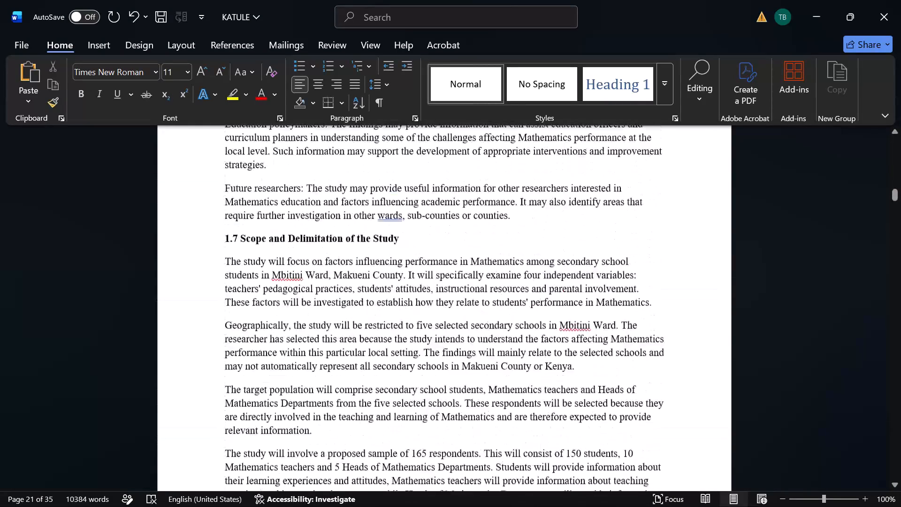
scroll(544, 304, "up", 5)
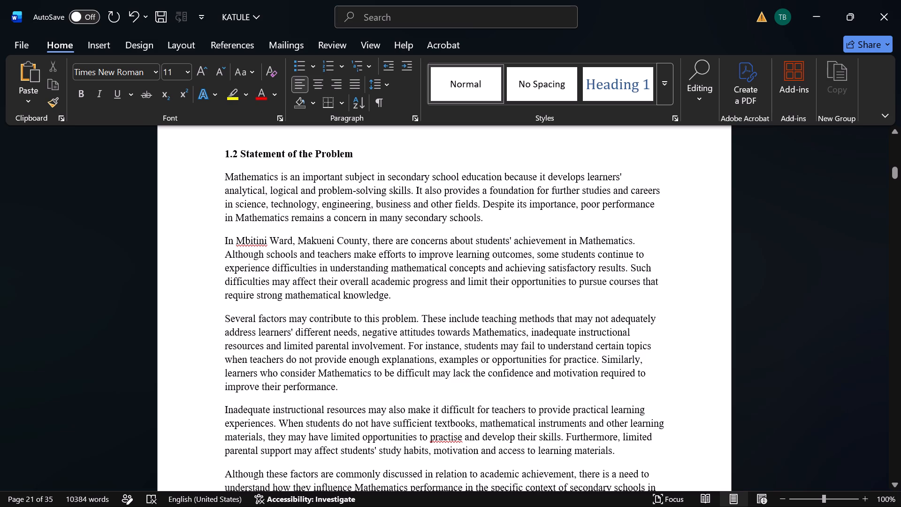
scroll(496, 356, "up", 1)
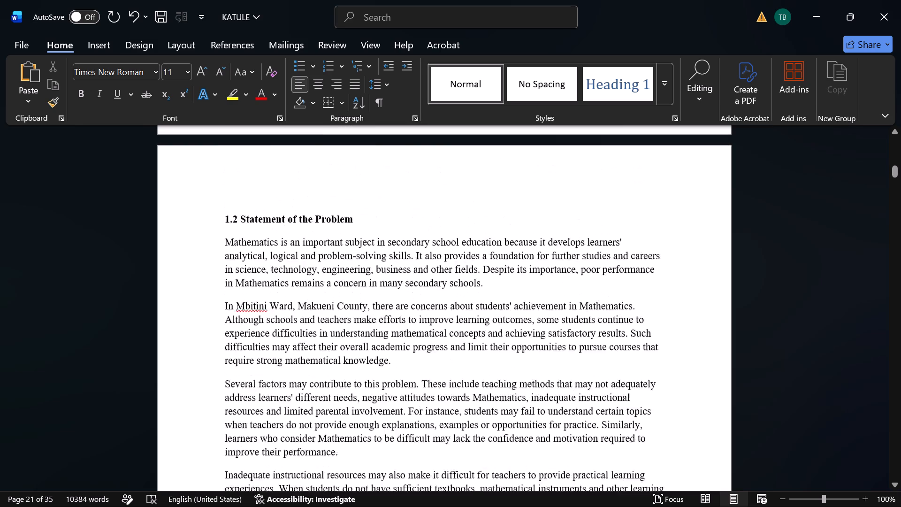
Review the layout and text of the cover page and the Chapter One background, up to section 1.2 Statement of the Problem.
scroll(496, 356, "up", 8)
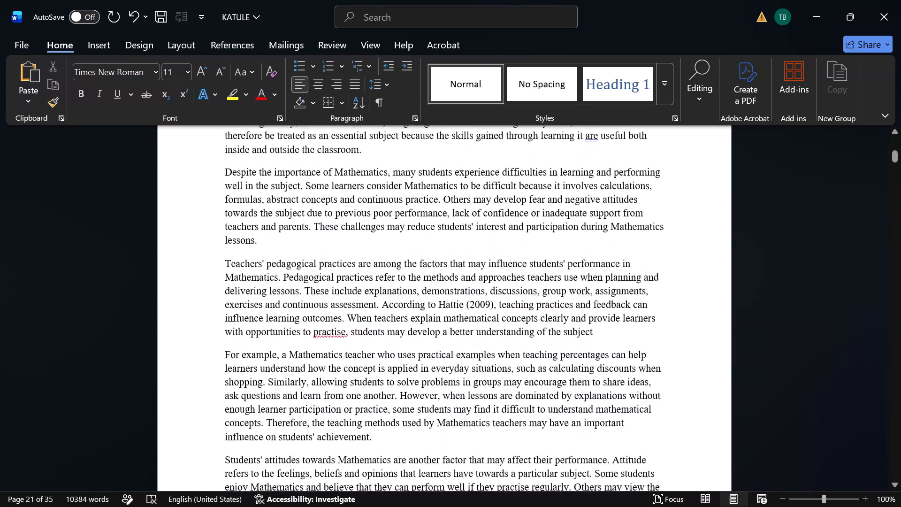
scroll(496, 360, "up", 3)
scroll(496, 360, "down", 1)
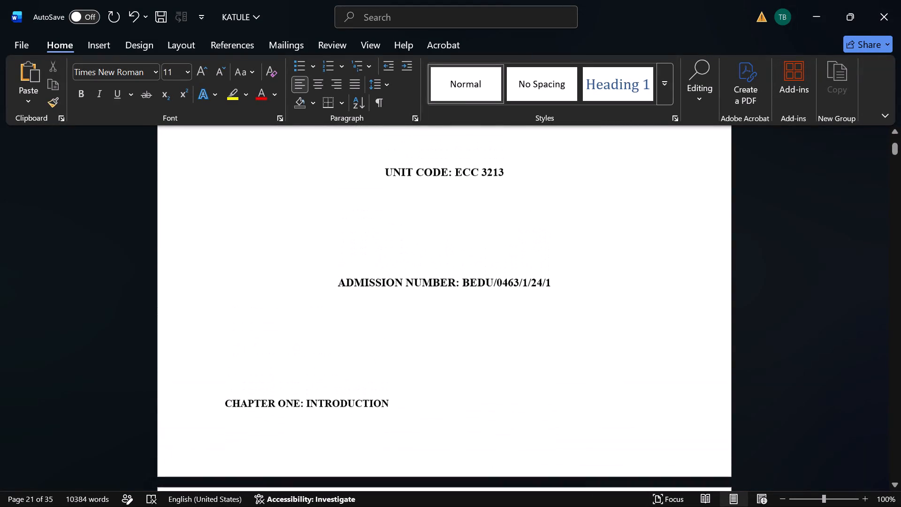
scroll(496, 360, "down", 4)
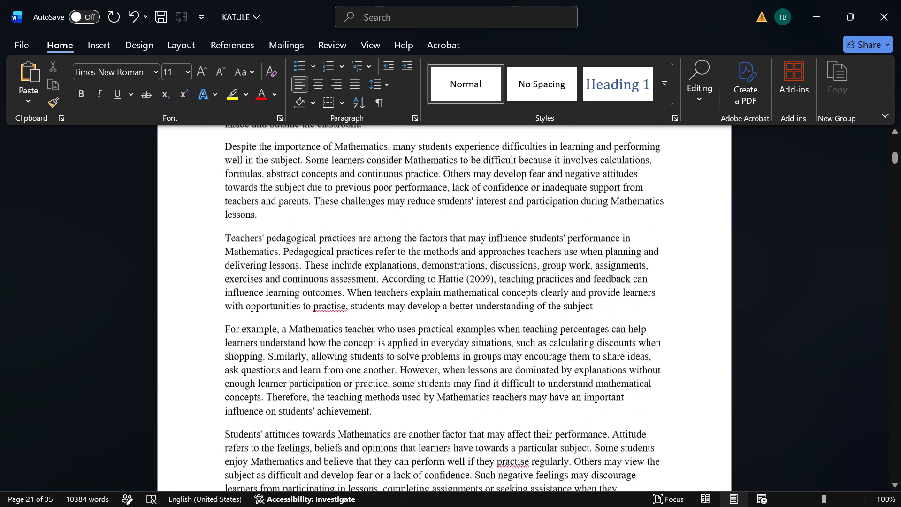
scroll(496, 360, "down", 5)
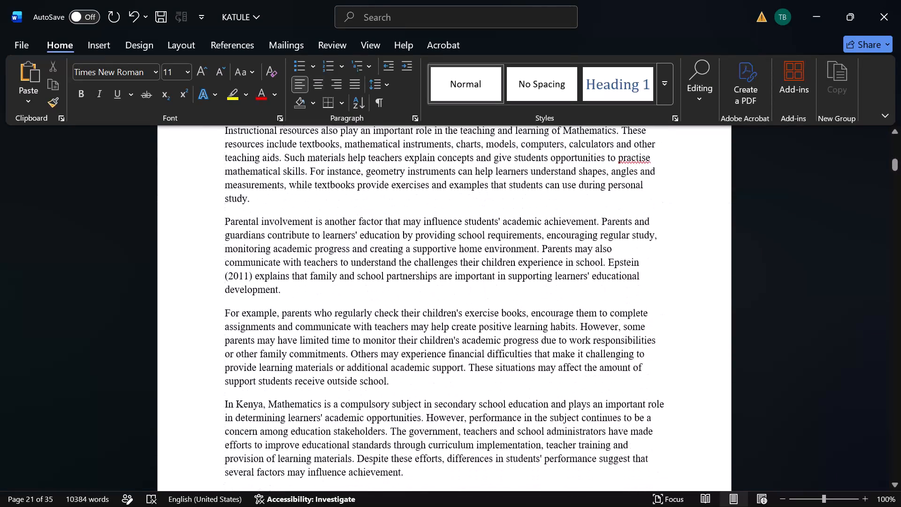
scroll(496, 360, "down", 5)
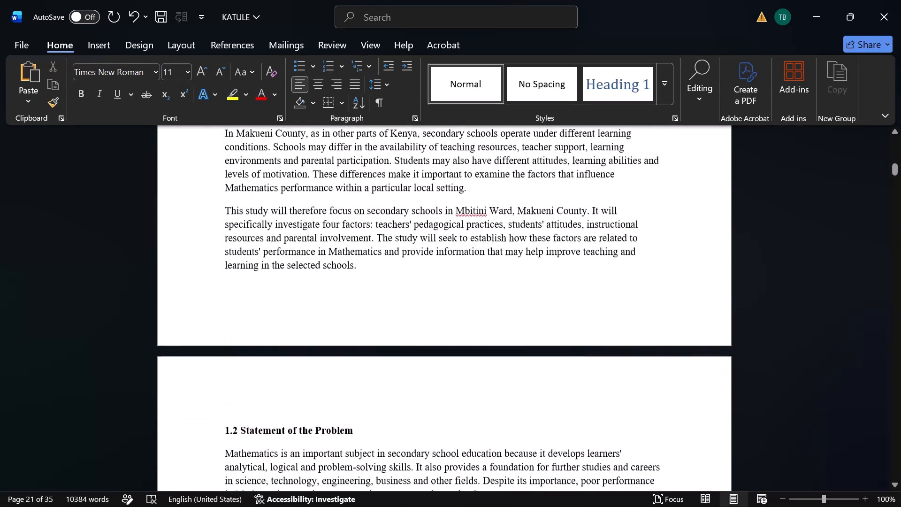
Review the rest of Chapter One, from section 1.2 Statement of the Problem through the definitions of key terms.
scroll(496, 360, "down", 4)
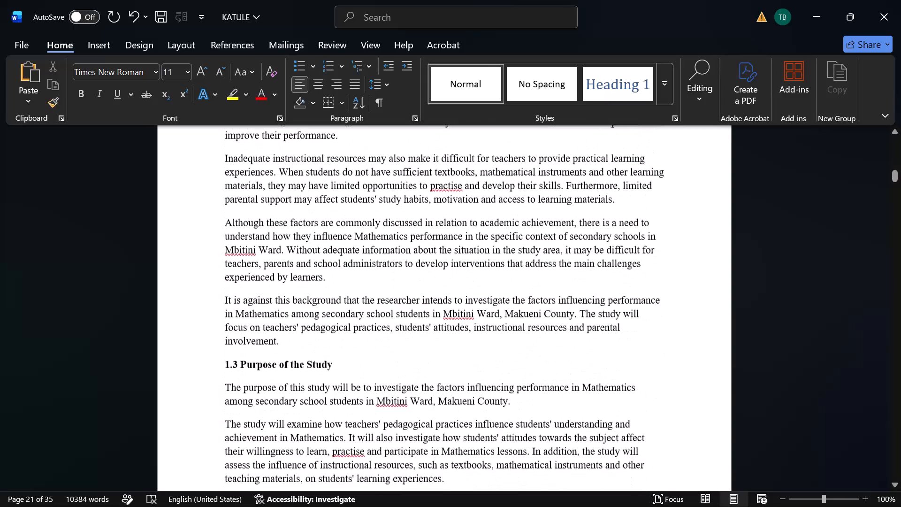
scroll(496, 360, "down", 5)
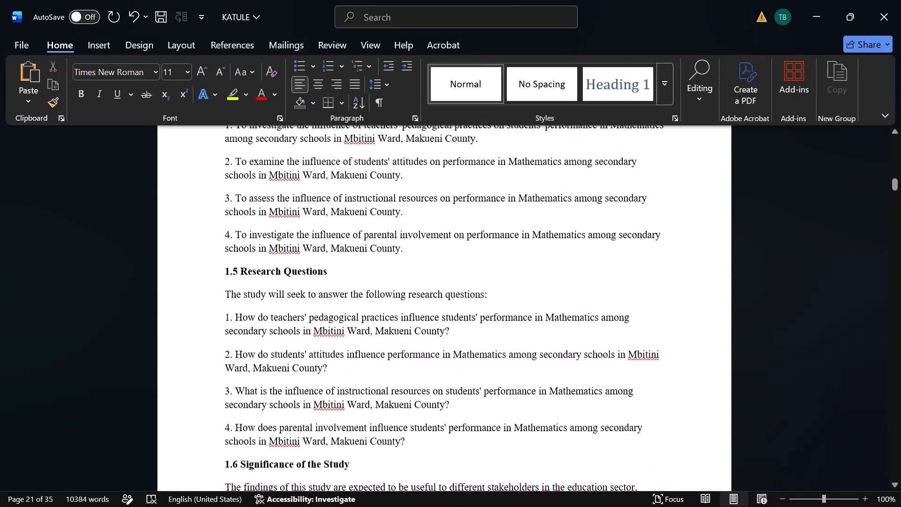
scroll(496, 360, "down", 5)
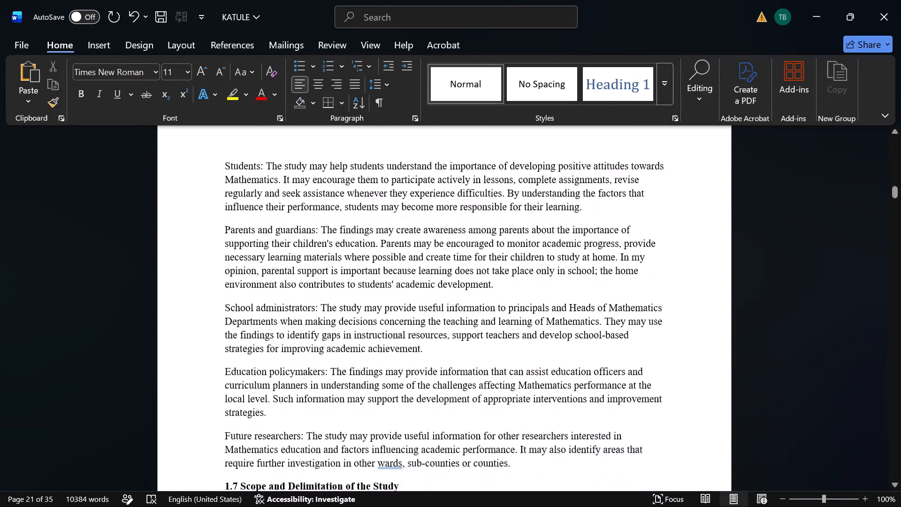
scroll(496, 360, "down", 4)
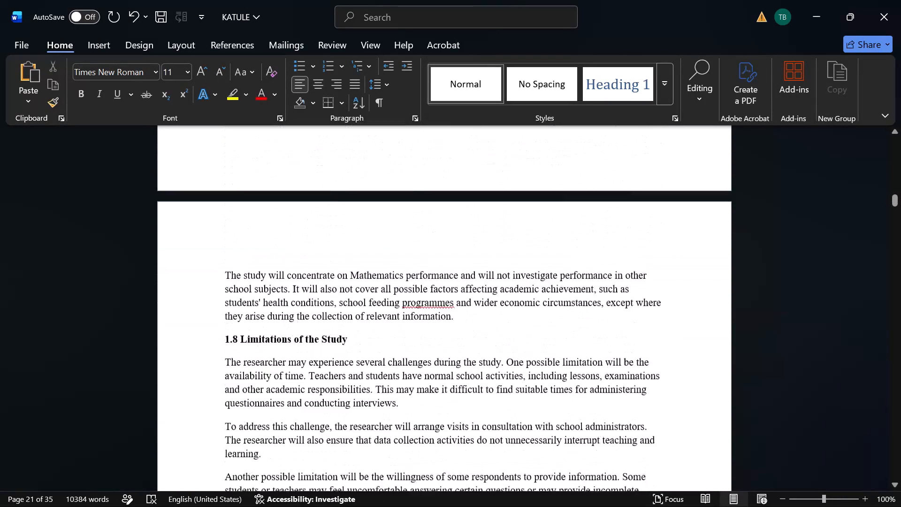
scroll(496, 360, "down", 3)
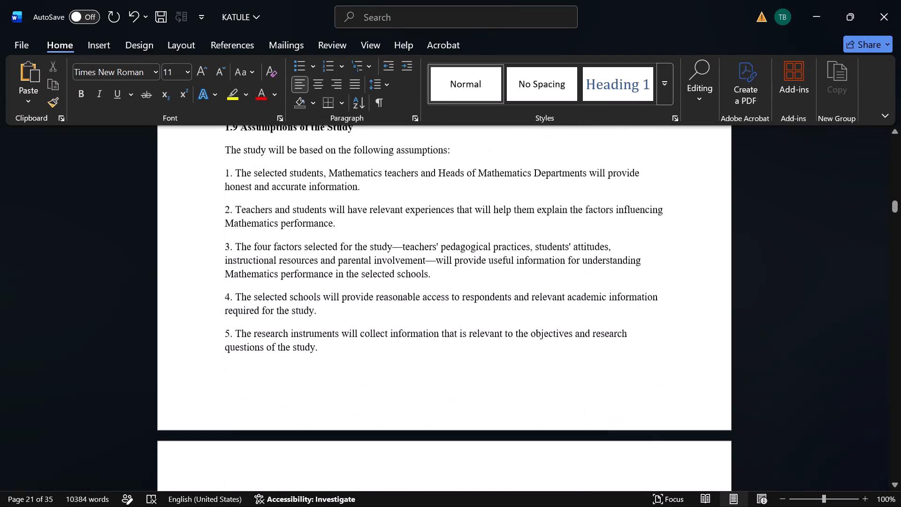
scroll(496, 360, "down", 6)
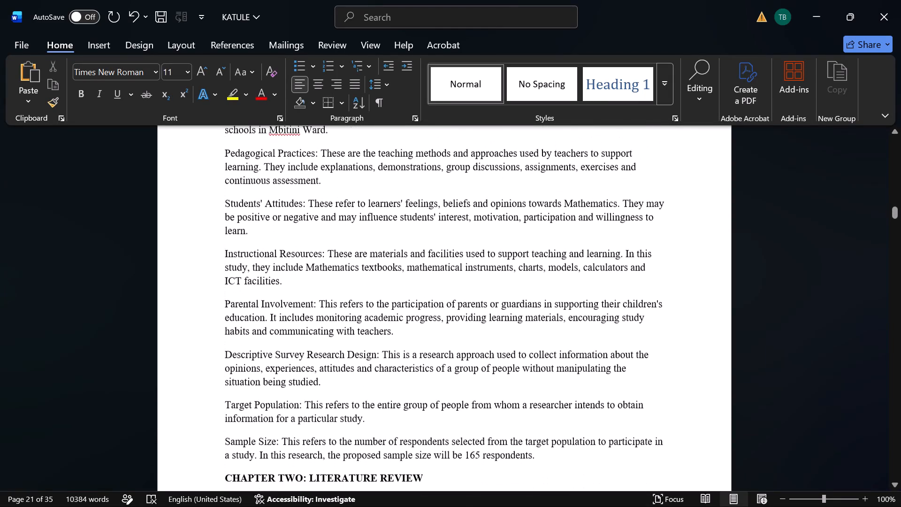
Review the layout and text of Chapter Two: Literature Review, from 2.1 Introduction through 2.10 Summary of Literature Review.
scroll(496, 362, "down", 2)
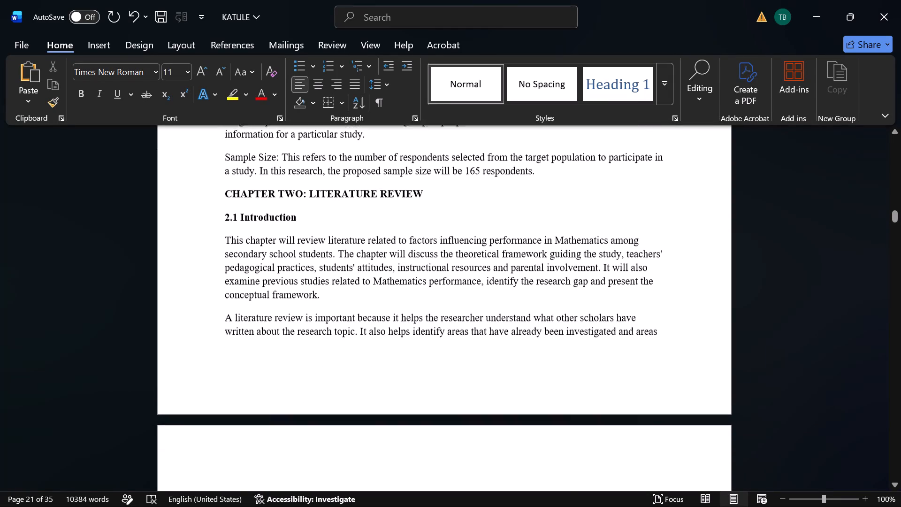
scroll(496, 362, "down", 3)
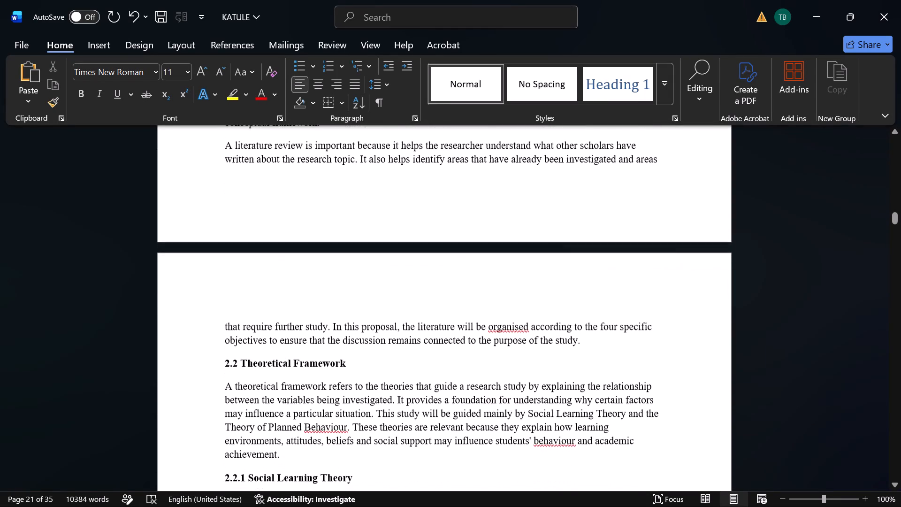
scroll(496, 362, "down", 3)
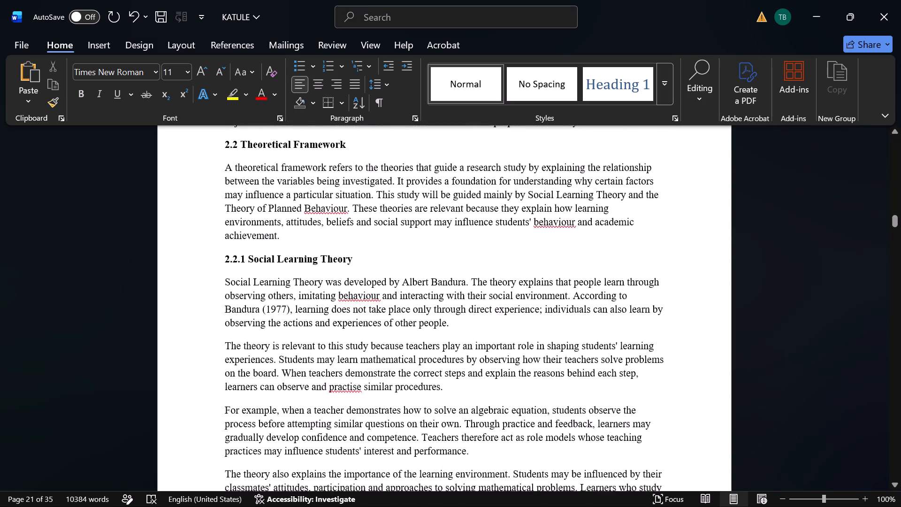
scroll(496, 362, "down", 4)
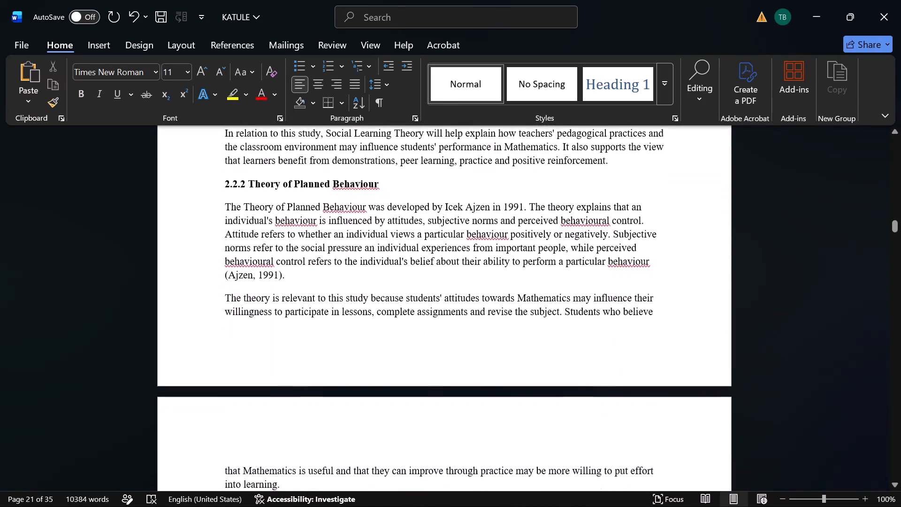
scroll(496, 362, "down", 5)
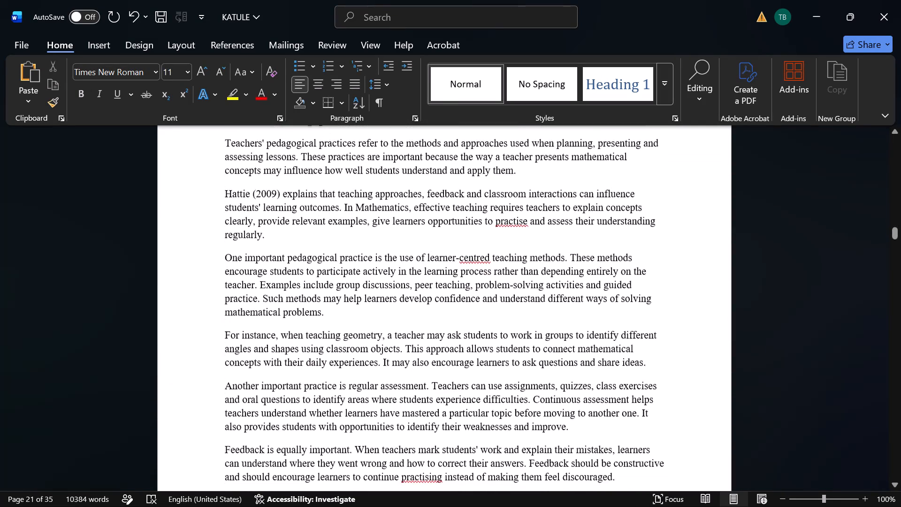
scroll(496, 362, "down", 5)
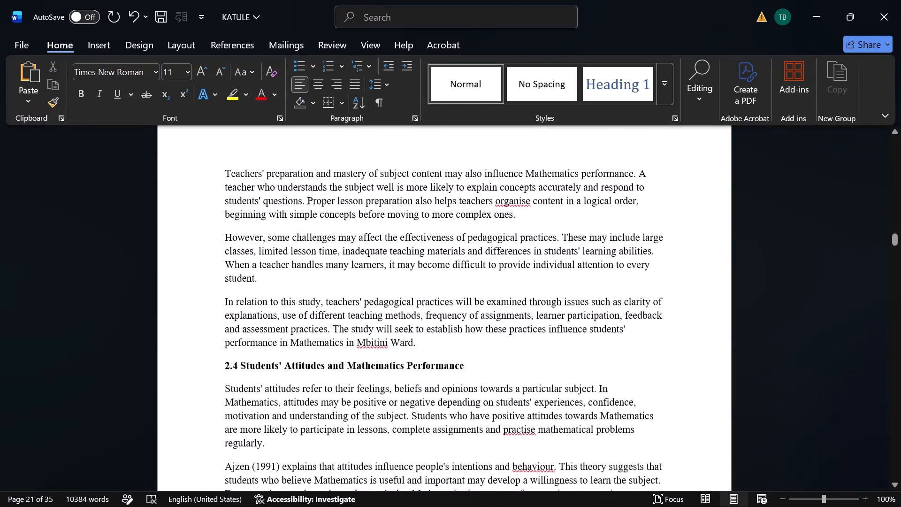
scroll(496, 362, "down", 4)
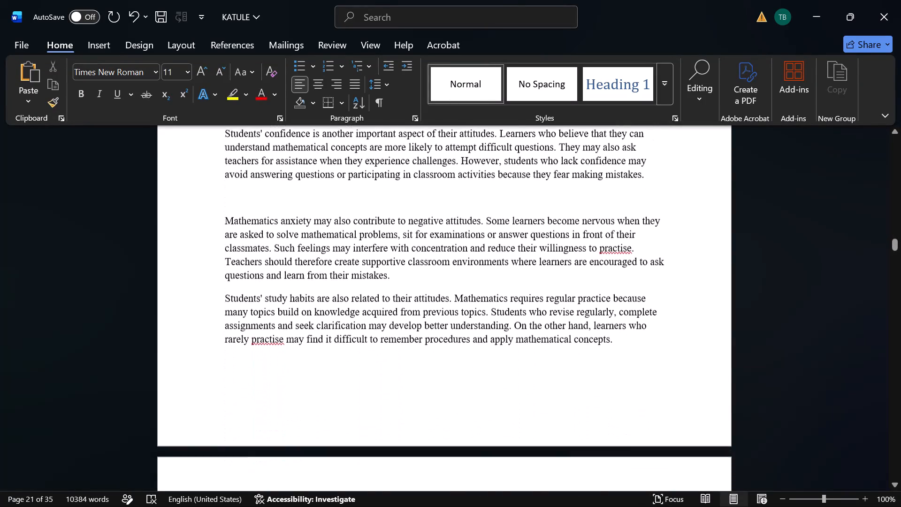
scroll(496, 362, "down", 4)
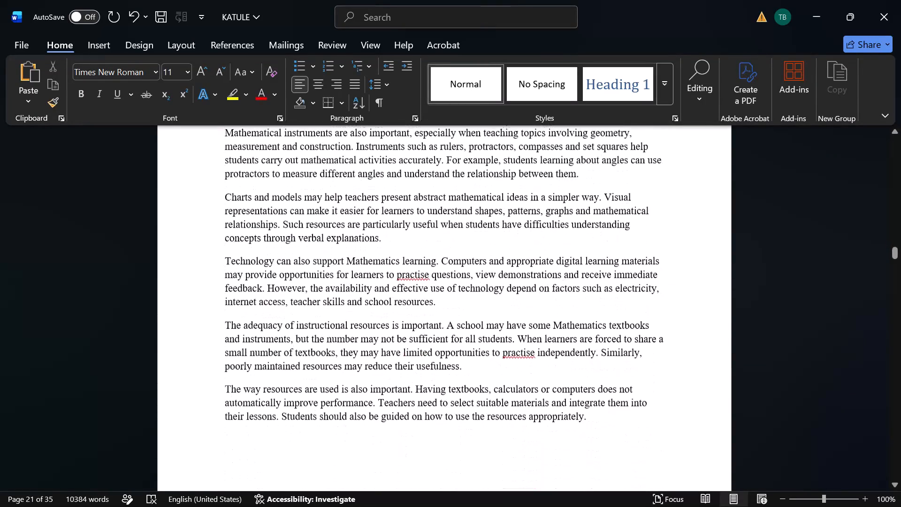
scroll(496, 362, "down", 4)
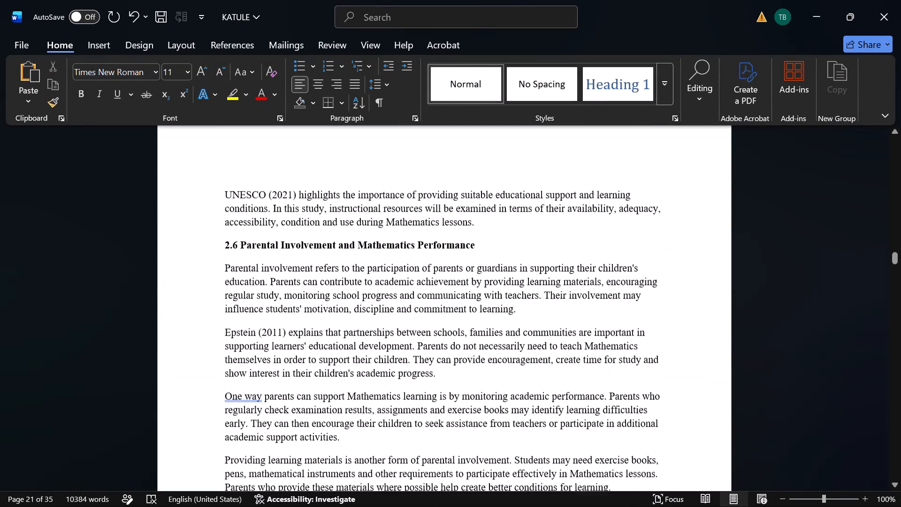
scroll(496, 362, "down", 4)
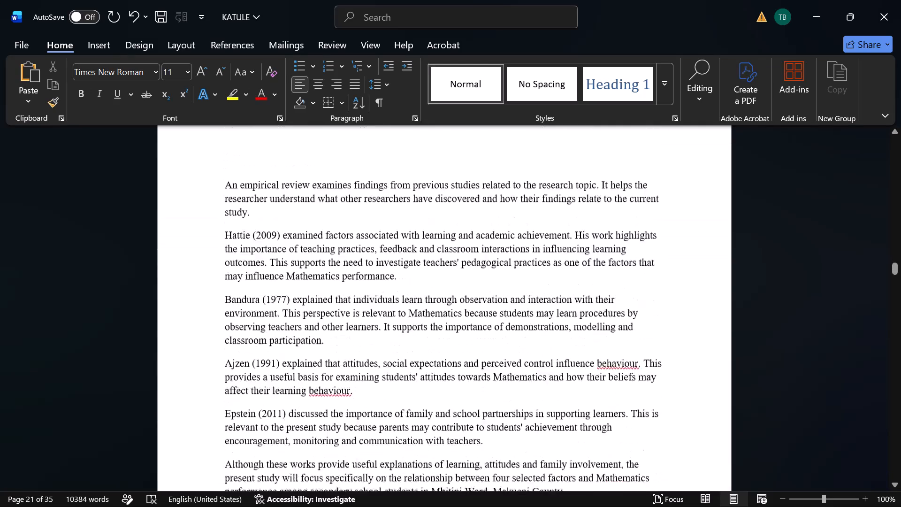
scroll(496, 362, "down", 4)
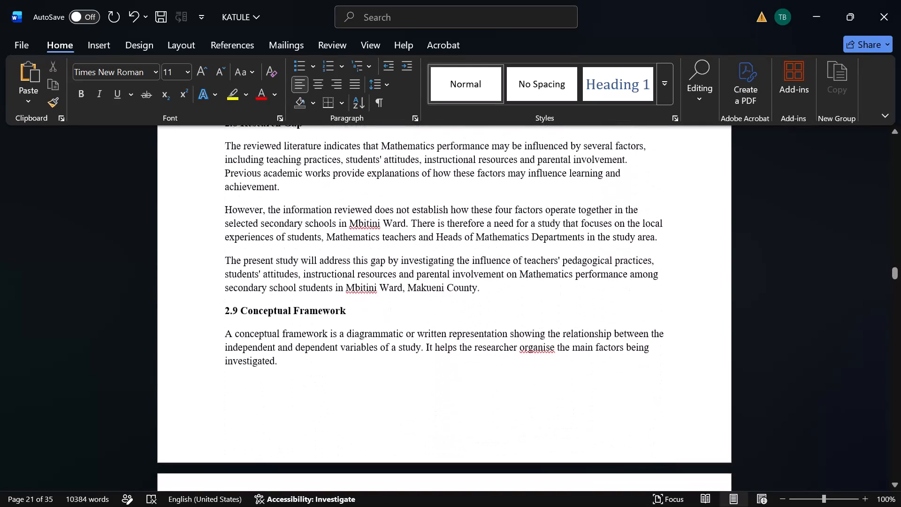
scroll(496, 362, "down", 6)
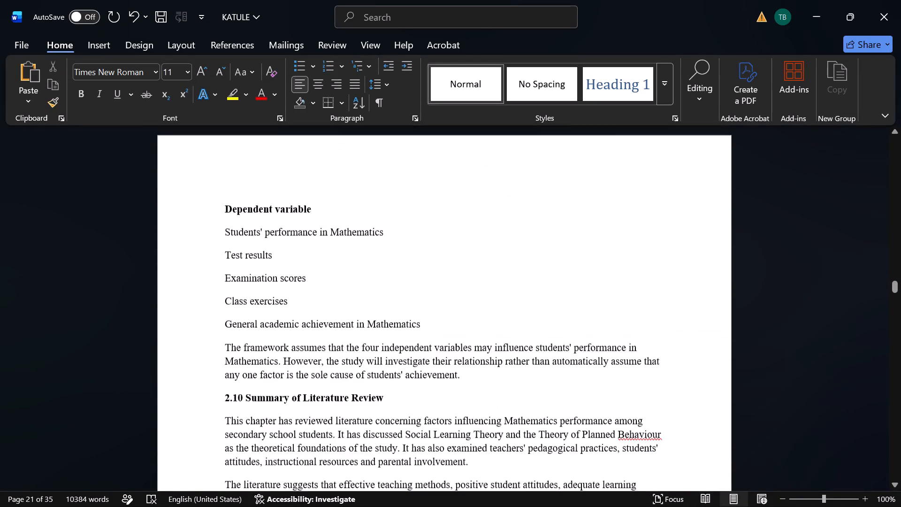
scroll(496, 362, "down", 3)
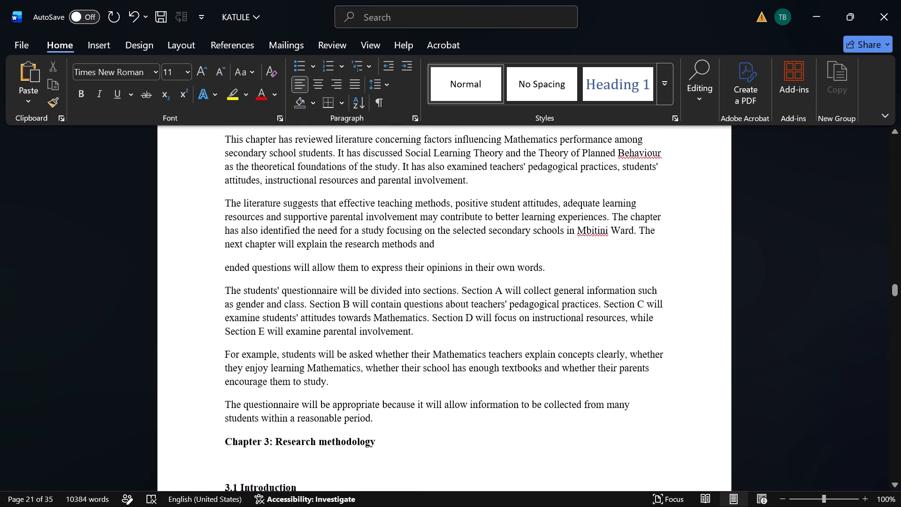
Review Chapter 3: Research methodology from 3.1 Introduction to the percentage formula and worked example, including the sample size table.
scroll(496, 362, "down", 3)
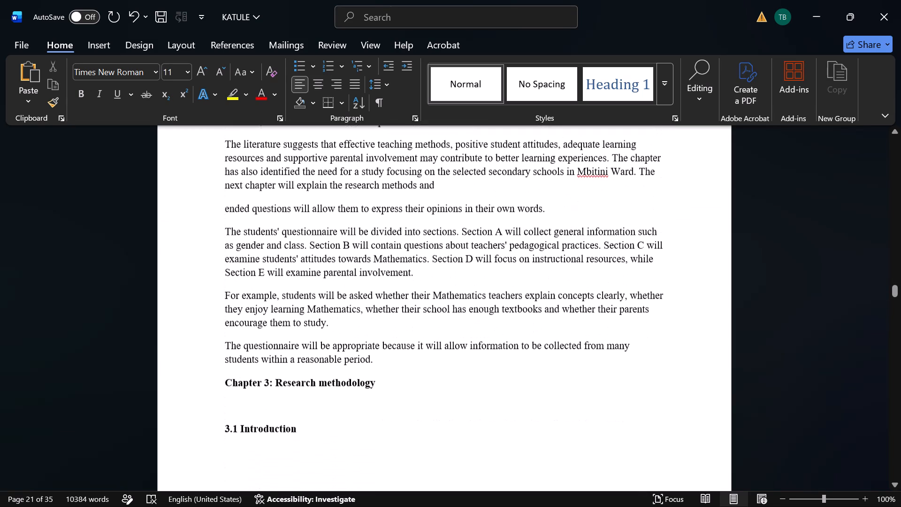
scroll(496, 362, "down", 3)
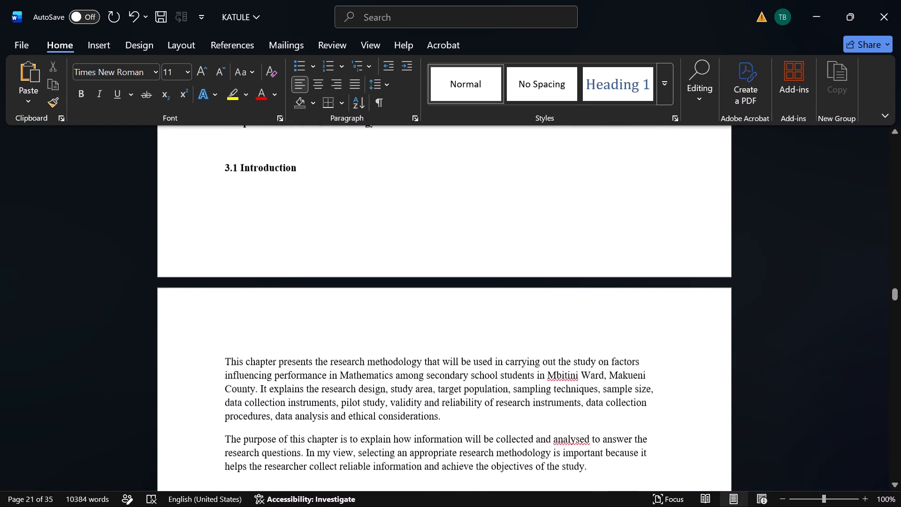
scroll(496, 362, "down", 6)
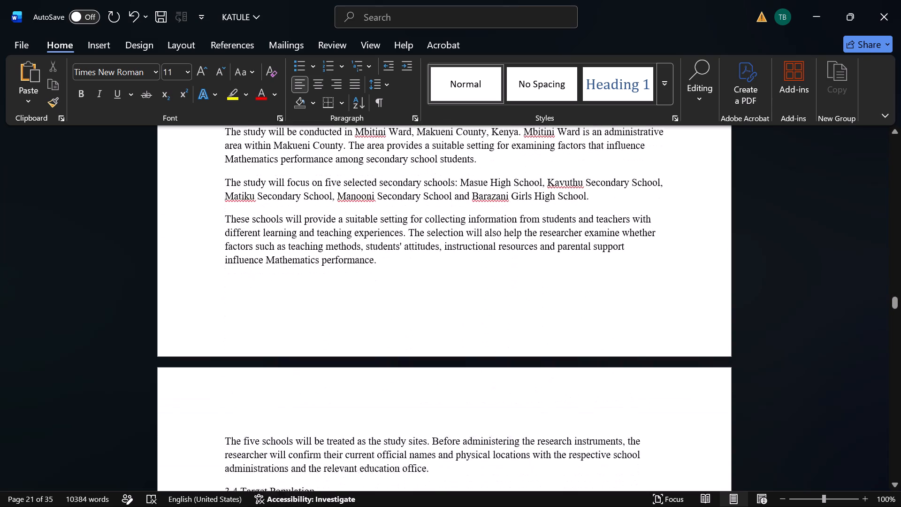
scroll(496, 362, "down", 7)
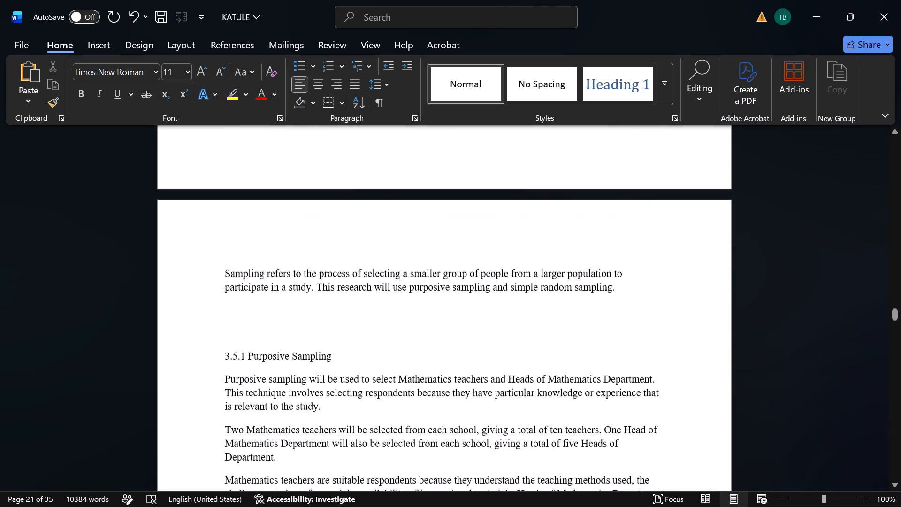
scroll(496, 362, "down", 5)
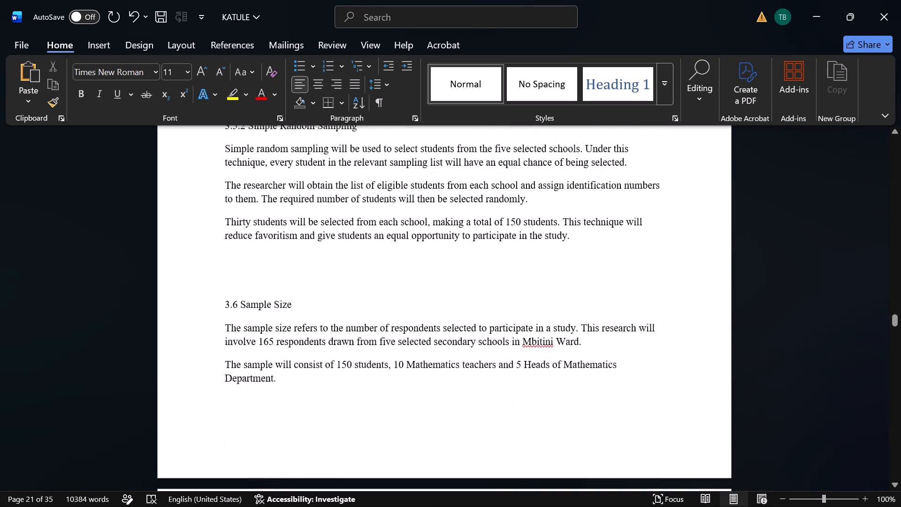
scroll(496, 362, "down", 5)
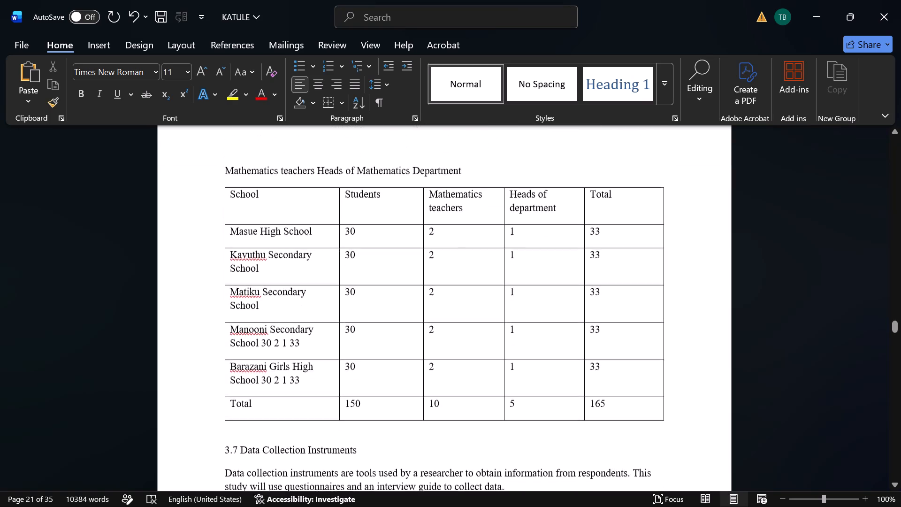
scroll(496, 362, "down", 4)
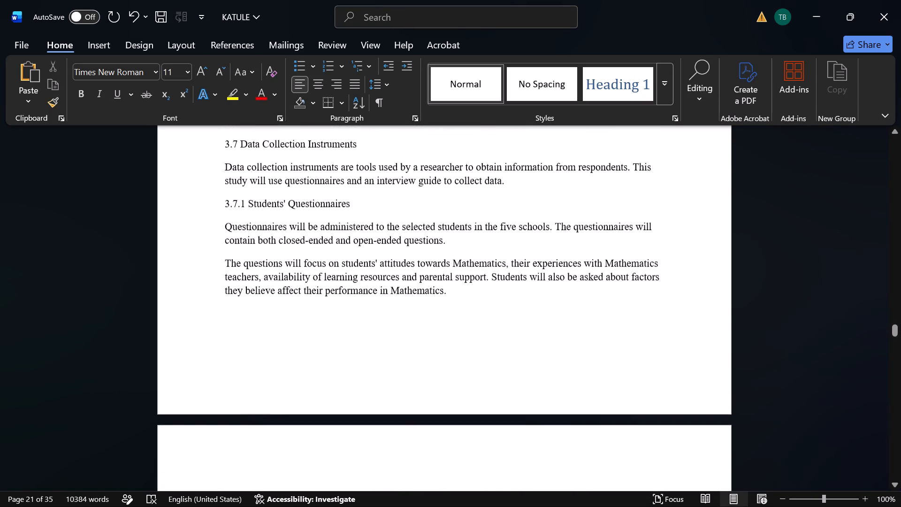
scroll(496, 362, "down", 6)
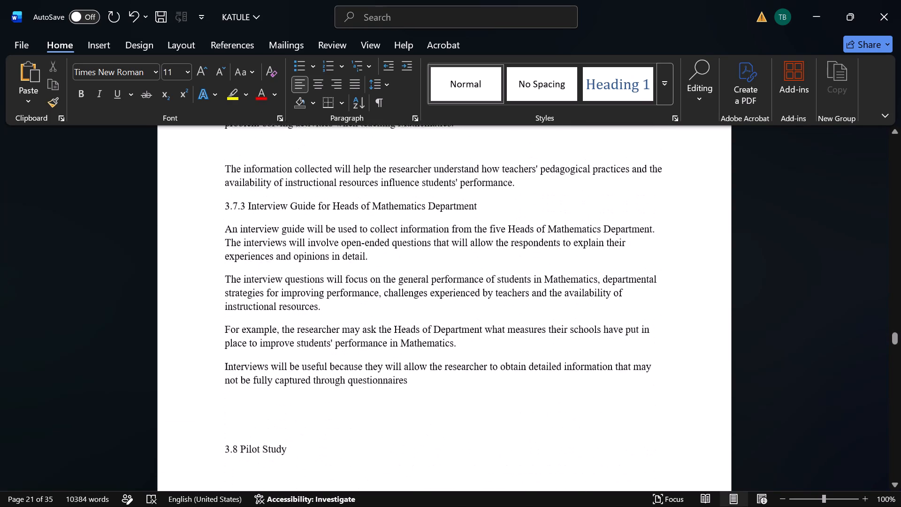
scroll(496, 362, "down", 6)
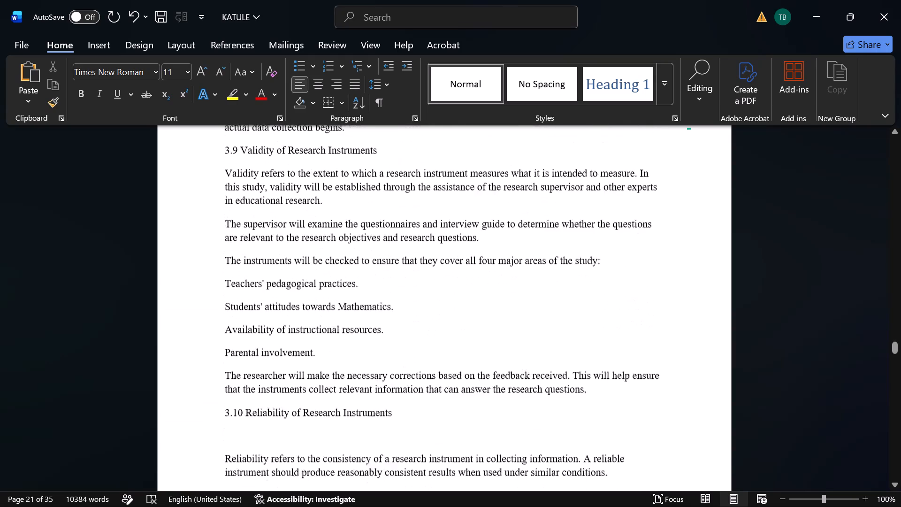
scroll(496, 362, "down", 6)
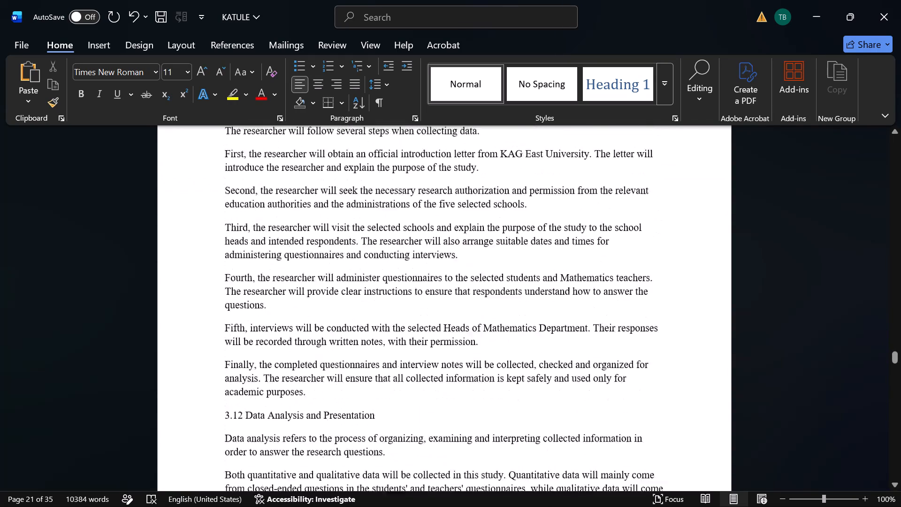
scroll(496, 362, "down", 3)
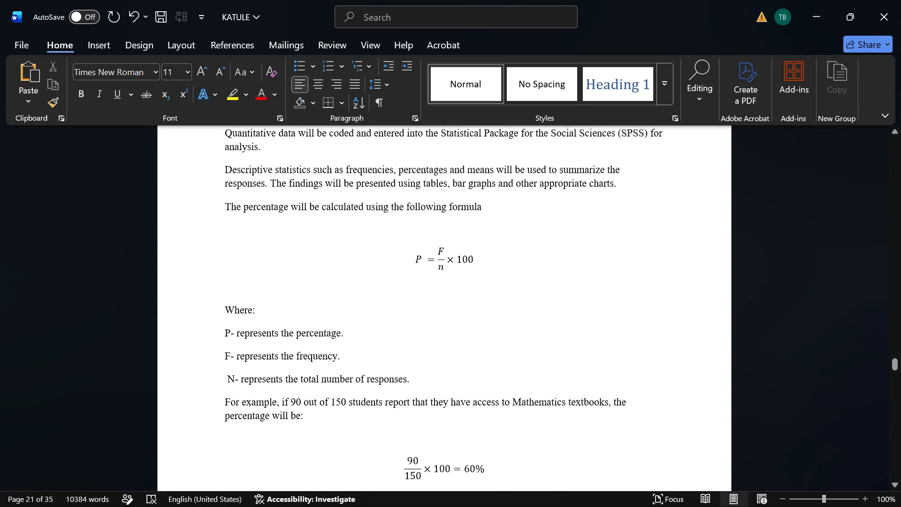
Review the rest of Chapter 3, from 3.12.2 Qualitative Data Analysis through 3.13 Ethical Considerations to 3.14 Summary of the Chapter.
scroll(496, 362, "down", 7)
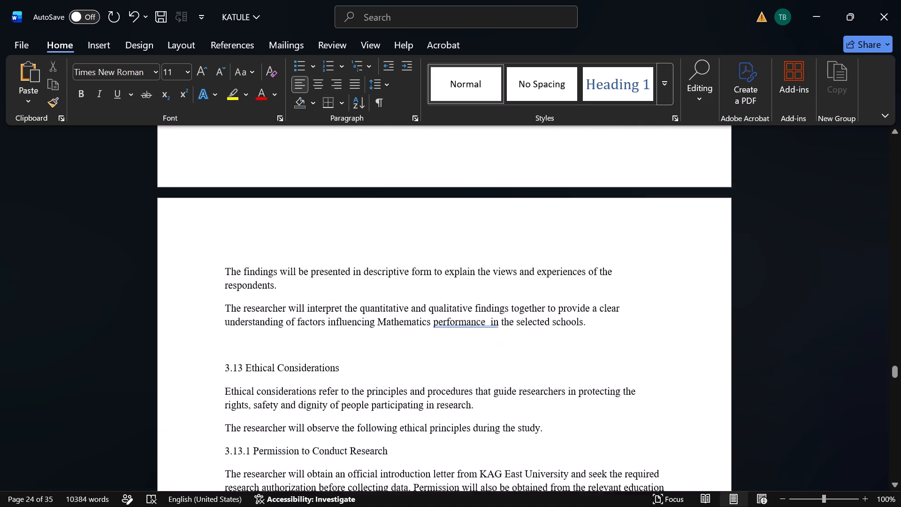
scroll(496, 362, "down", 2)
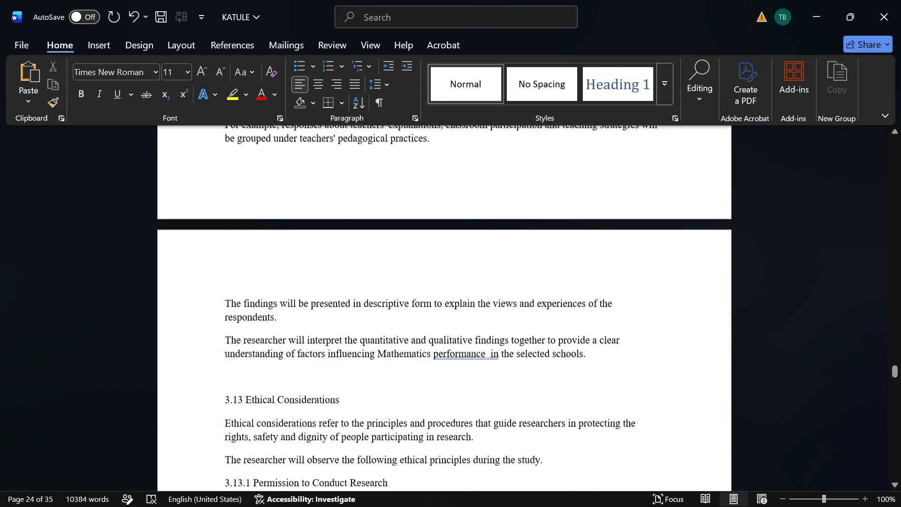
scroll(496, 362, "down", 2)
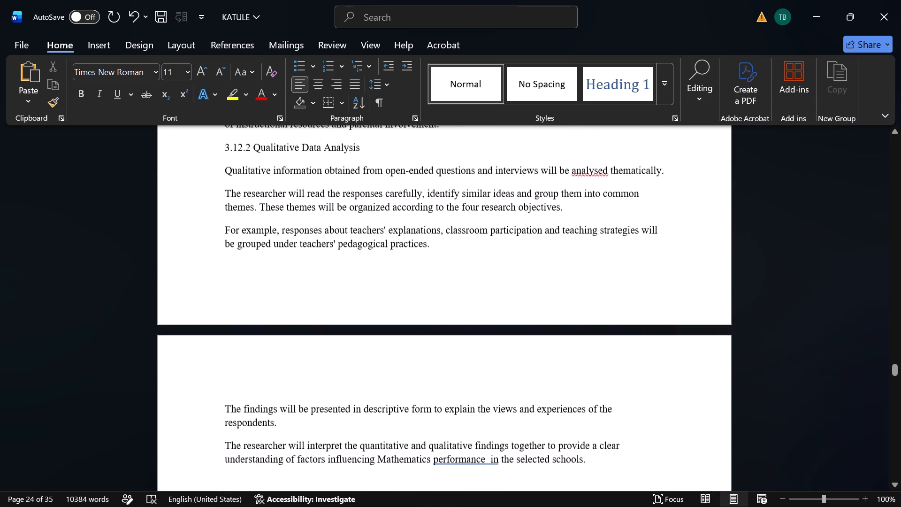
scroll(496, 362, "down", 2)
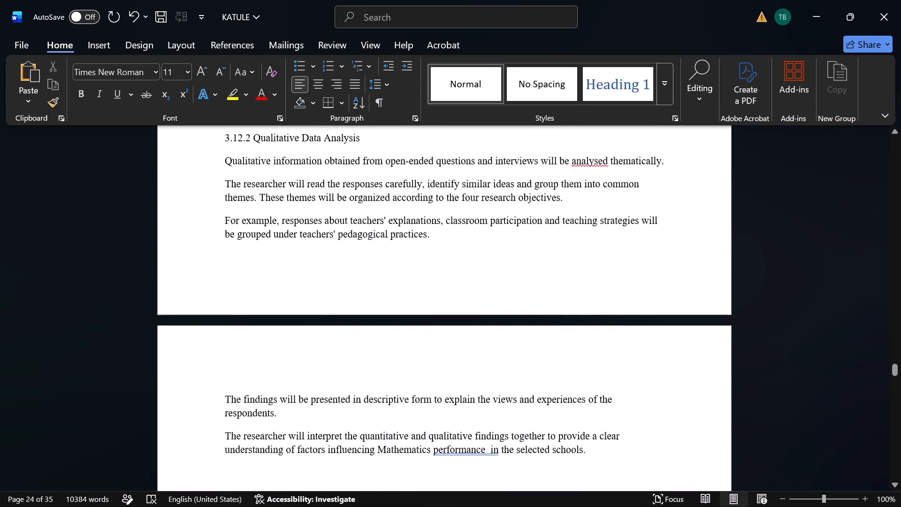
scroll(496, 362, "down", 3)
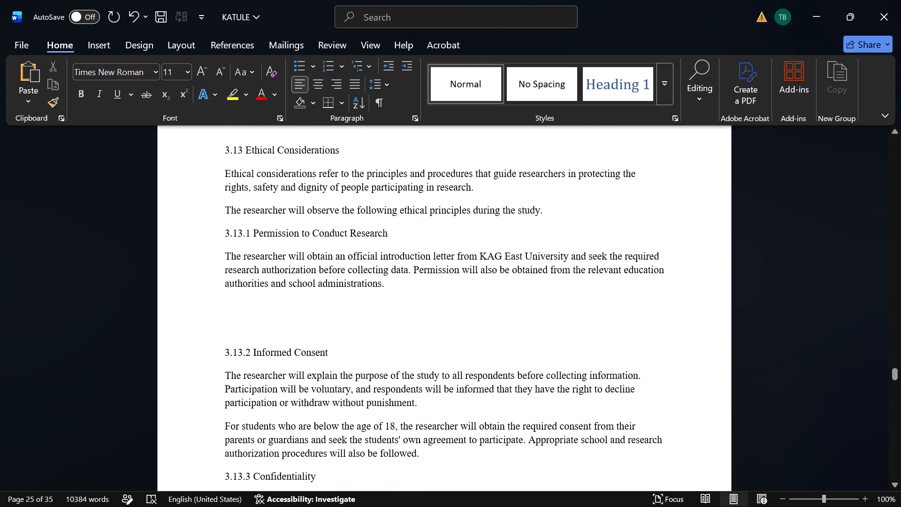
scroll(496, 362, "down", 4)
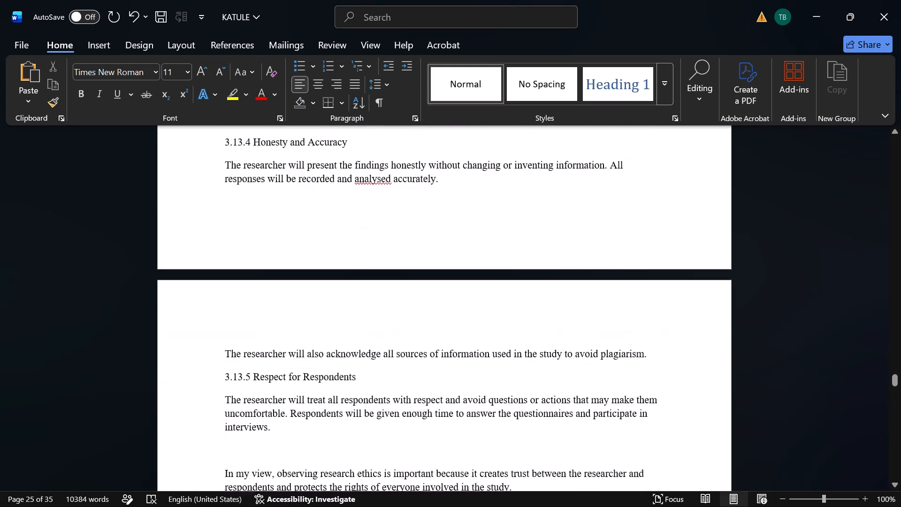
scroll(496, 362, "down", 4)
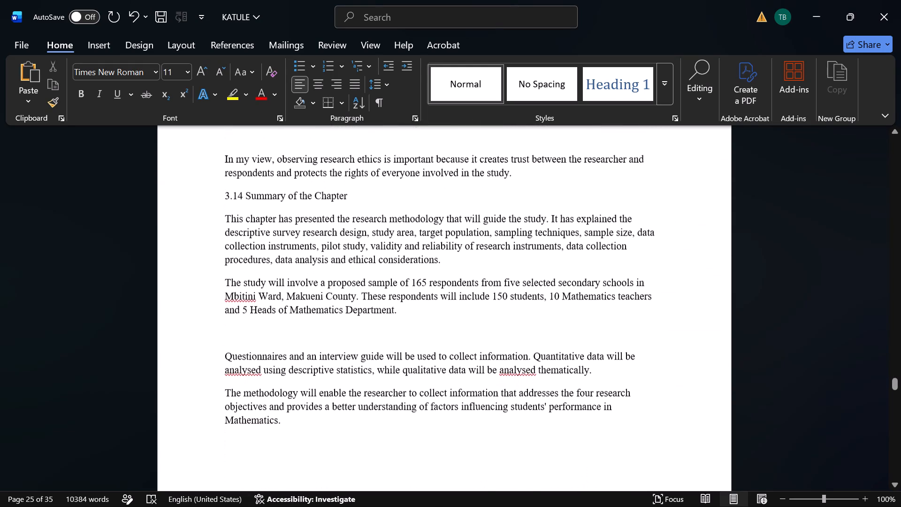
scroll(496, 362, "down", 4)
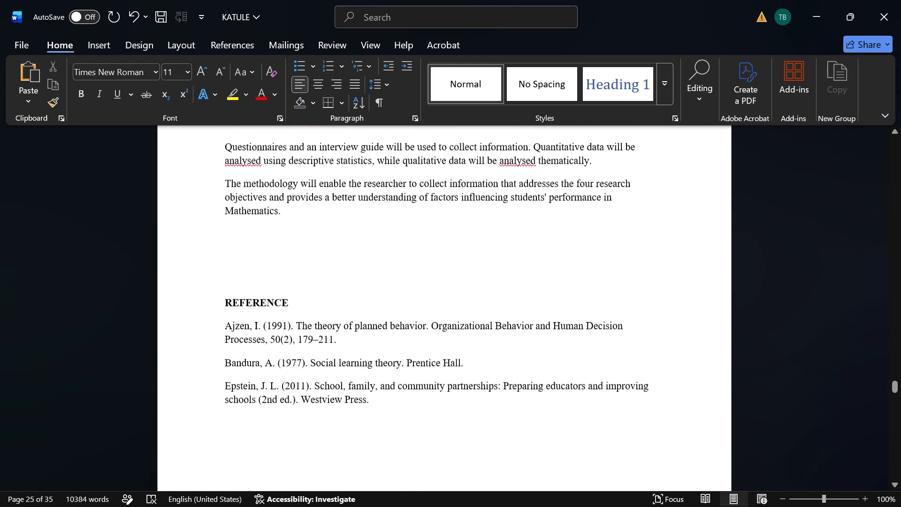
scroll(496, 362, "down", 4)
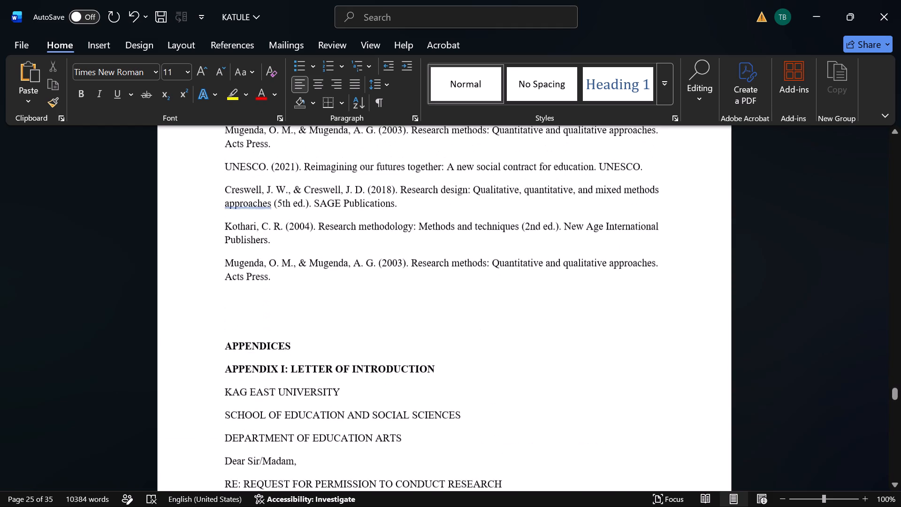
scroll(496, 362, "down", 4)
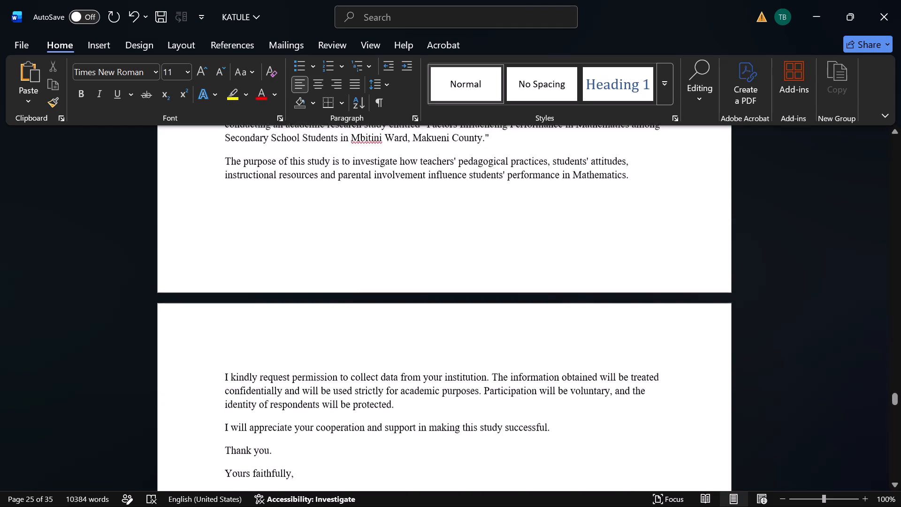
scroll(496, 362, "down", 7)
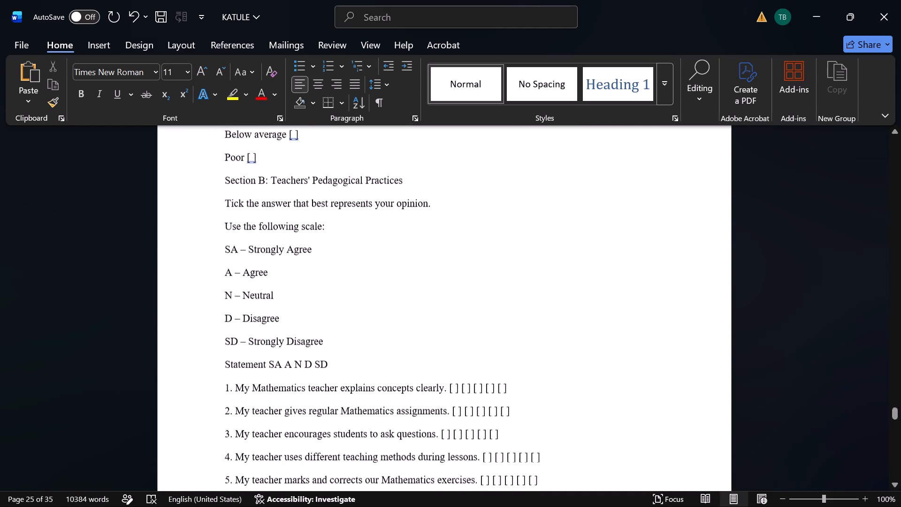
scroll(496, 362, "down", 4)
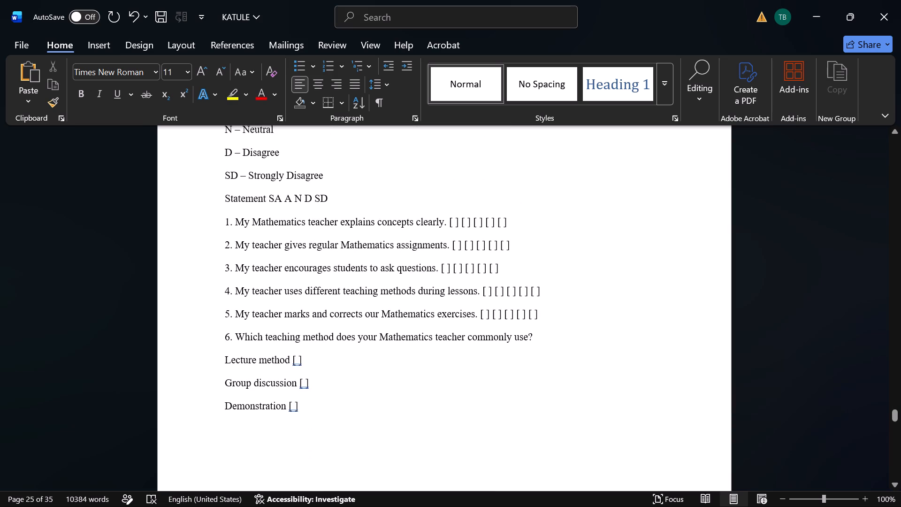
scroll(496, 362, "down", 1)
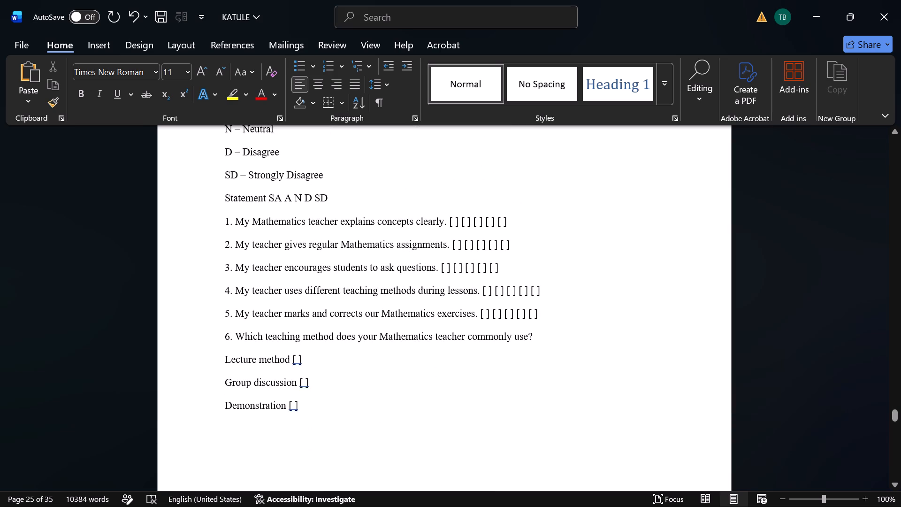
scroll(496, 362, "down", 2)
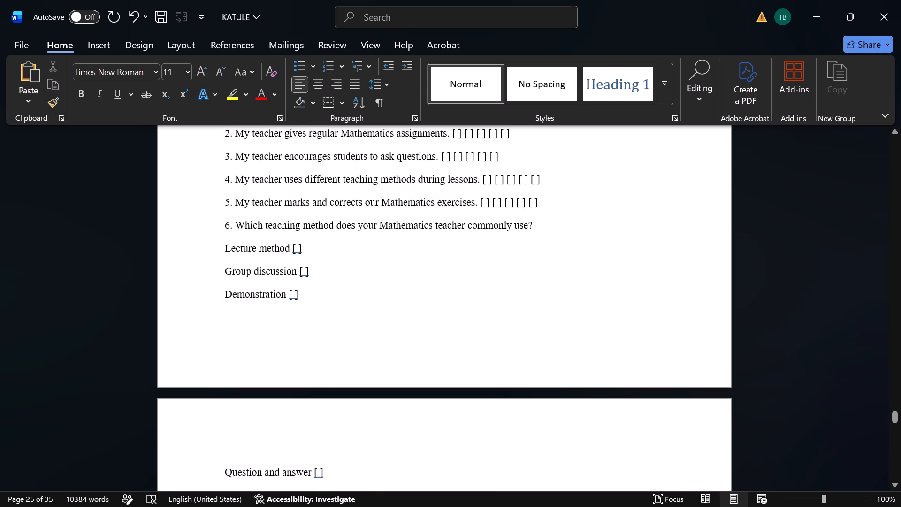
scroll(496, 362, "up", 1)
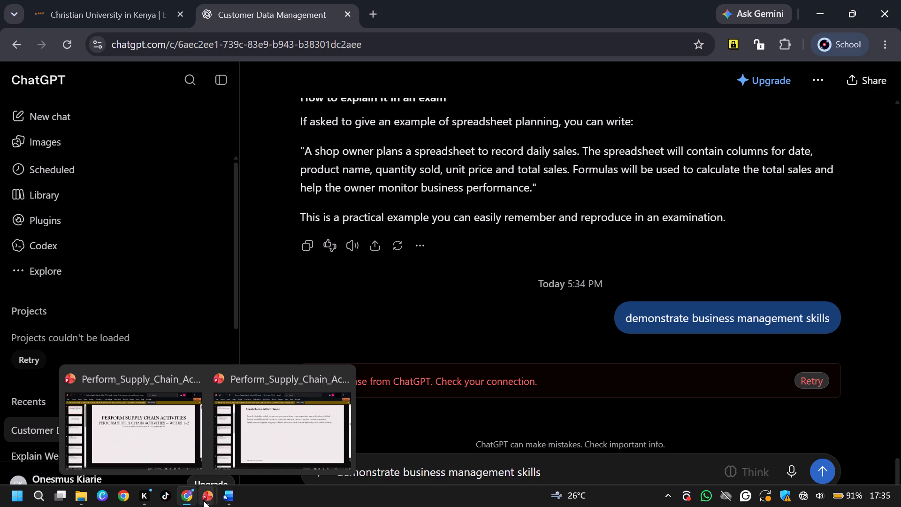
Switch to the Perform_Supply_Chain_Activities presentation in PowerPoint and view the Stakeholders and Key Players slide.
left_click(203, 500)
left_click(203, 500)
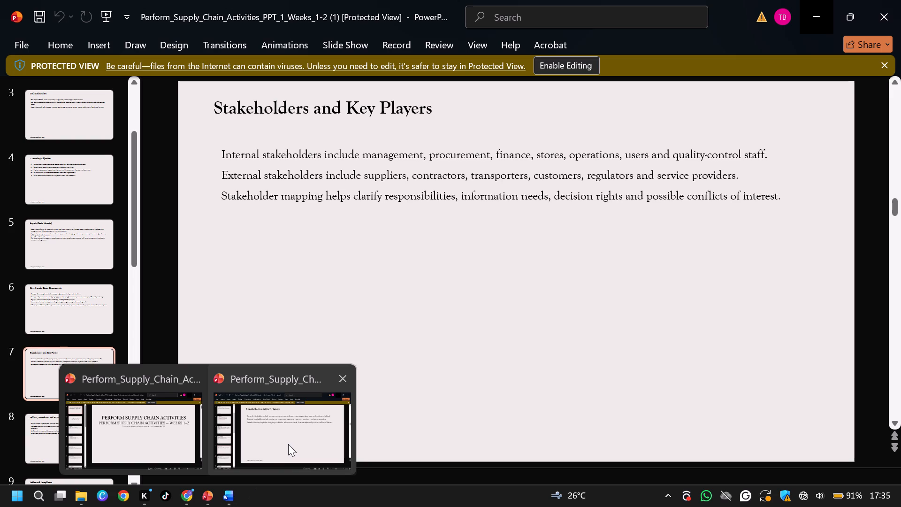
left_click(288, 444)
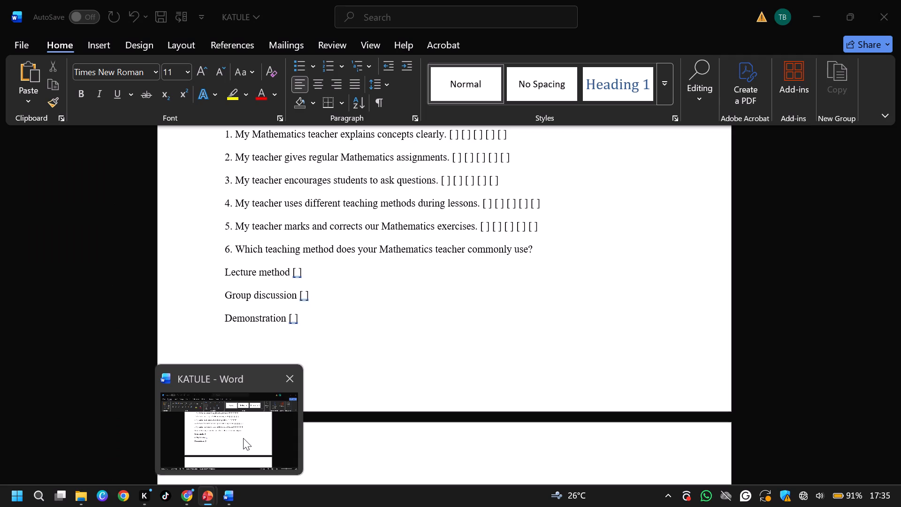
Switch to the KATULE document in Word and review the student questionnaire's Sections A and B, the Appendix I letter and the end of the references.
left_click(243, 438)
scroll(426, 329, "up", 1)
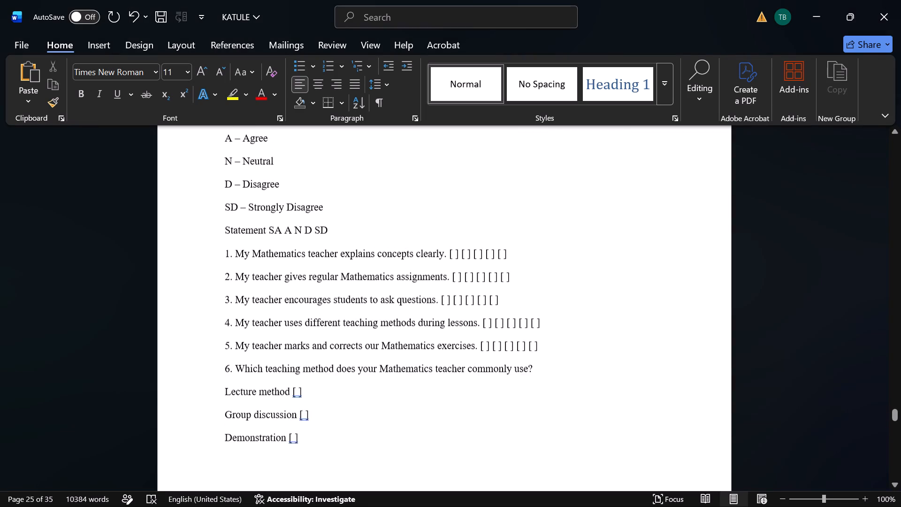
scroll(426, 329, "up", 3)
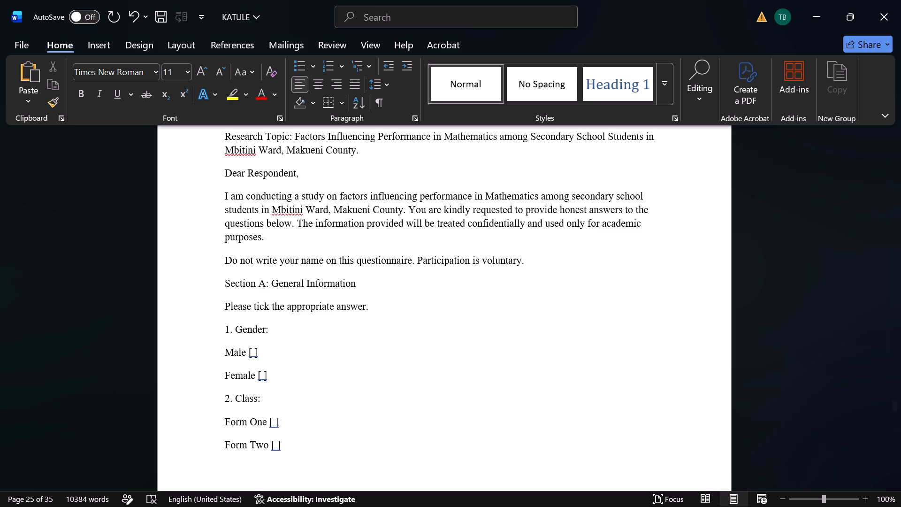
scroll(426, 329, "down", 2)
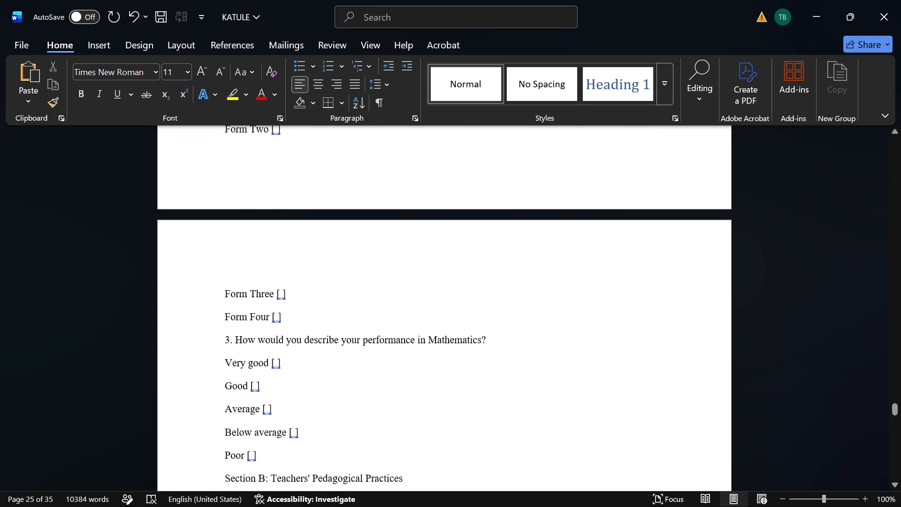
scroll(426, 329, "down", 2)
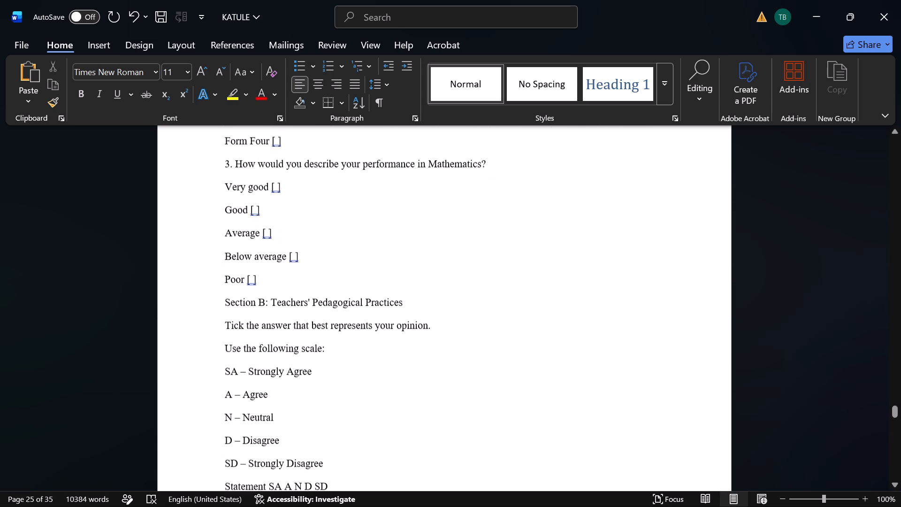
scroll(426, 329, "down", 1)
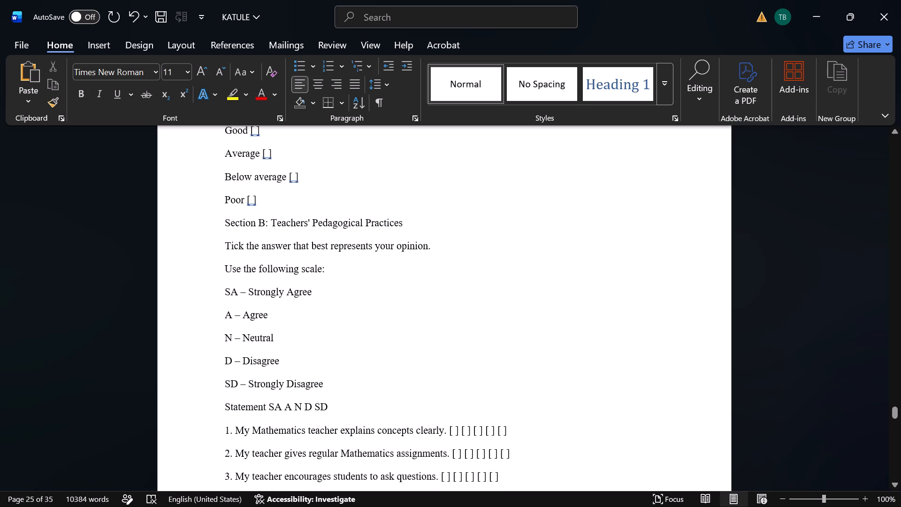
scroll(426, 329, "down", 1)
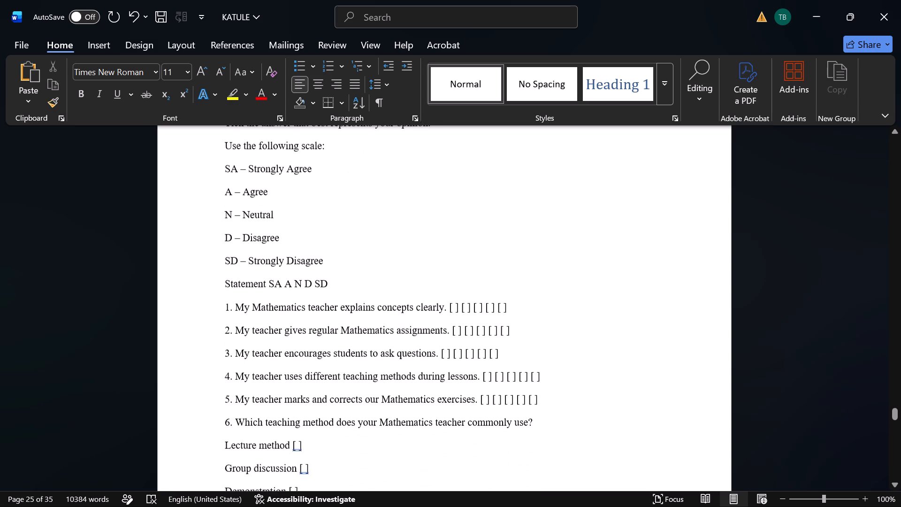
scroll(426, 329, "down", 1)
scroll(426, 329, "up", 3)
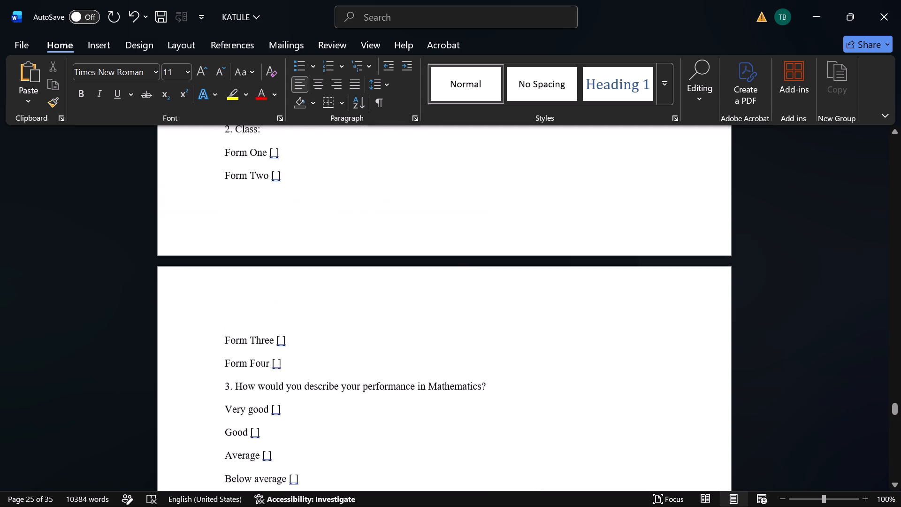
scroll(426, 329, "up", 3)
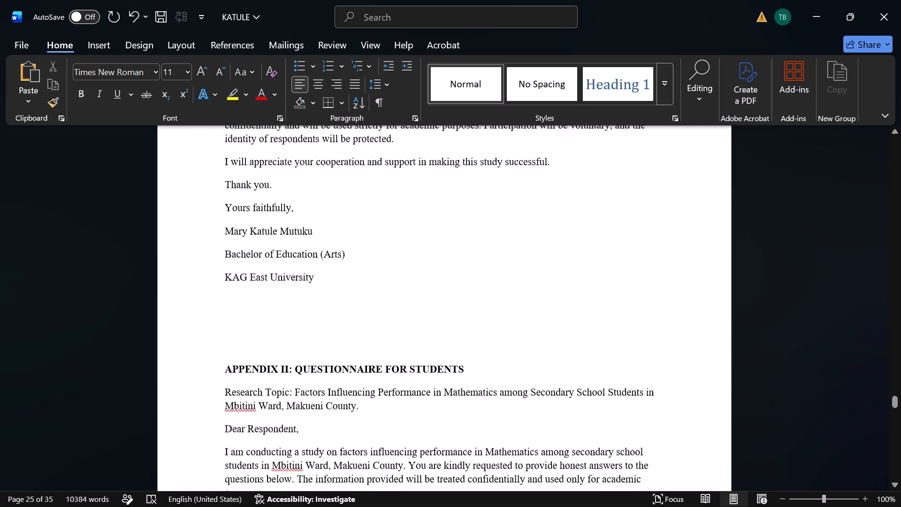
scroll(426, 329, "up", 3)
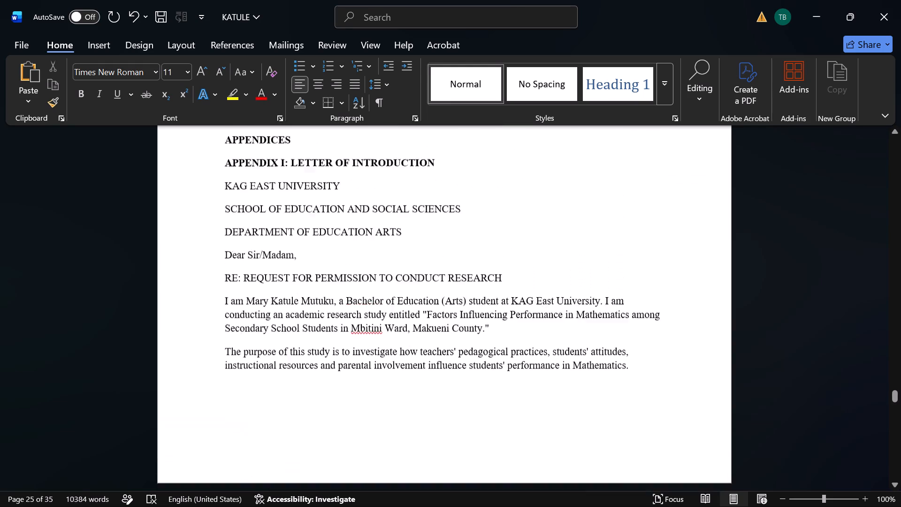
scroll(426, 329, "up", 3)
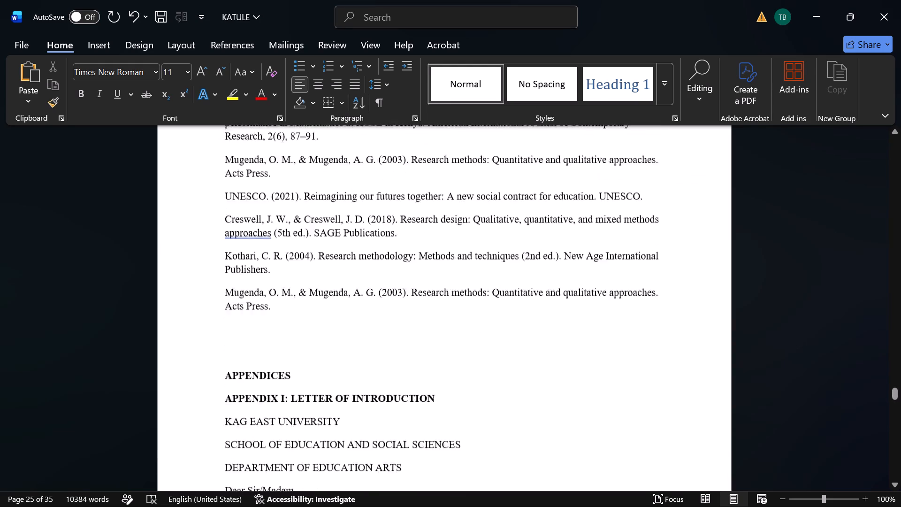
Reread from the letter of introduction through the Appendix II questionnaire to the Section B rating statements.
scroll(426, 329, "down", 2)
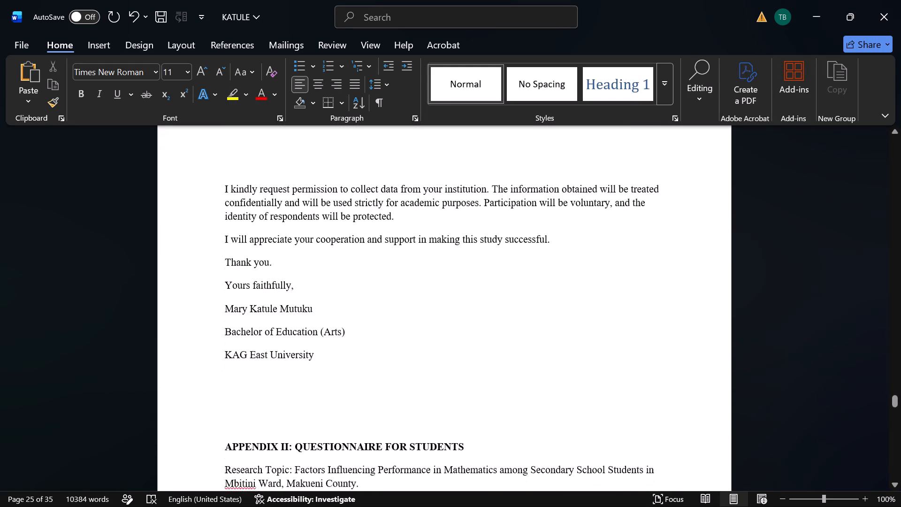
scroll(426, 329, "down", 2)
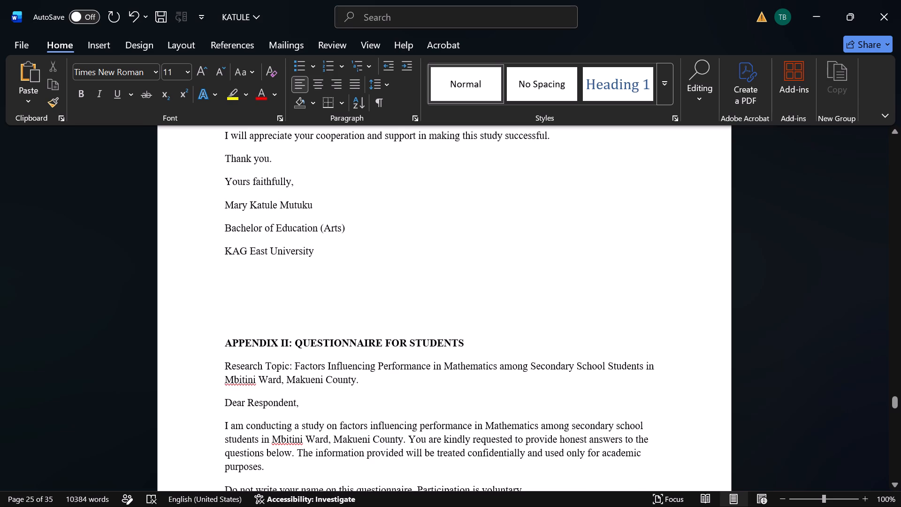
scroll(426, 329, "down", 1)
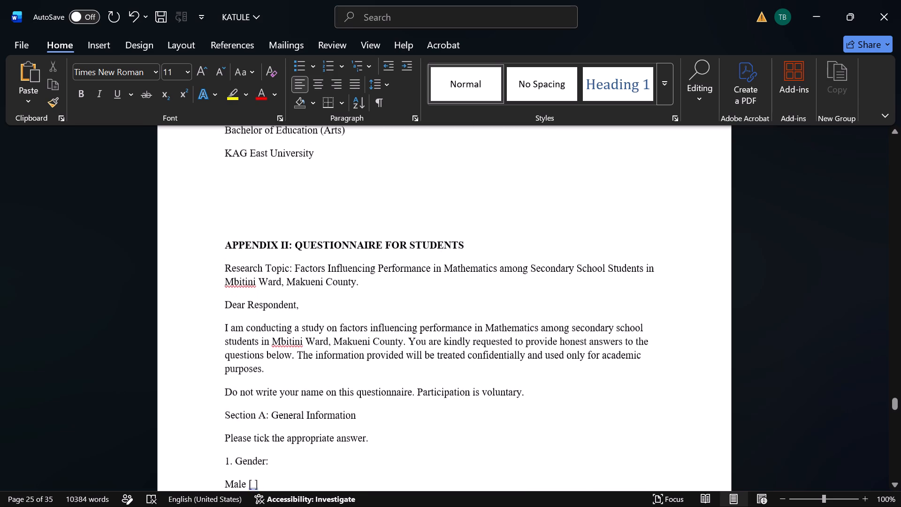
scroll(426, 329, "down", 2)
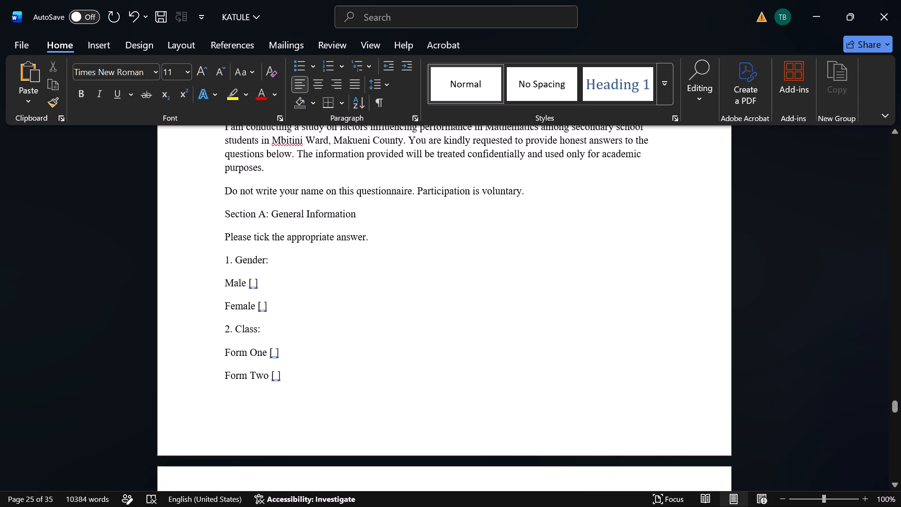
scroll(426, 329, "down", 3)
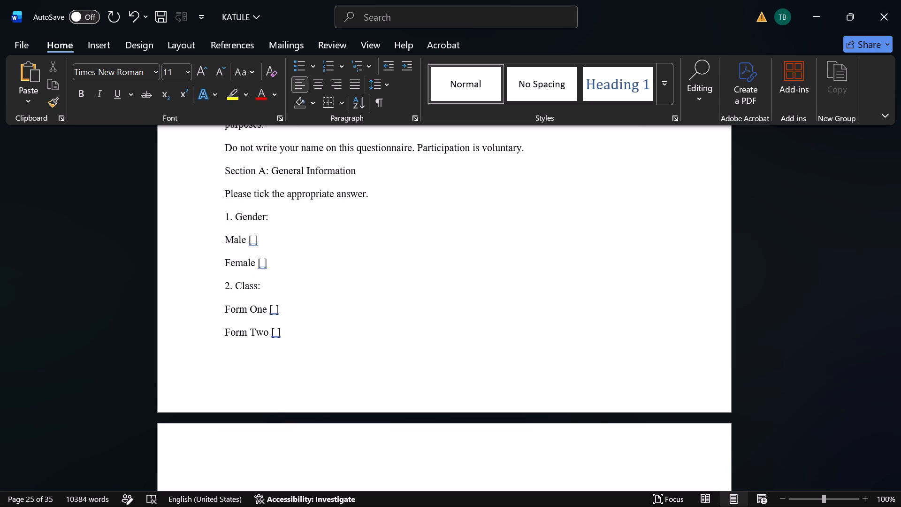
scroll(426, 329, "down", 2)
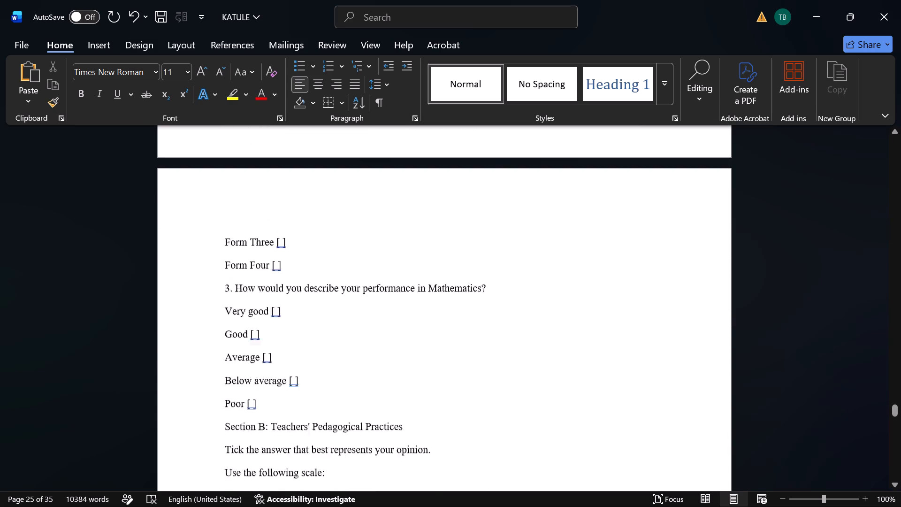
scroll(426, 329, "down", 2)
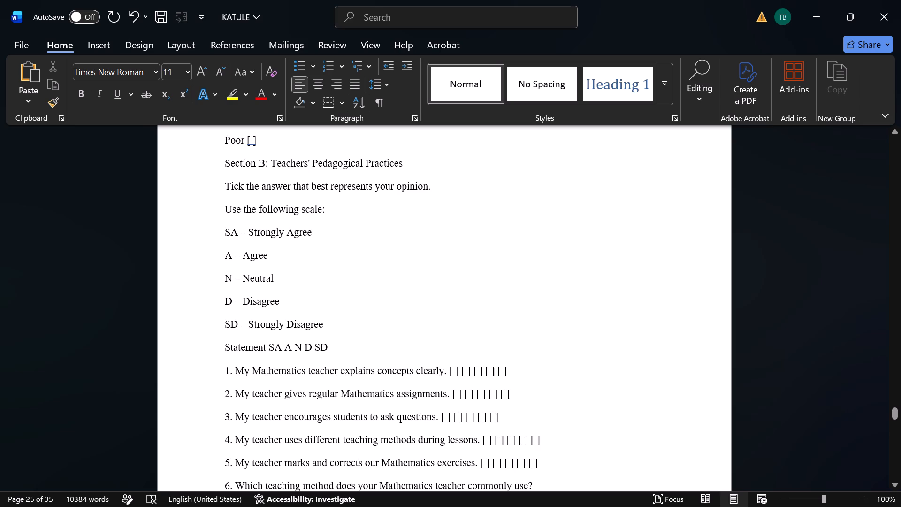
Turn the Section B lines from "Statement SA A N D SD" through statement 5 into a table.
left_click_drag(224, 348, 458, 483)
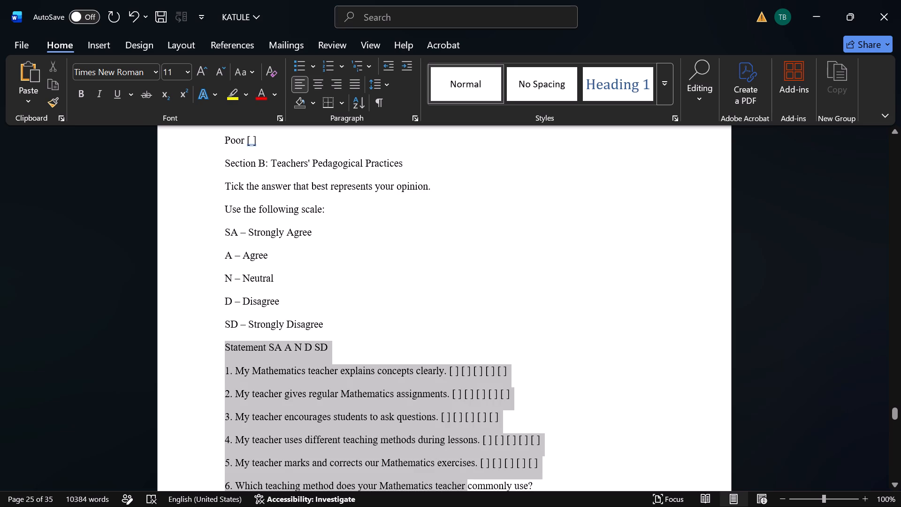
left_click_drag(458, 483, 546, 383)
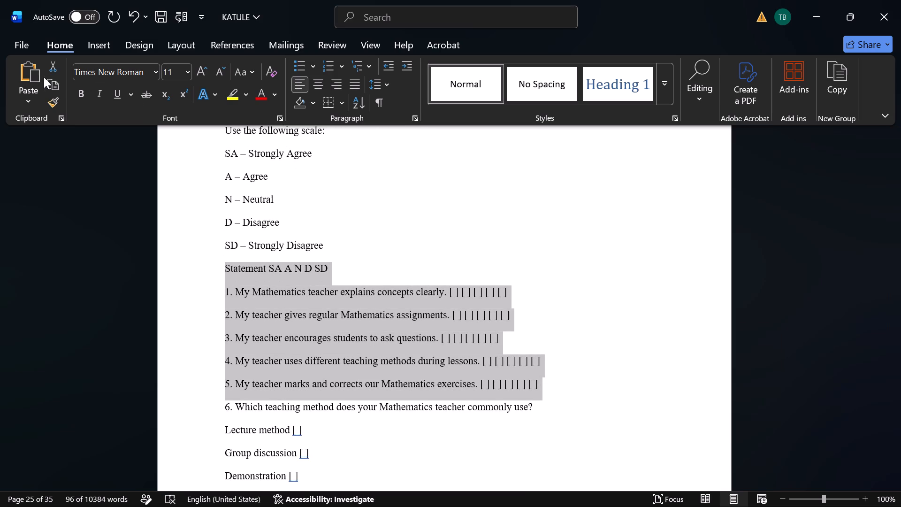
left_click(99, 42)
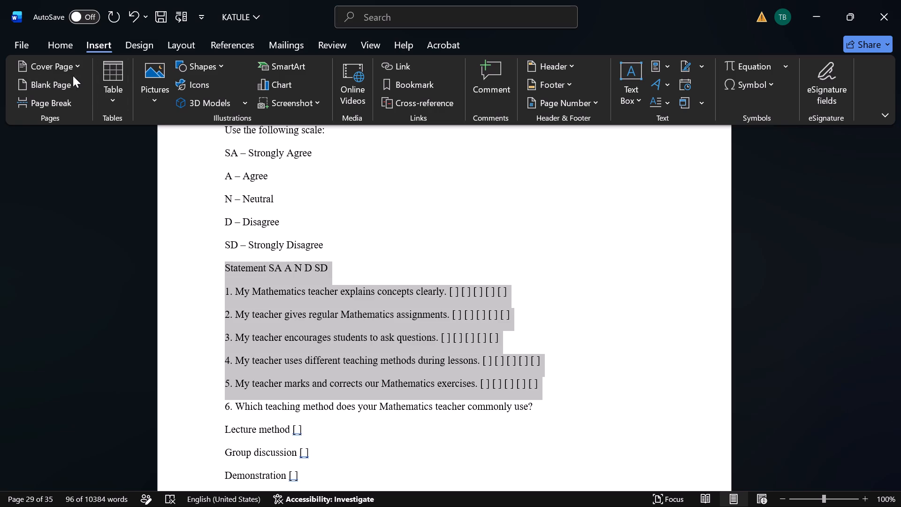
left_click(110, 100)
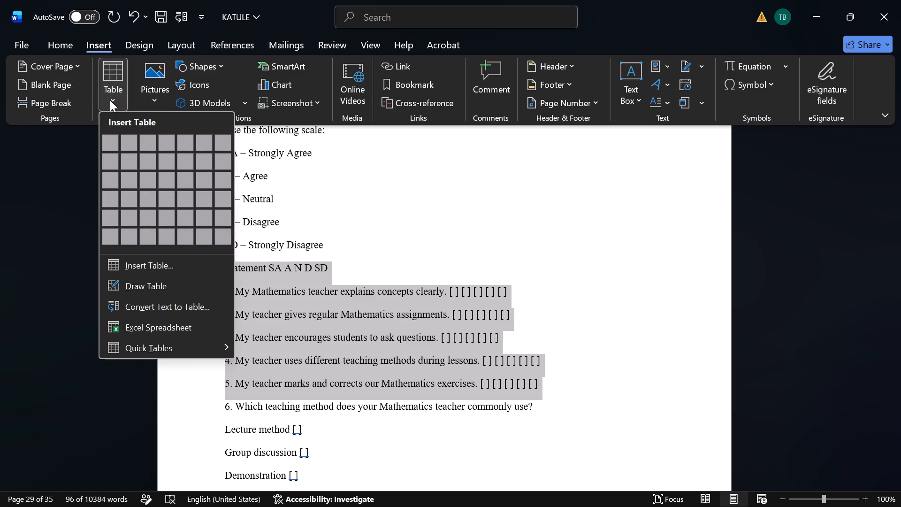
left_click(177, 268)
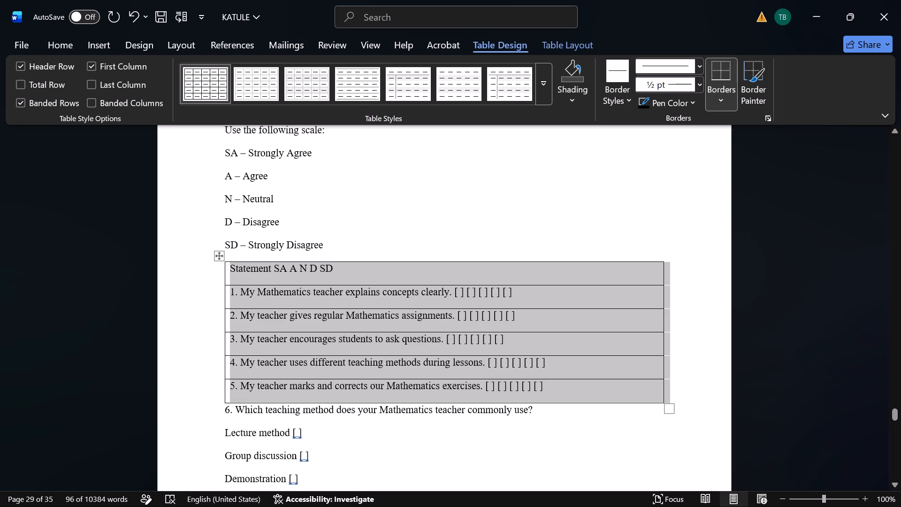
left_click(122, 260)
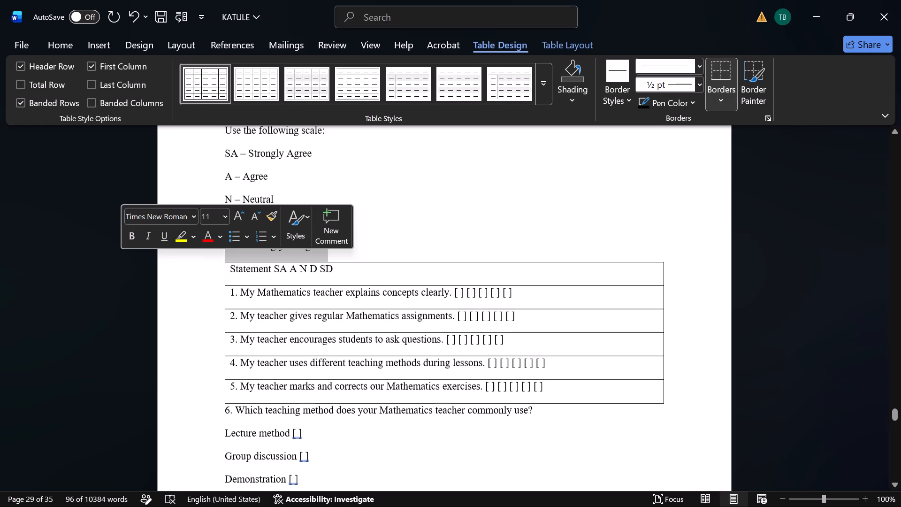
left_click(784, 293)
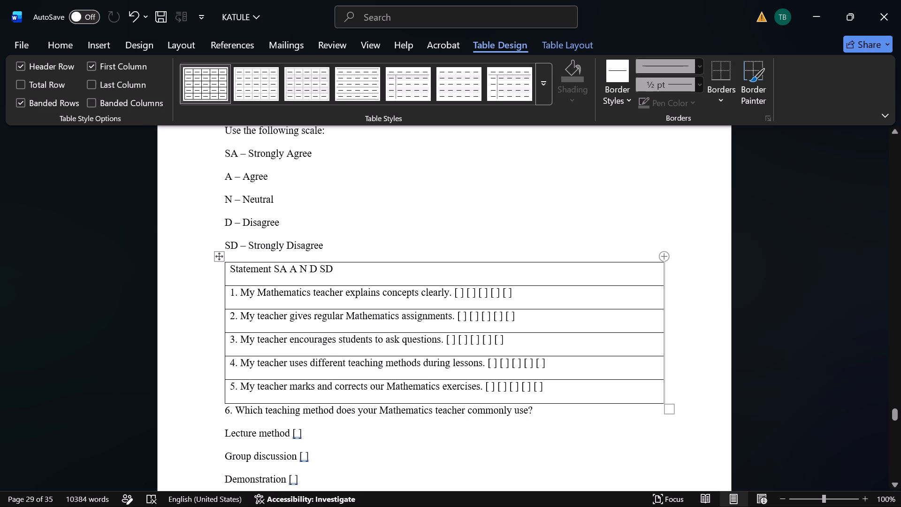
Add five empty columns after the statement column of the Section B table.
left_click(663, 259)
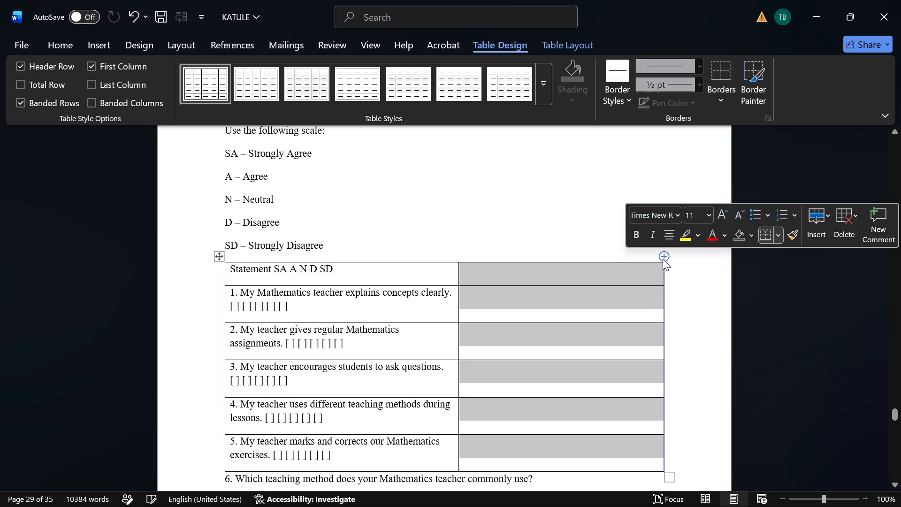
left_click(663, 254)
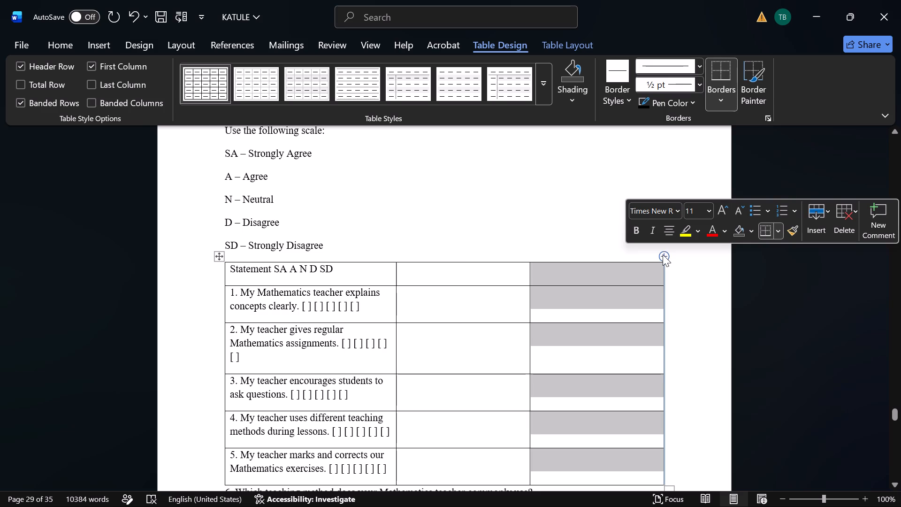
left_click(663, 254)
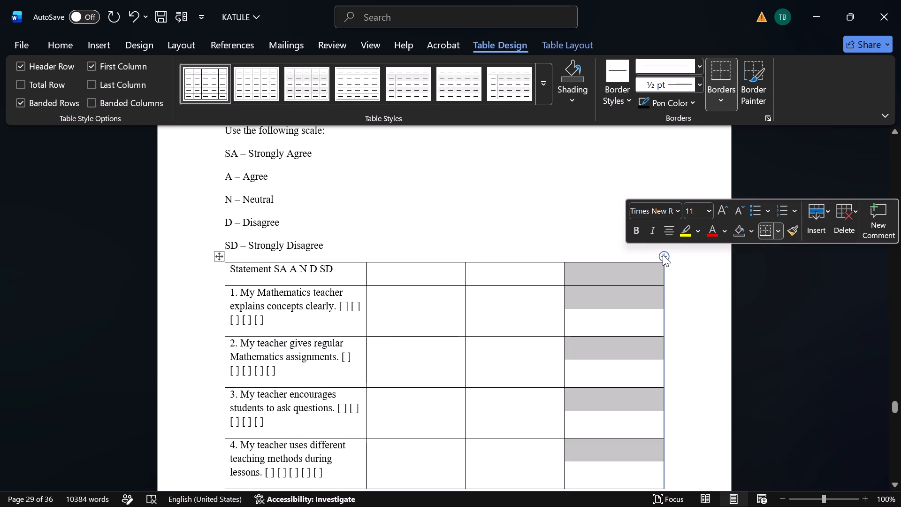
left_click(663, 254)
left_click(663, 254)
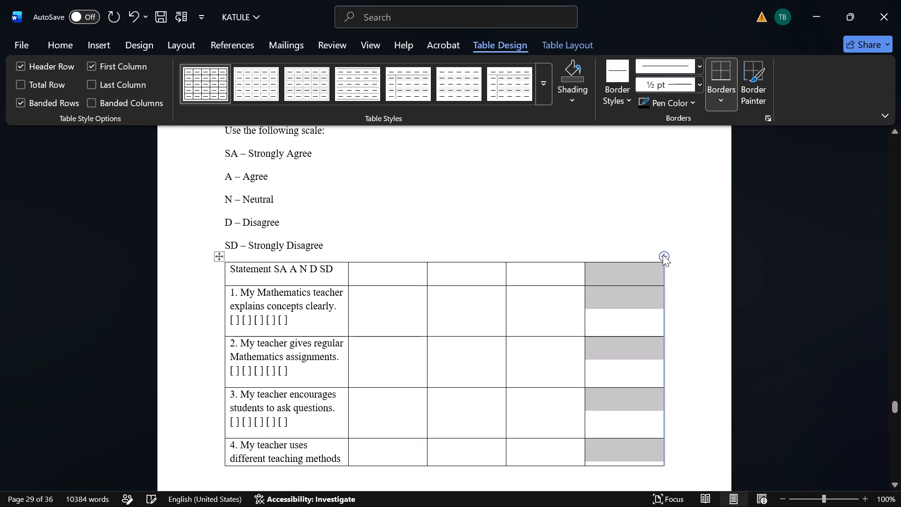
left_click(716, 312)
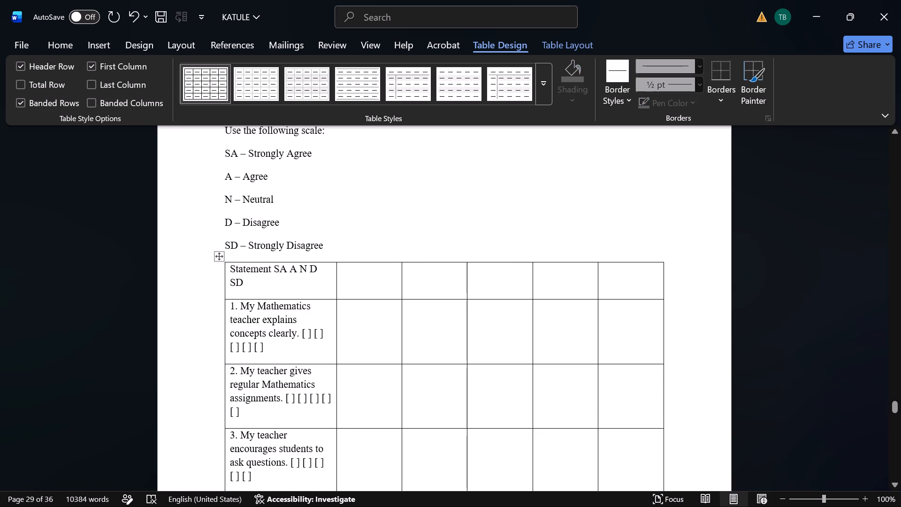
Move the scale labels out of the Statement header cell into the adjacent header cell, keeping only SA there.
left_click_drag(260, 289, 266, 282)
left_click_drag(266, 282, 275, 267)
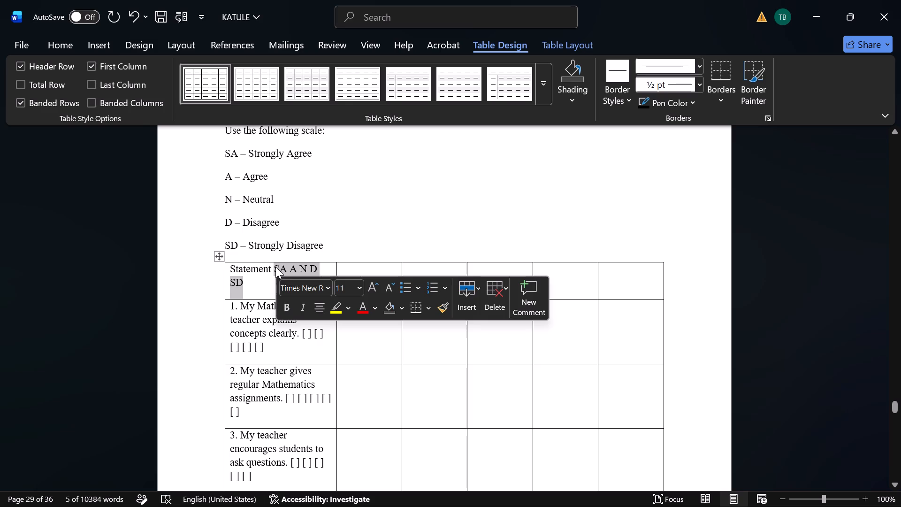
key("ctrl+x")
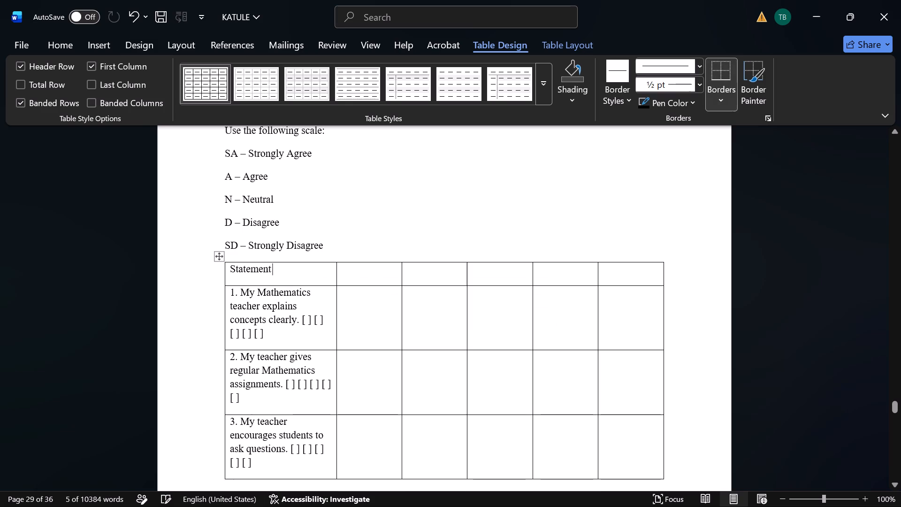
left_click(372, 276)
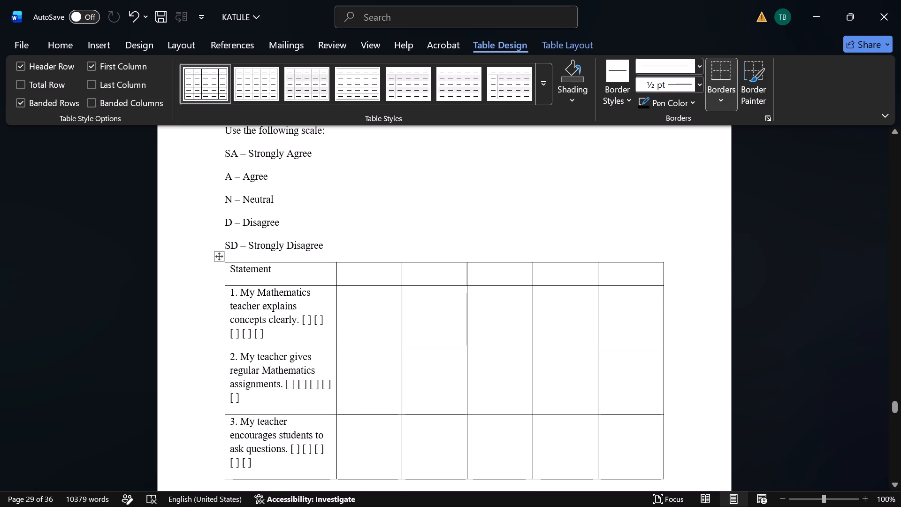
key("ctrl+v")
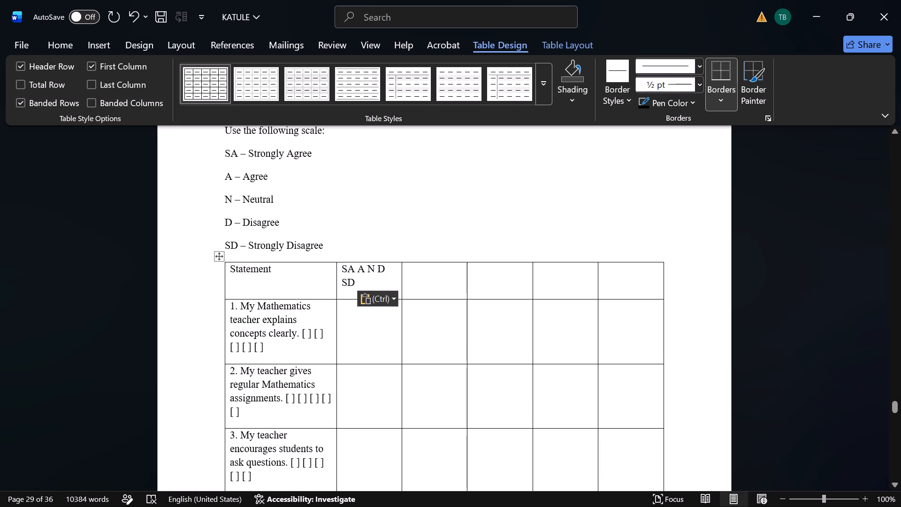
left_click_drag(380, 280, 358, 271)
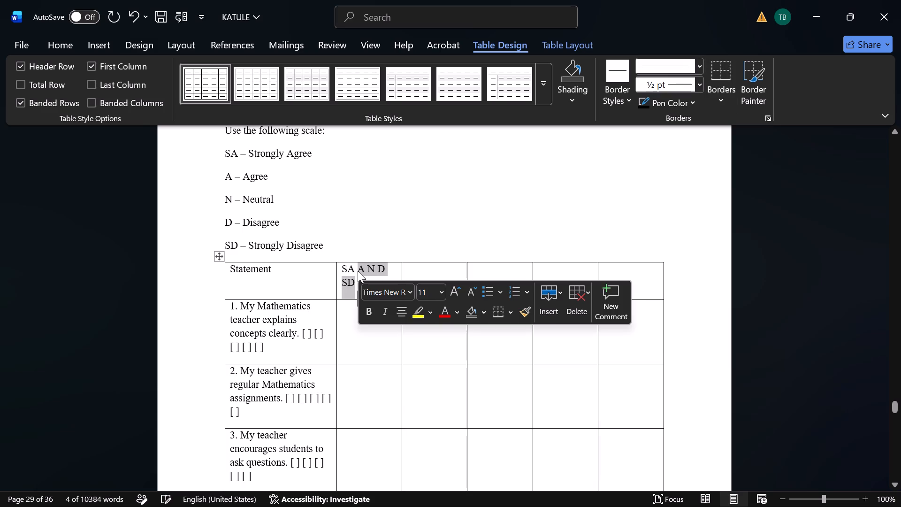
key("ctrl+x")
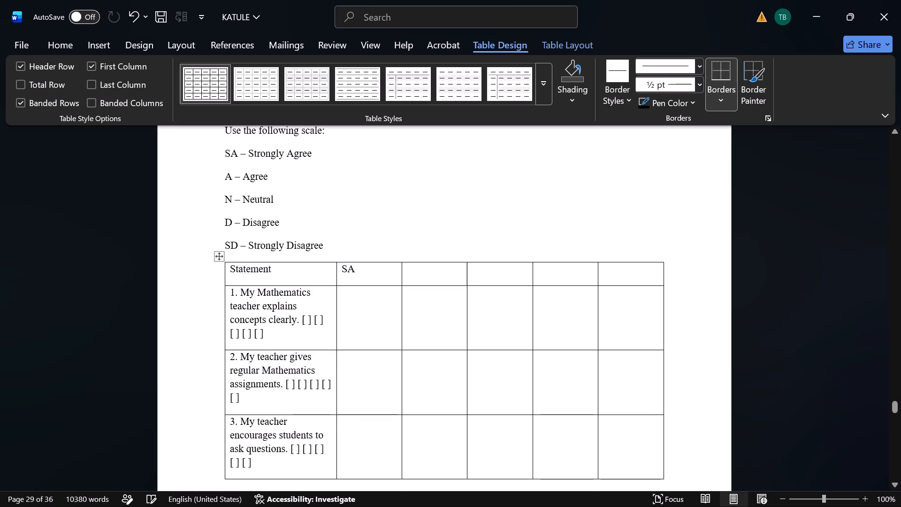
Head the remaining four columns of the Section B table A, N, D and SD.
left_click(425, 276)
key("a")
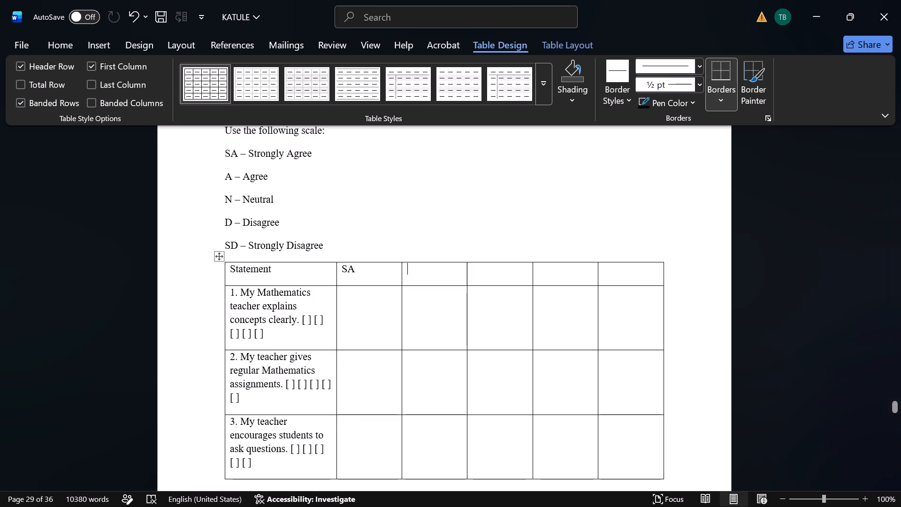
key("BackSpace")
key("a")
key("End")
key("Right")
key("n")
key("Right")
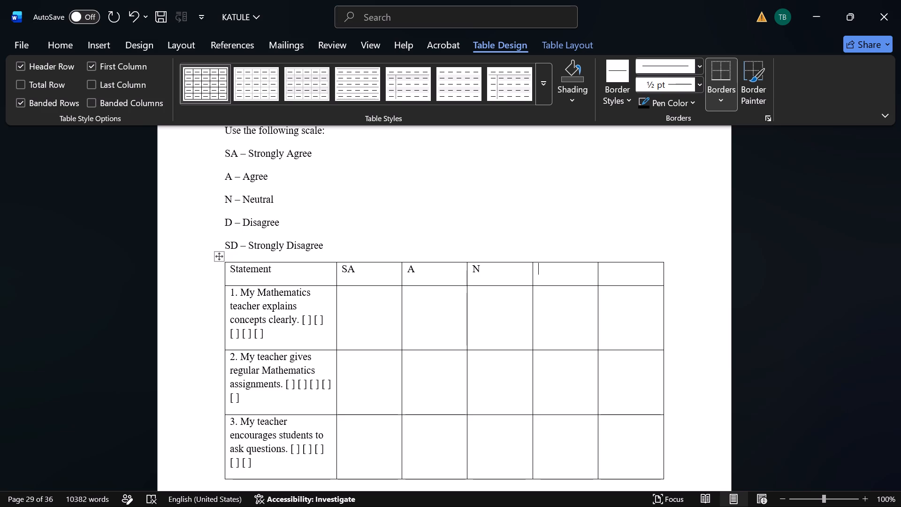
key("d")
key("Right")
type("SD")
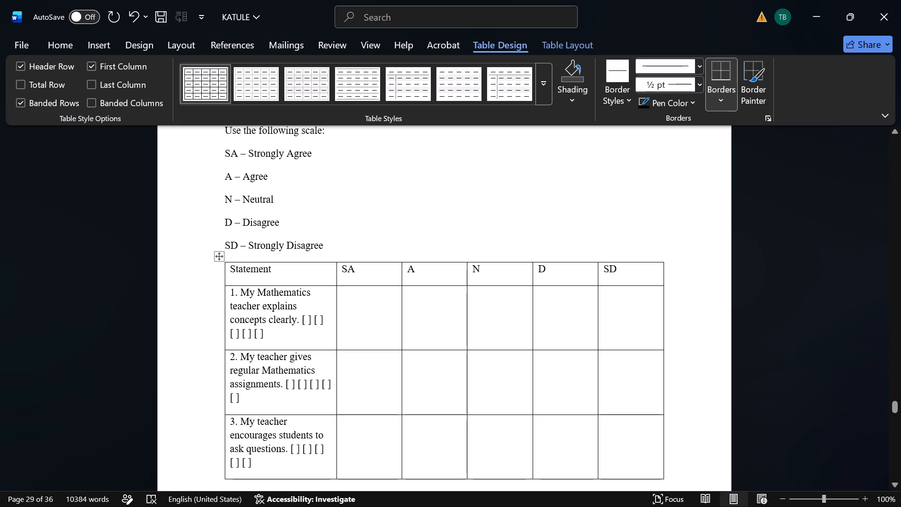
Delete the five bracket pairs after statement 1, "My Mathematics teacher explains concepts clearly.".
left_click(313, 320)
left_click_drag(306, 338, 301, 318)
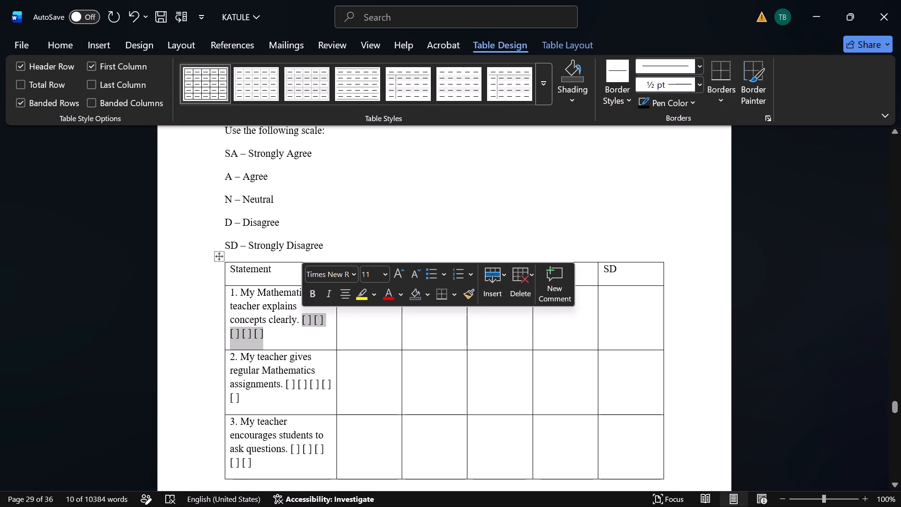
key("BackSpace")
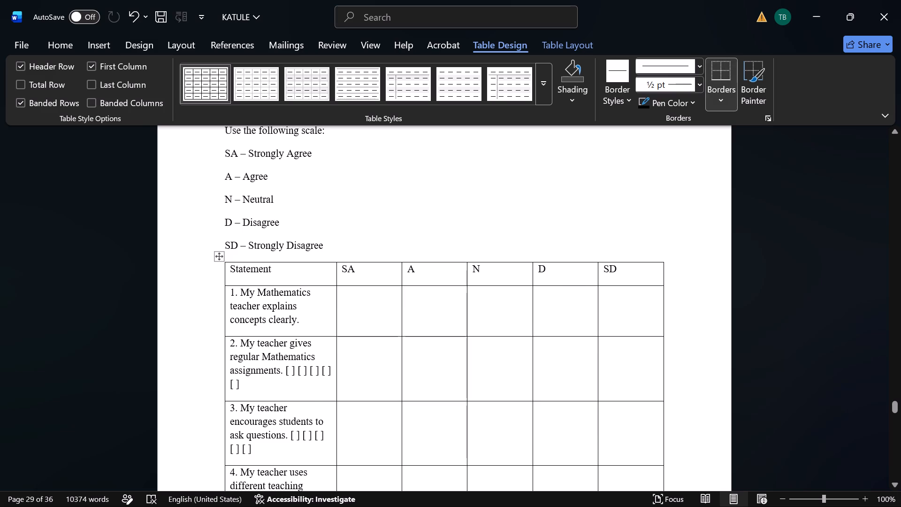
left_click(343, 309)
Narrow the SD column slightly and widen the Statement column outward beyond the page's left text margin.
left_click_drag(664, 349, 689, 348)
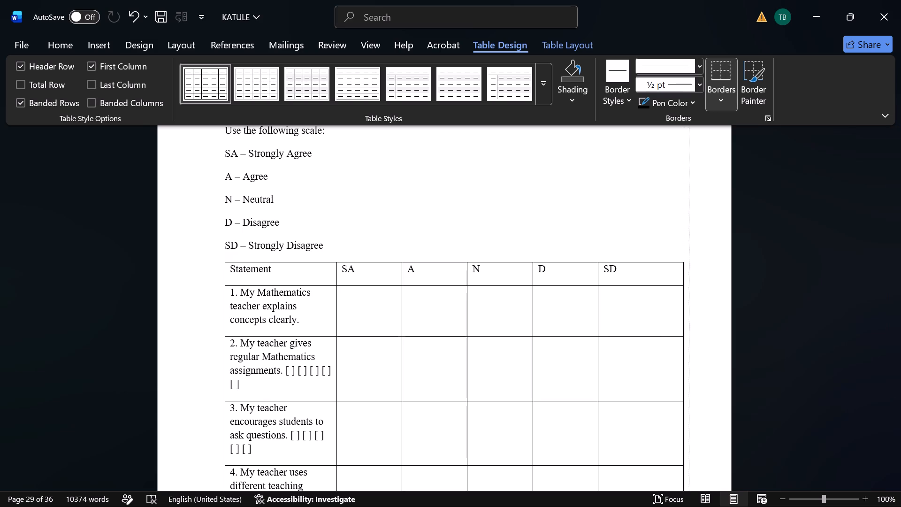
left_click_drag(689, 348, 669, 347)
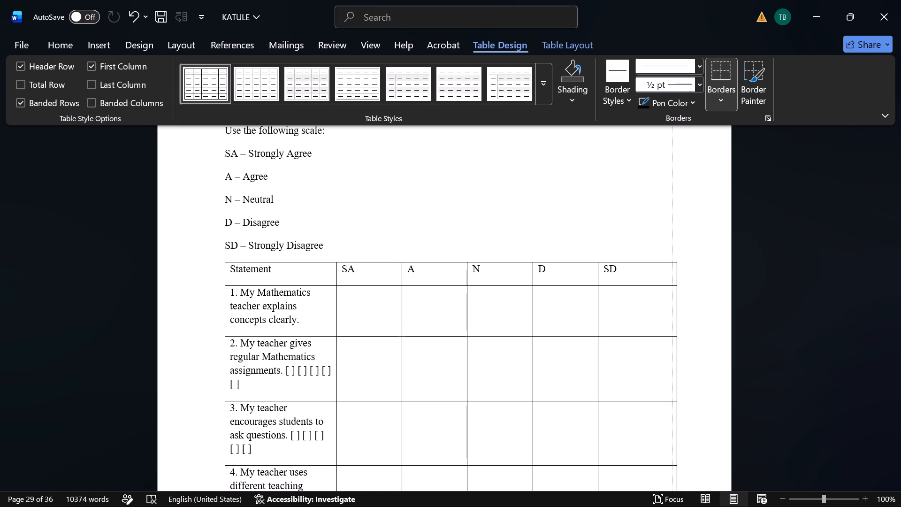
left_click_drag(669, 347, 655, 349)
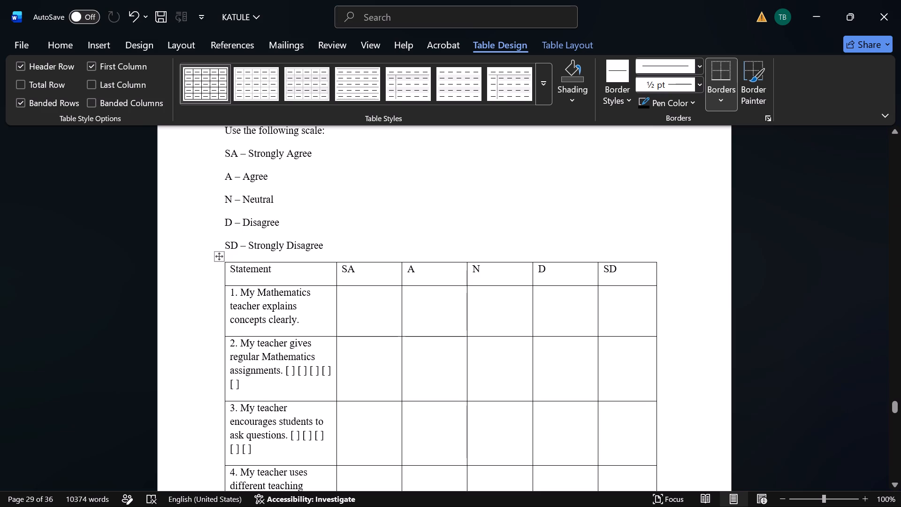
left_click_drag(225, 368, 210, 367)
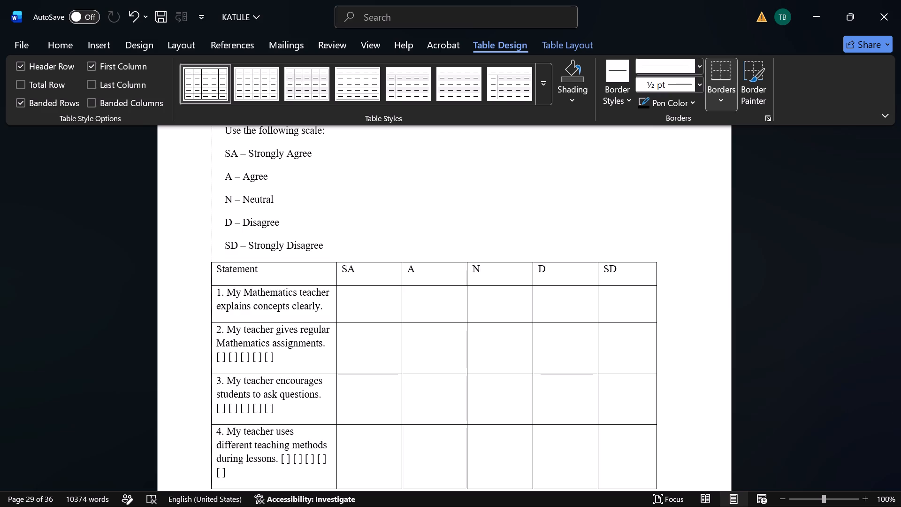
left_click_drag(210, 367, 188, 364)
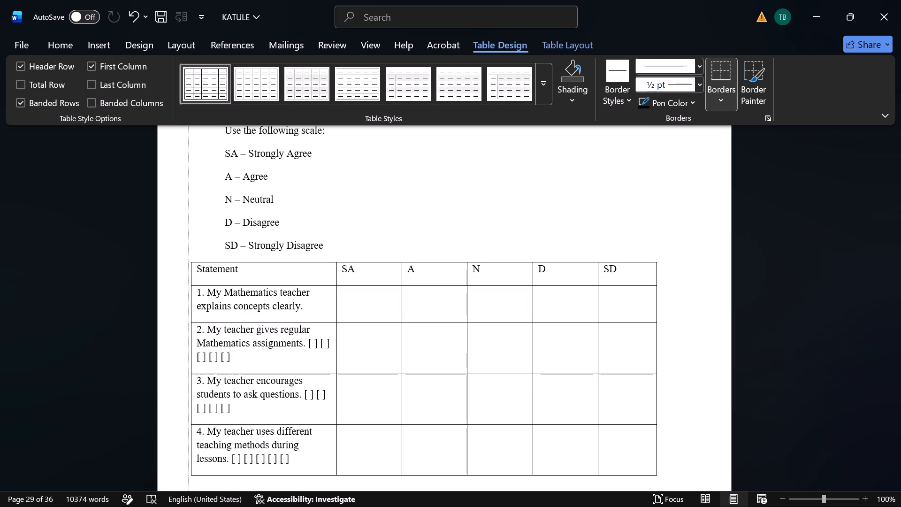
left_click_drag(188, 364, 186, 364)
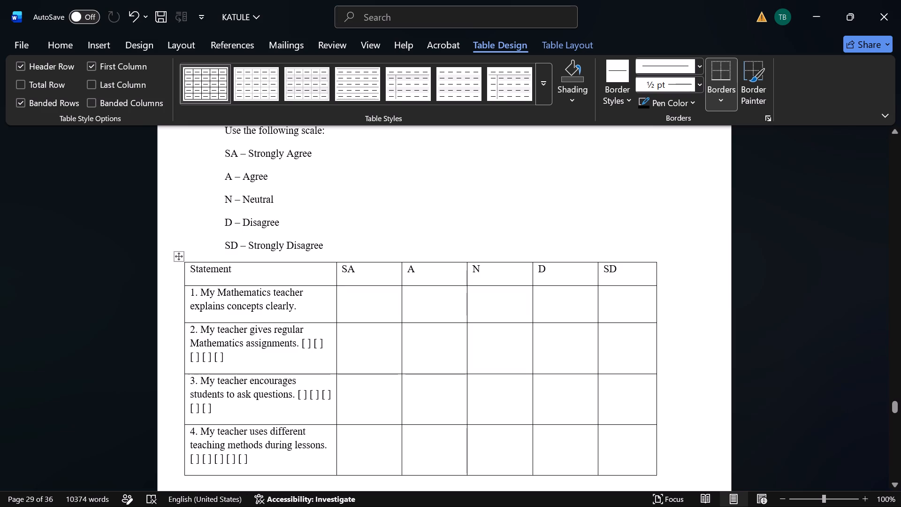
Move the whole Section B table so its left edge lines up with the body text.
left_click_drag(179, 258, 237, 275)
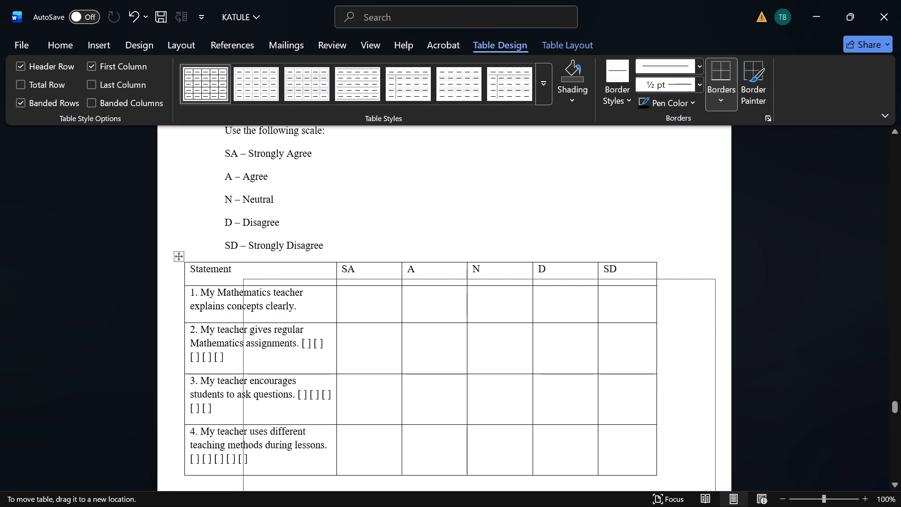
left_click_drag(237, 275, 220, 263)
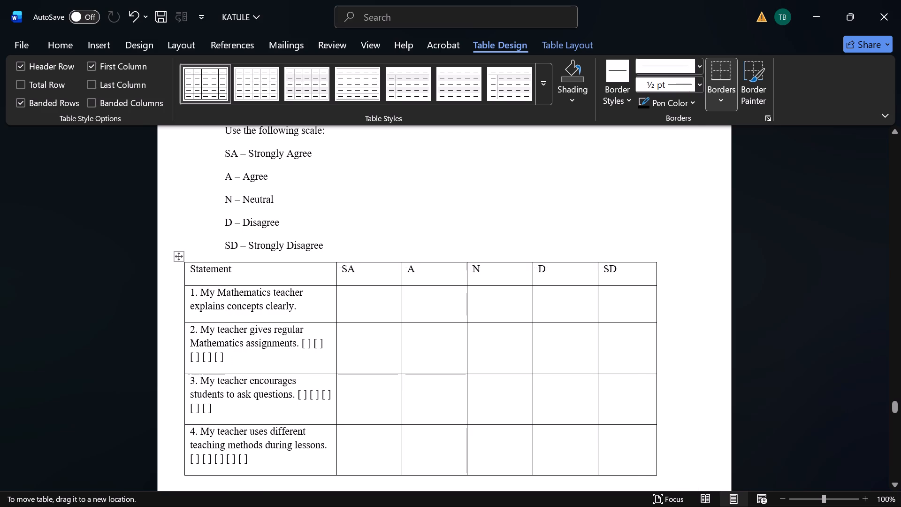
Enter [] in the SA, A, N, D and SD cells of statement 1's row.
left_click(403, 303)
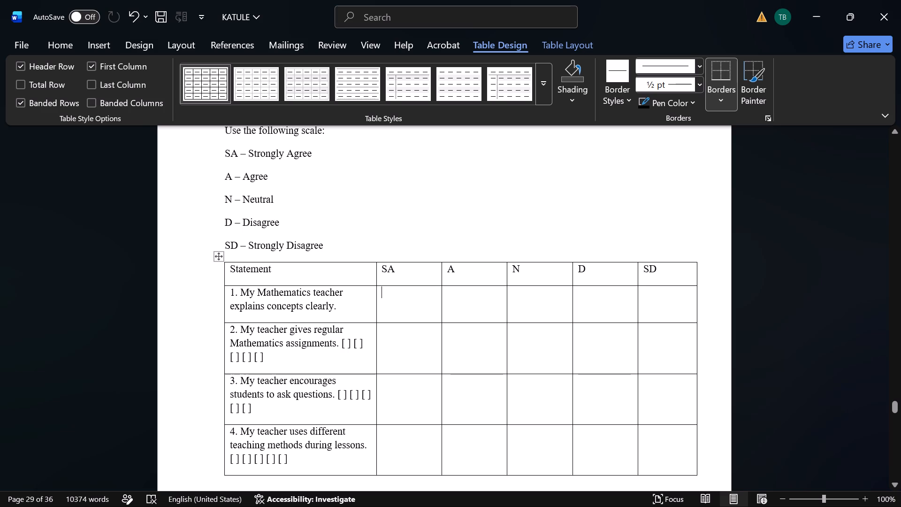
key("bracketright")
key("BackSpace")
type("[]")
key("Right")
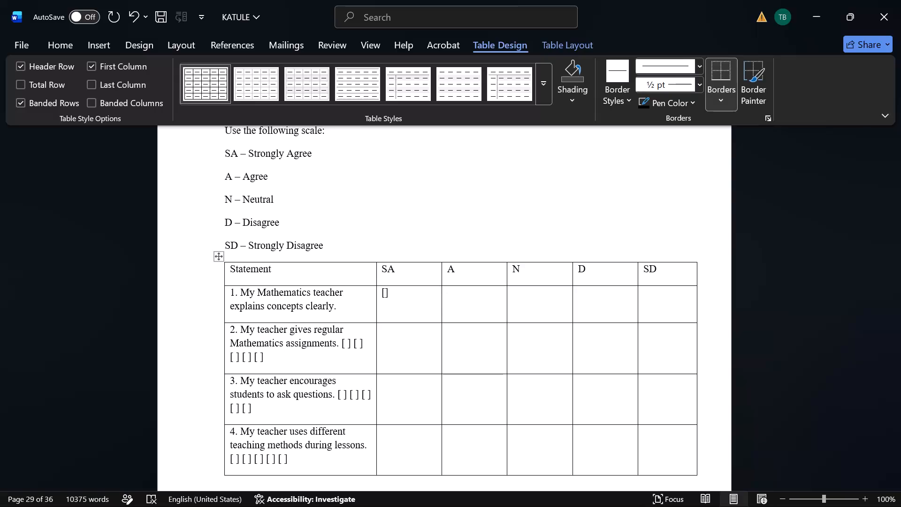
type("[]")
key("Right")
type("[]")
key("Right")
type("[]")
key("Right")
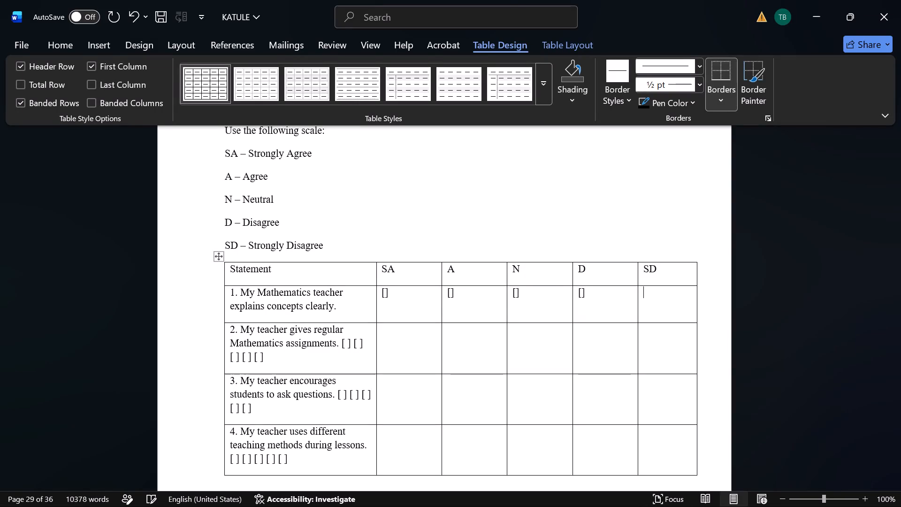
type("[]")
Enter [] in the SA, A, N, D and SD cells of statement 2's row.
key("Down")
type("[]")
key("Left")
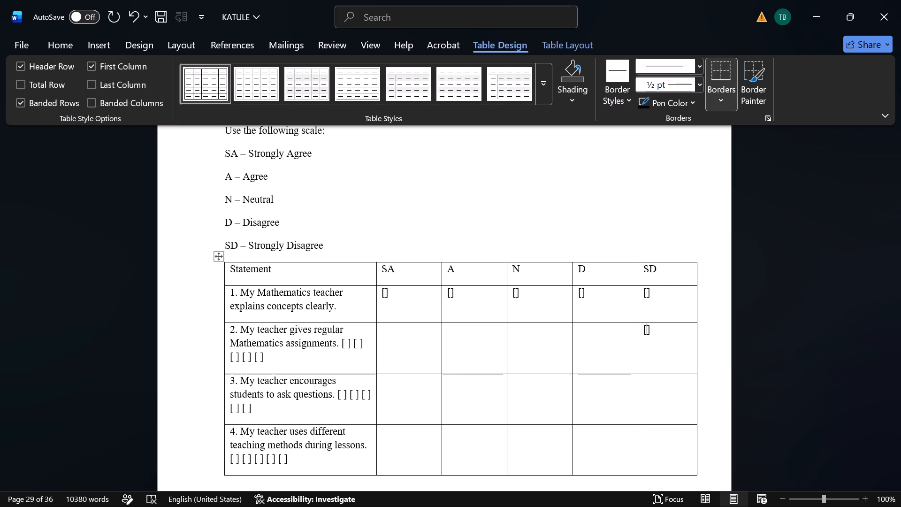
left_click(400, 329)
type("[]")
key("Right")
type("[][")
key("BackSpace")
key("Right")
type("[]")
key("Right")
type("[]")
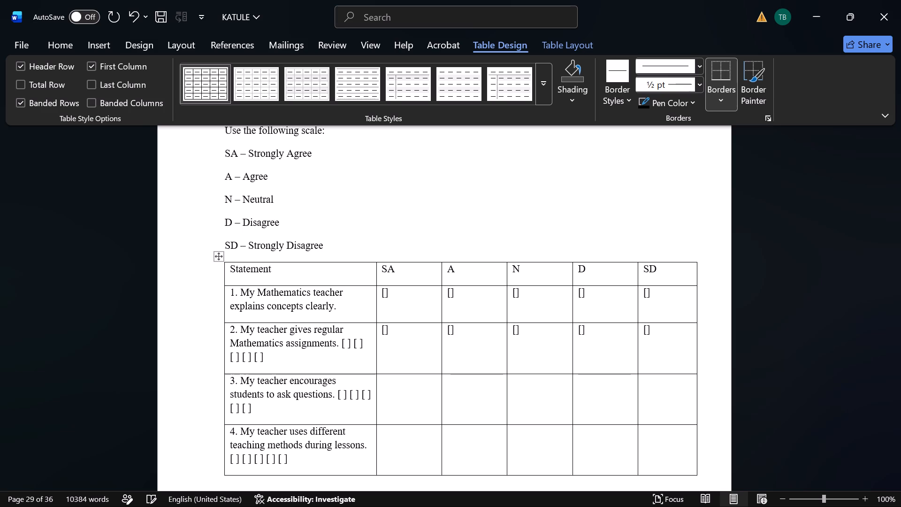
Enter [] in the SA, A, N, D and SD cells of statement 3's row.
key("Down")
key("Left")
key("Left")
key("Left")
type("[]")
key("Right")
type("[]")
key("Right")
type("[]")
key("Right")
type("[]")
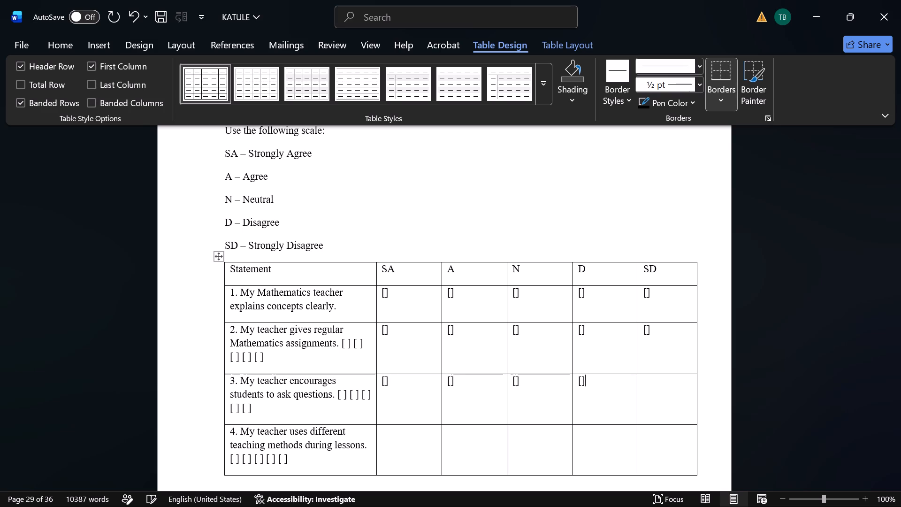
key("Right")
key("bracketleft")
key("bracketright")
Enter a single [] in each of the SA, A, N, D and SD cells of statement 4's row.
key("Down")
key("Left")
key("Left")
key("Left")
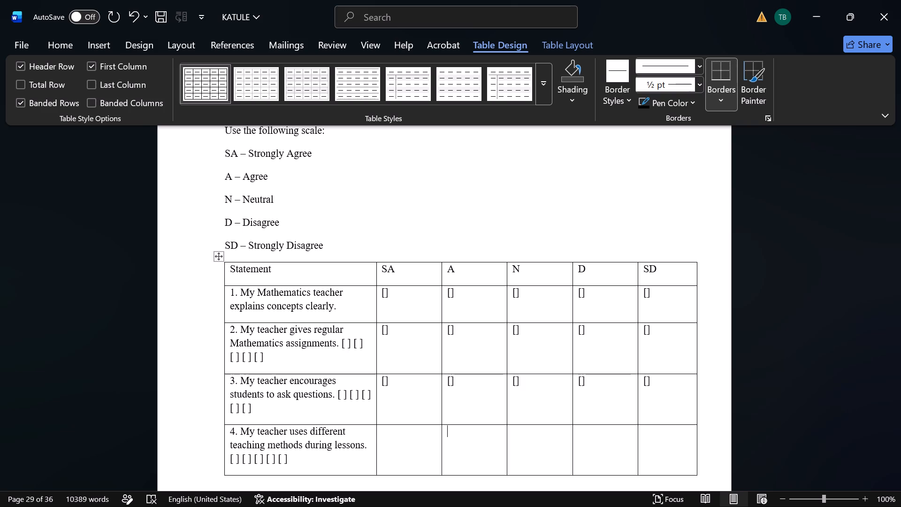
key("Left")
type("[]")
key("Right")
type("[][")
key("Right")
key("BackSpace")
key("BackSpace")
key("Left")
key("BackSpace")
key("Right")
type("[]")
key("Right")
type("[]")
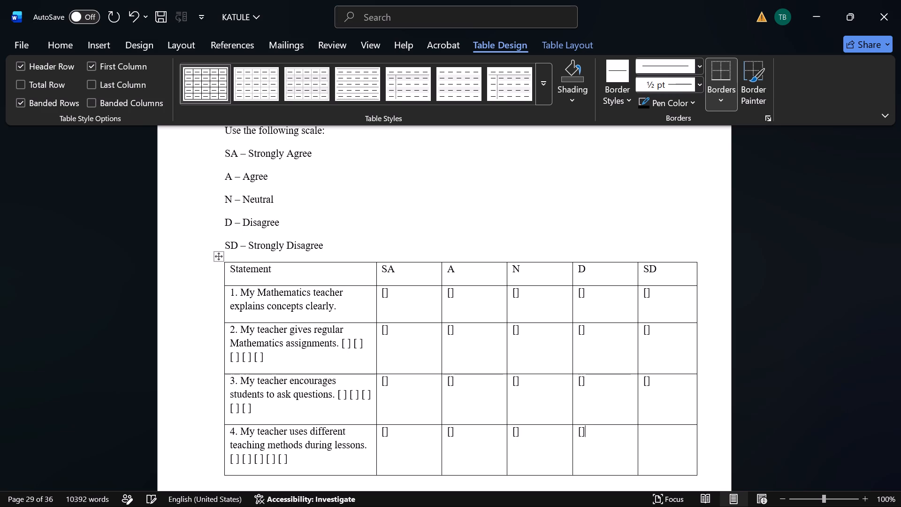
key("Right")
type("[]")
Delete the leftover bracket boxes after the text of statements 4, 3, 2 and 5 in the Statement column.
scroll(400, 329, "down", 1)
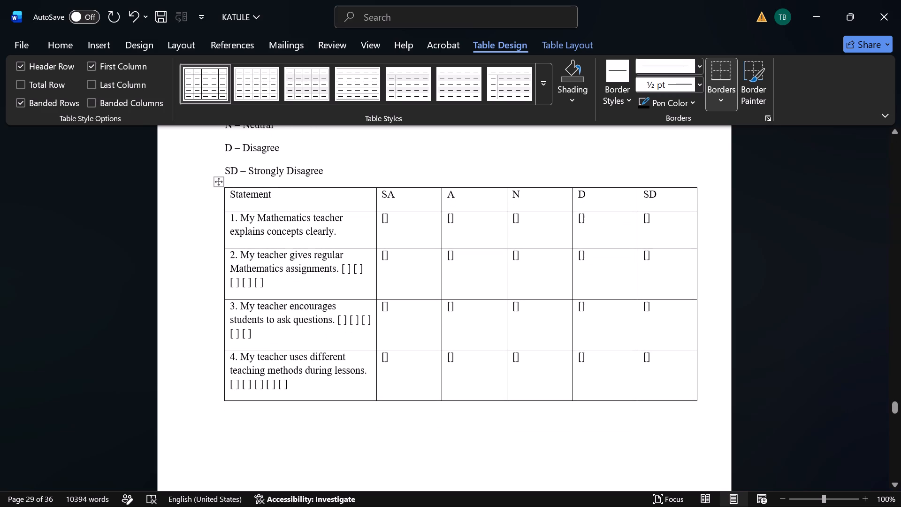
left_click_drag(291, 386, 274, 387)
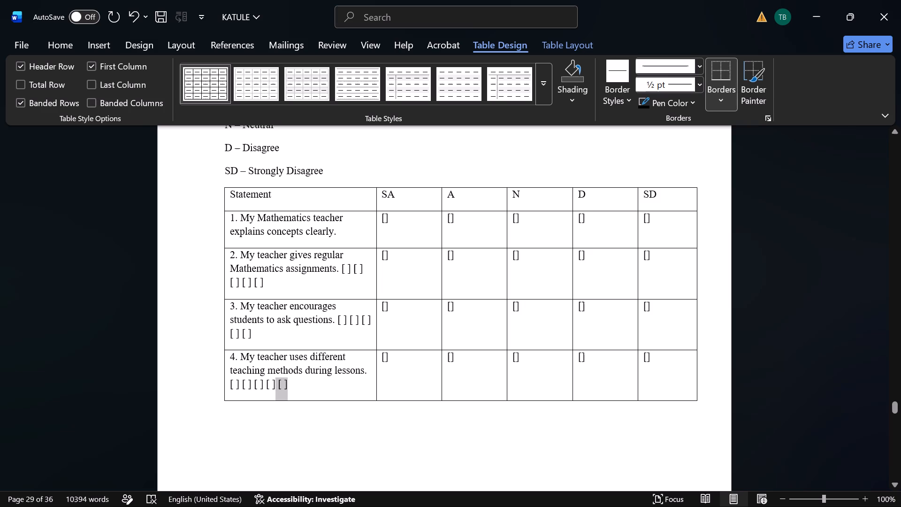
left_click_drag(274, 387, 224, 379)
key("BackSpace")
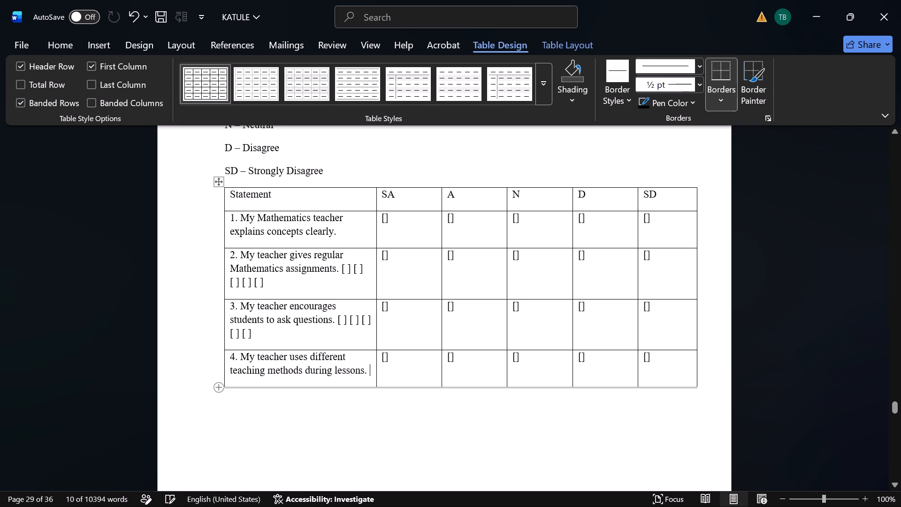
left_click_drag(255, 335, 342, 322)
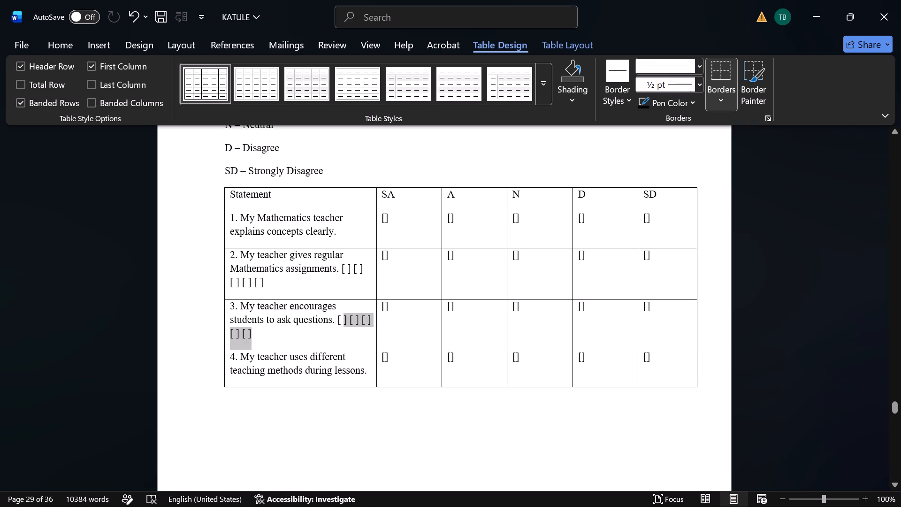
left_click_drag(342, 322, 336, 322)
key("BackSpace")
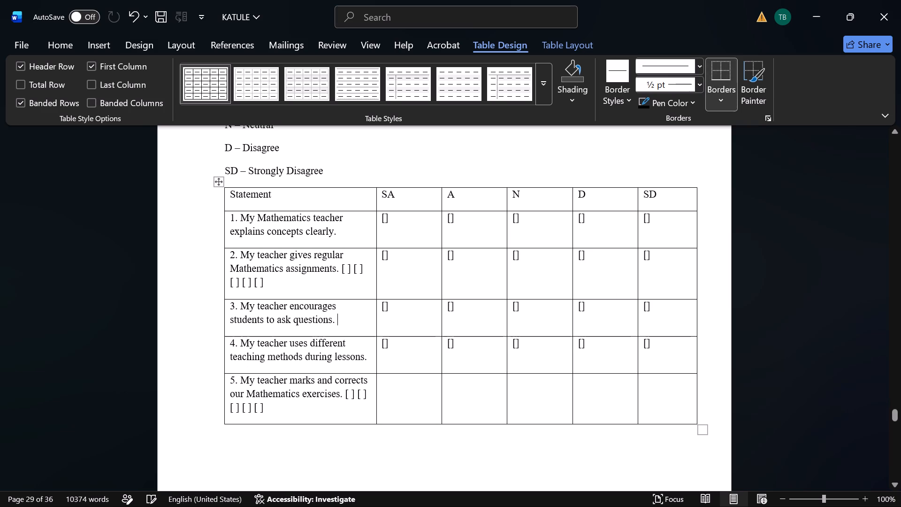
left_click_drag(288, 287, 344, 268)
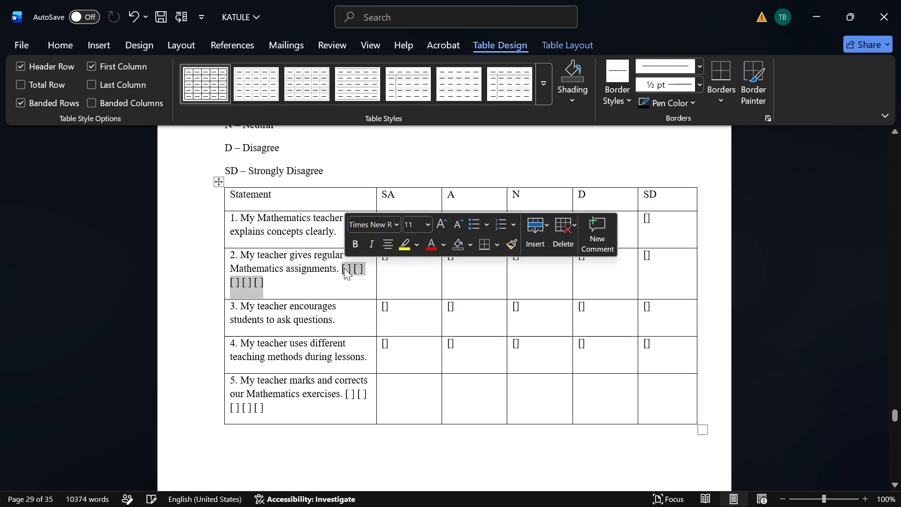
key("BackSpace")
left_click_drag(339, 397, 347, 378)
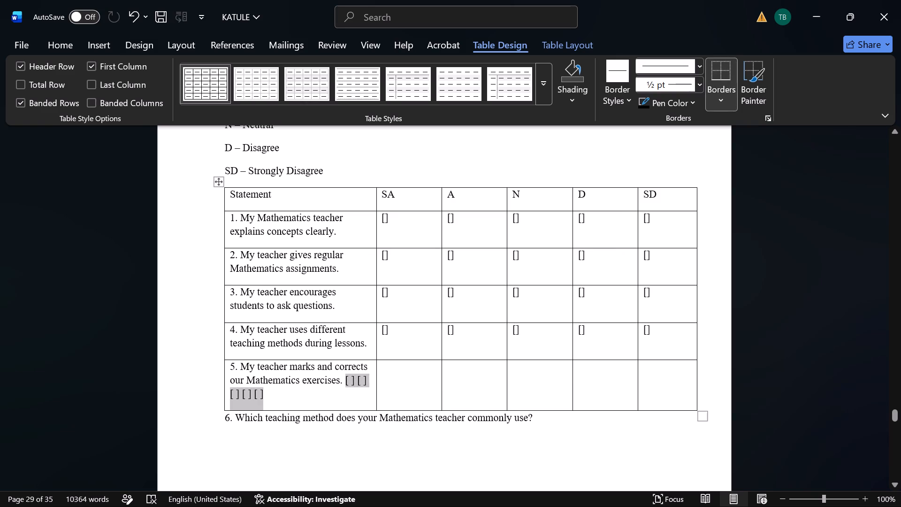
key("BackSpace")
Enter [] in the SA, A, N, D and SD cells of statement 5's row.
left_click(416, 366)
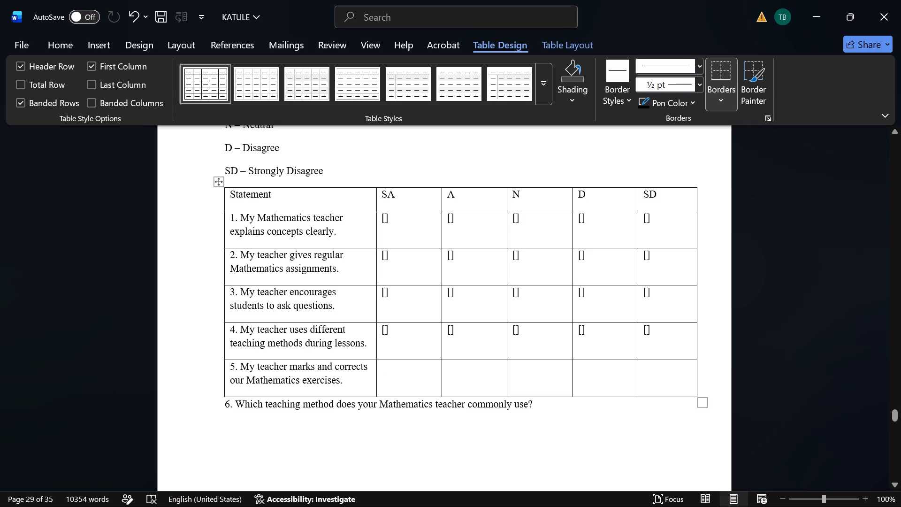
type("[]")
key("Right")
type("[]")
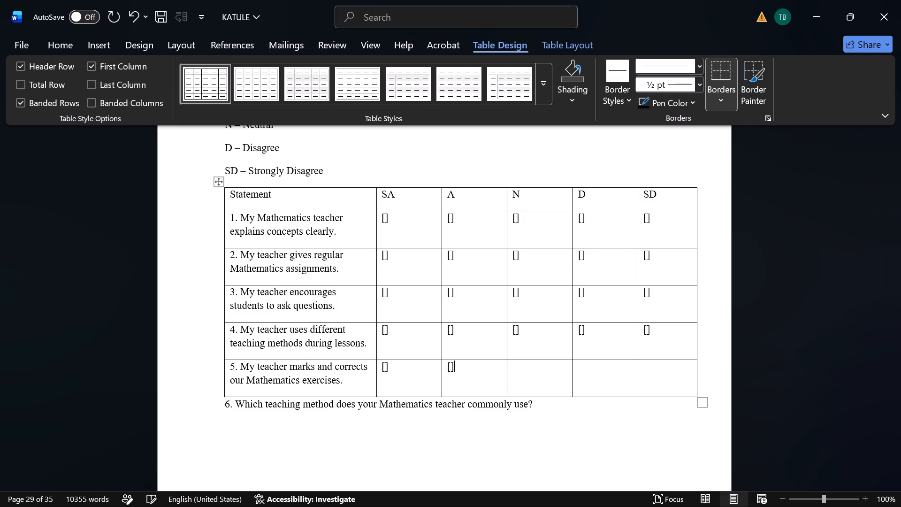
key("Right")
type("[]")
key("Right")
type("[]")
key("Right")
type("[]")
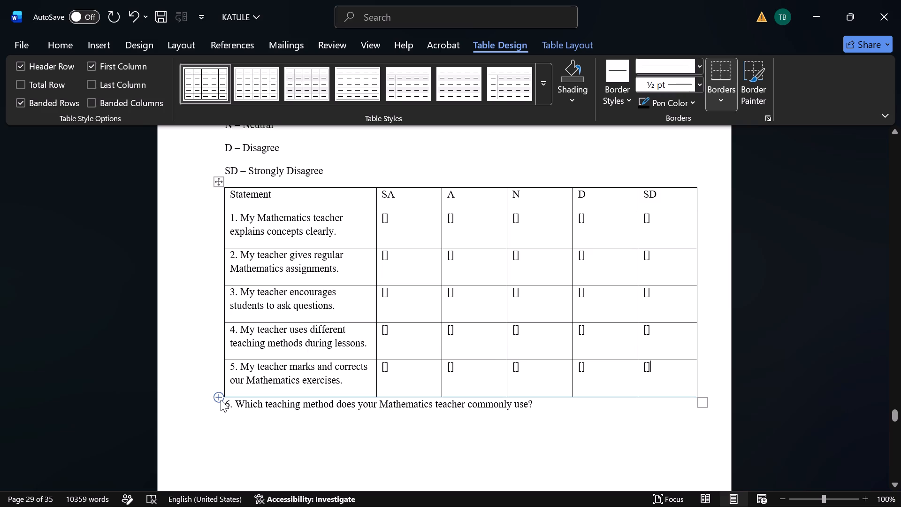
Insert a blank line between the Section B table and question 6.
left_click(221, 406)
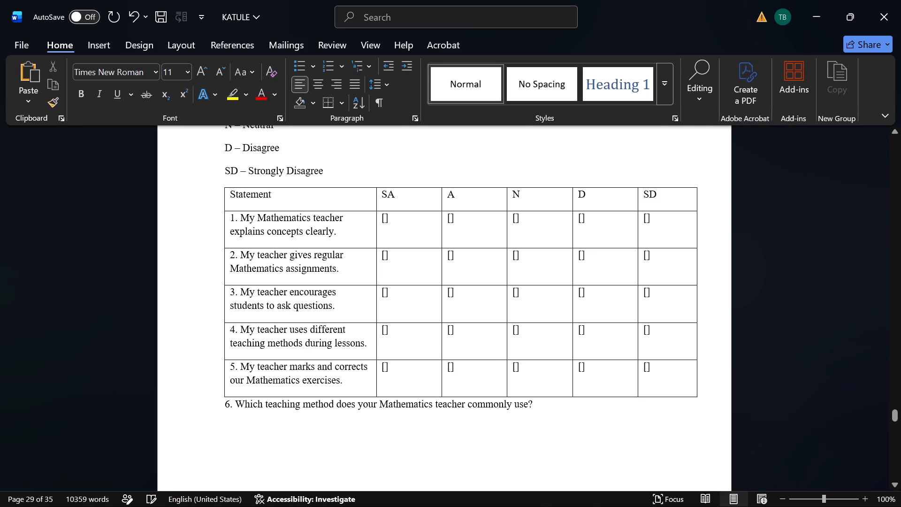
key("Return")
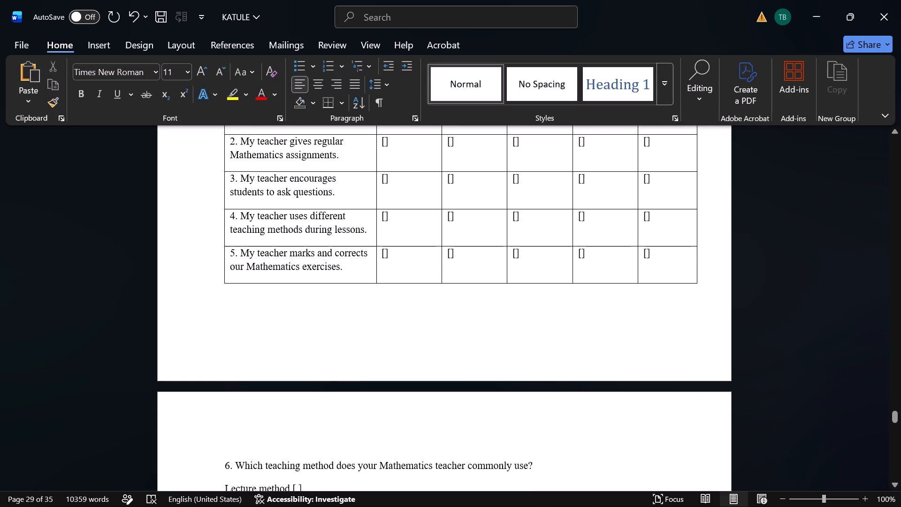
Convert Section C's lines from the Statement SA A N D SD heading through statement 5 into a table.
scroll(432, 334, "down", 1)
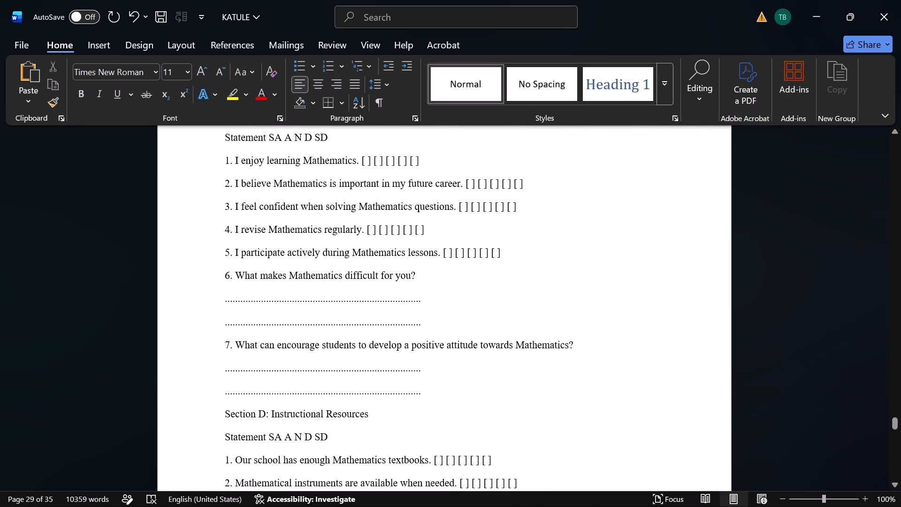
scroll(432, 334, "up", 1)
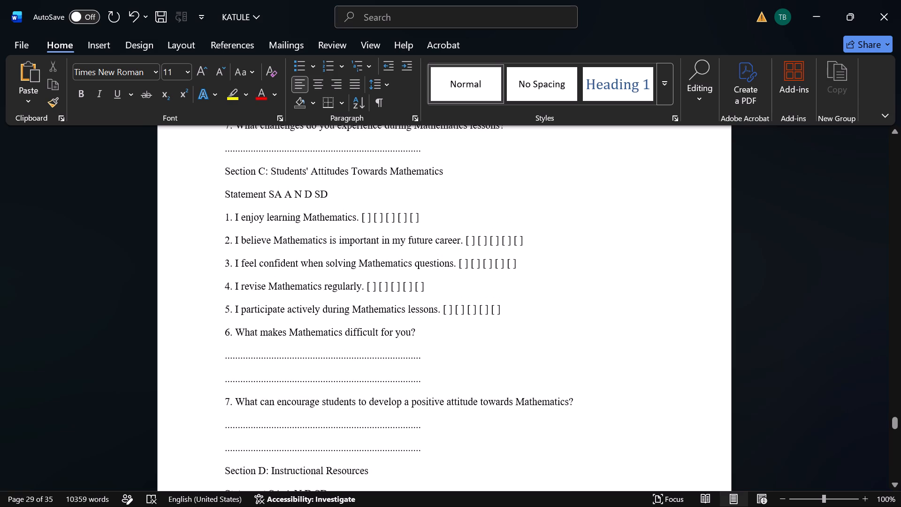
left_click_drag(221, 192, 426, 335)
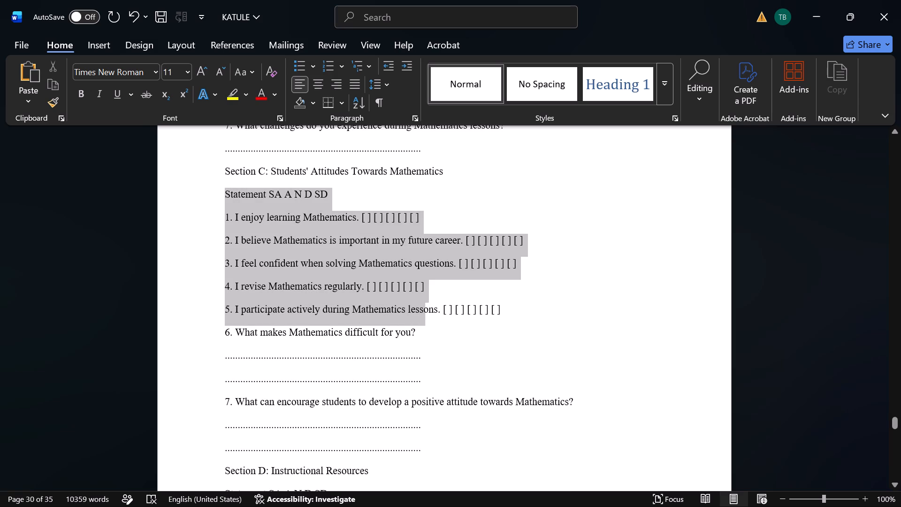
left_click_drag(426, 335, 505, 314)
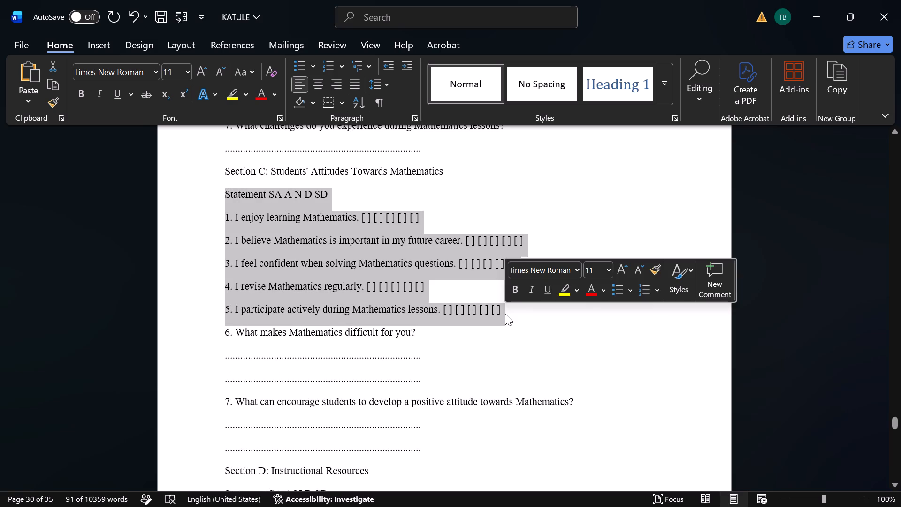
left_click(102, 48)
left_click_drag(109, 93, 141, 261)
left_click(141, 261)
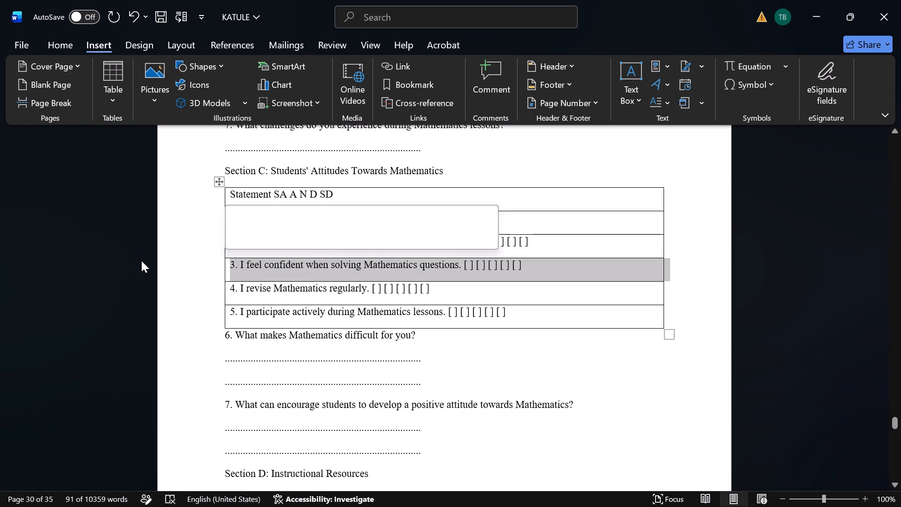
left_click(200, 267)
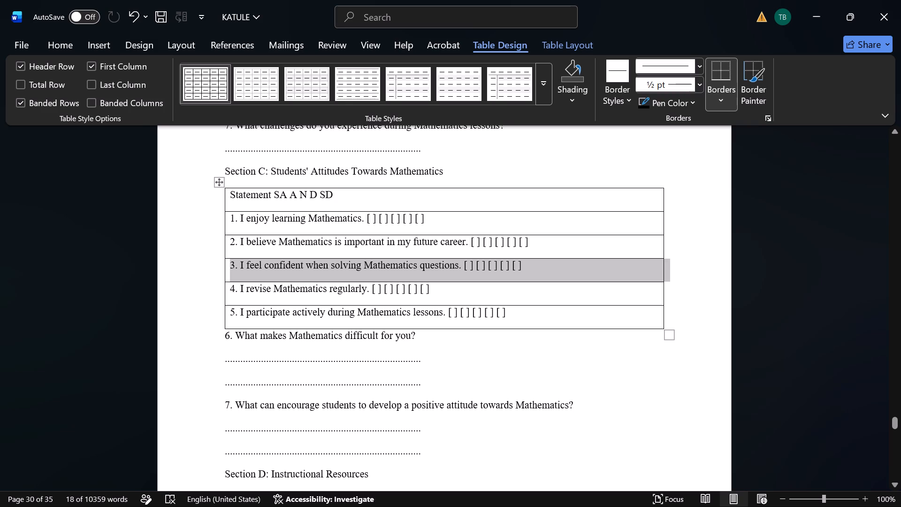
Add five empty columns after the statement column of the Section C table.
left_click(660, 186)
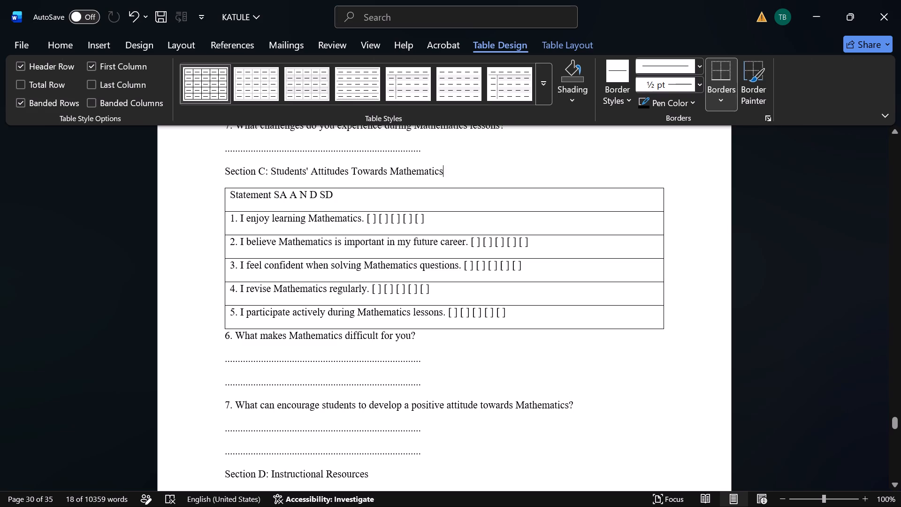
left_click(664, 182)
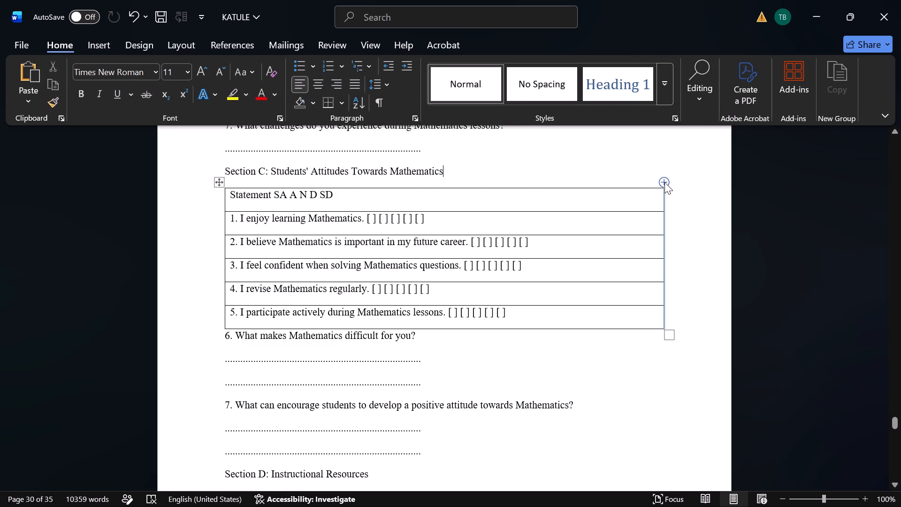
left_click(664, 182)
left_click(664, 182)
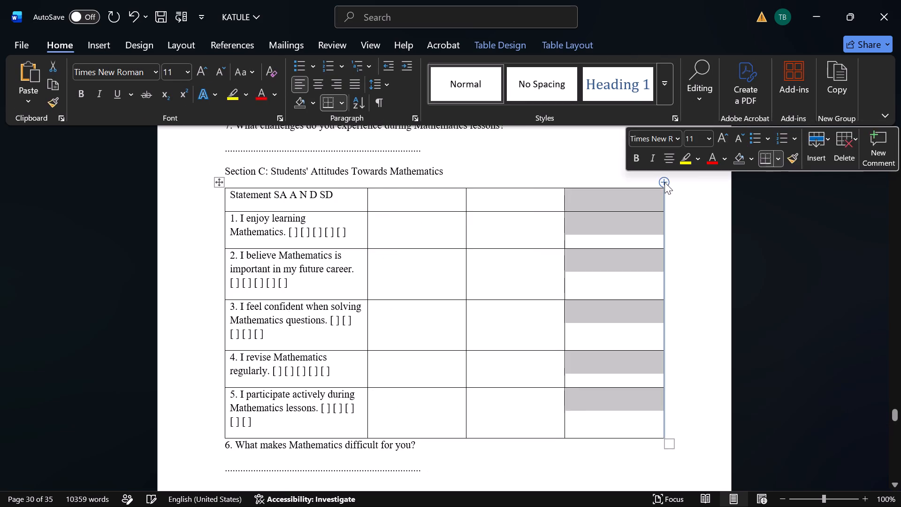
left_click(664, 182)
left_click(664, 182)
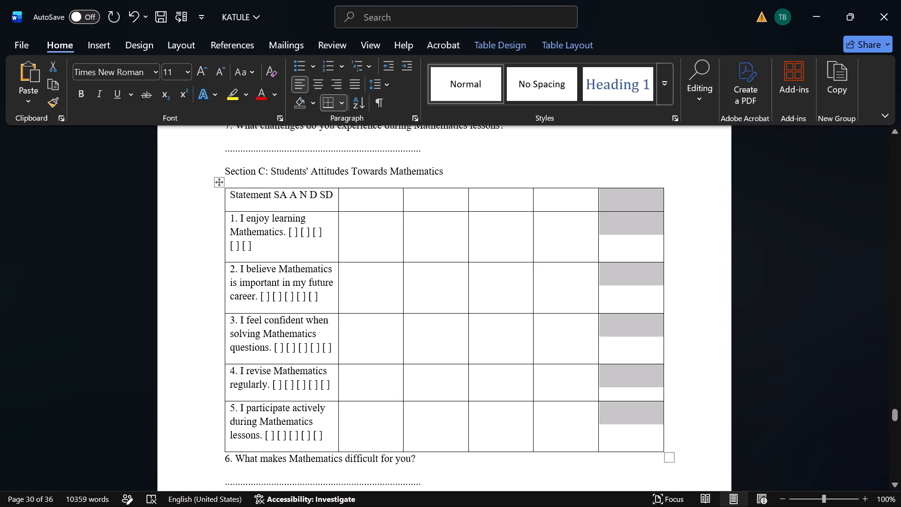
Delete the SA A N D SD text after Statement in the Section C table's first heading cell.
left_click_drag(336, 195, 300, 192)
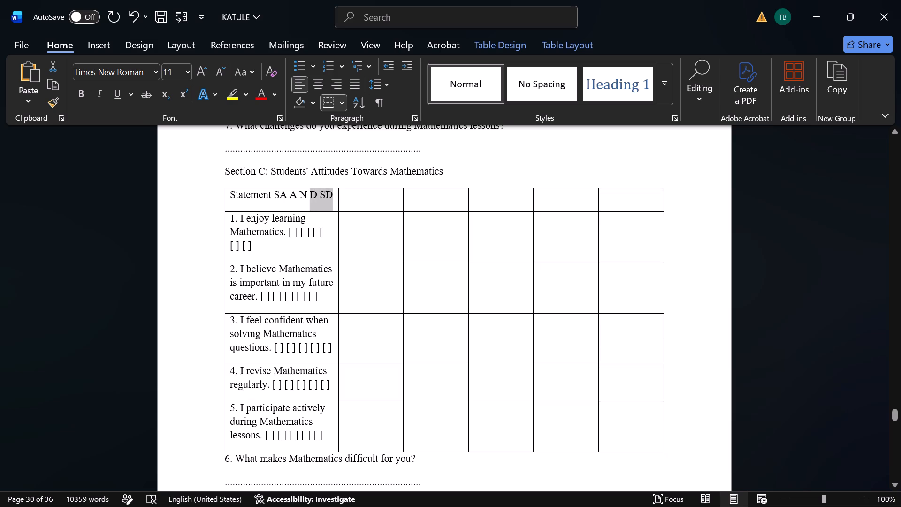
left_click_drag(300, 192, 280, 190)
key("BackSpace")
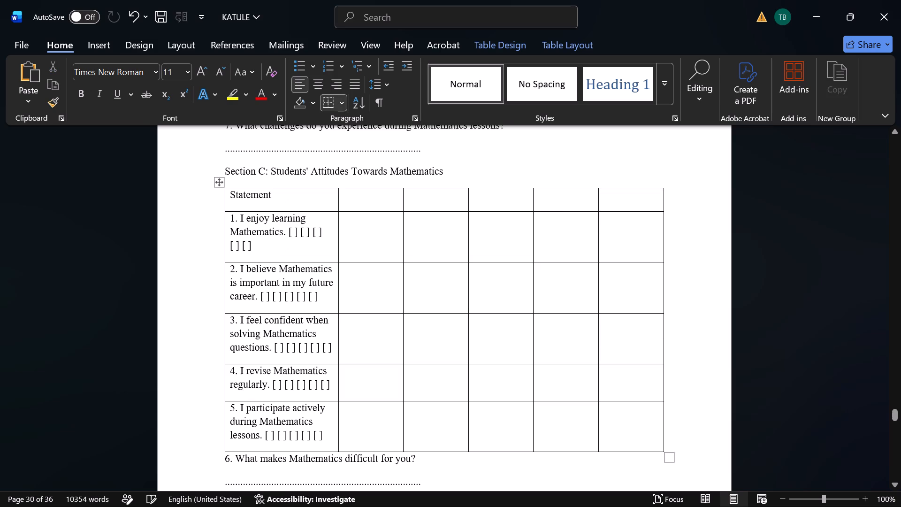
Enter the column headings SA, A, N, D and SD in the five empty header cells of the Section C table.
key("Right")
type("SA")
key("Right")
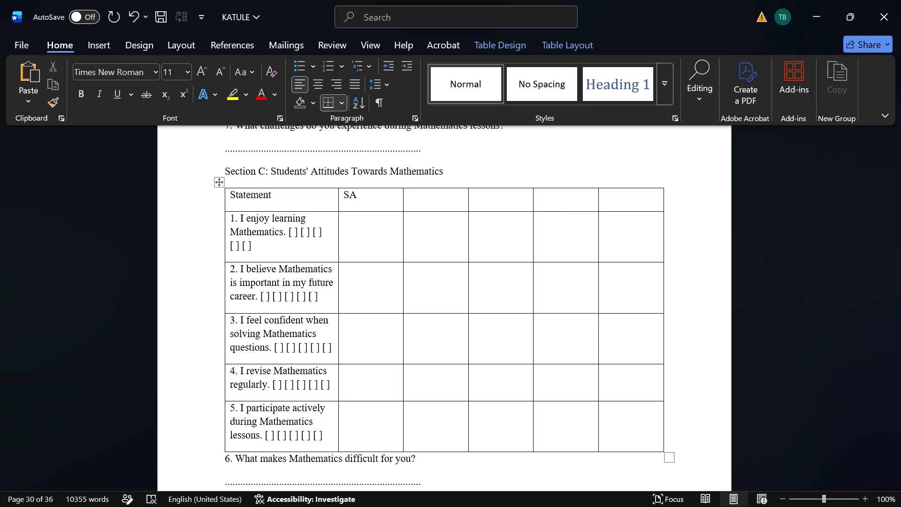
key("Right")
key("a")
key("BackSpace")
key("Left")
key("a")
key("Right")
key("a")
key("BackSpace")
key("n")
key("Right")
key("d")
key("Right")
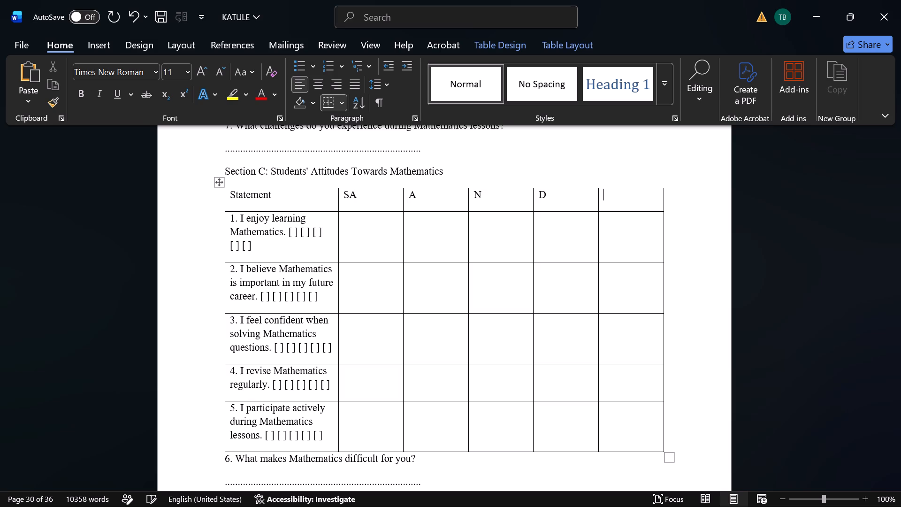
type("SD")
Enter [] in the SA, A, N, D and SD cells of statement 1's row in the Section C table.
key("Down")
key("Left")
key("Left")
key("Left")
key("Left")
key("Left")
key("Right")
type("[]")
key("Right")
type("[]")
key("Right")
type("[]")
key("Right")
type("[]")
key("Right")
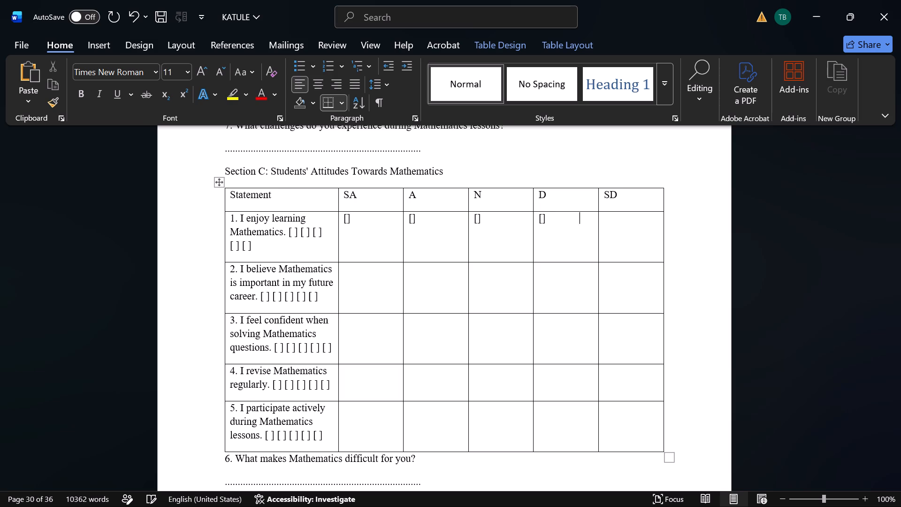
type("[]")
Enter [] in the SA, A, N, D and SD cells of statement 2's row.
key("Down")
key("Left")
key("Left")
key("Left")
key("Left")
type("[]")
key("Right")
type("[][")
key("Right")
key("BackSpace")
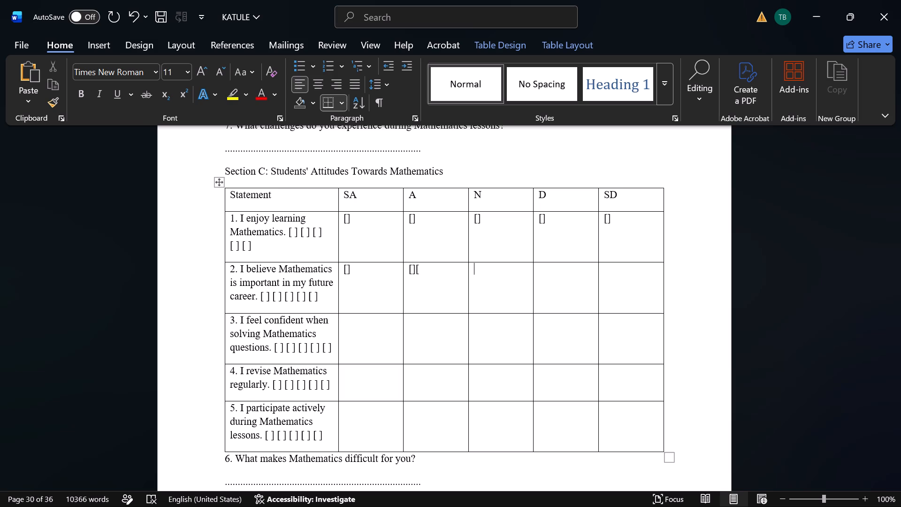
key("BackSpace")
key("BackSpace")
key("Left")
key("BackSpace")
key("Right")
type("[]")
key("Right")
type("[]")
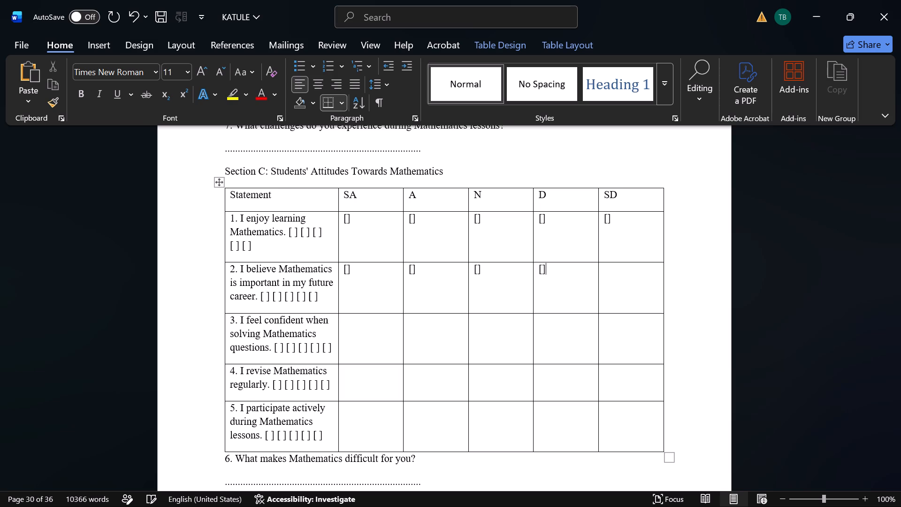
key("Right")
type("[]")
Enter [] in the SA, A, N, D and SD cells of statement 3's row.
key("Down")
key("Left")
key("Left")
key("Left")
key("Left")
type("[]")
key("Right")
type("[]")
key("Right")
type("[]")
key("Right")
type("[]")
key("Right")
type("[]")
Enter [] in the SA, A, N, D and SD cells of statement 4's row.
key("Down")
key("Left")
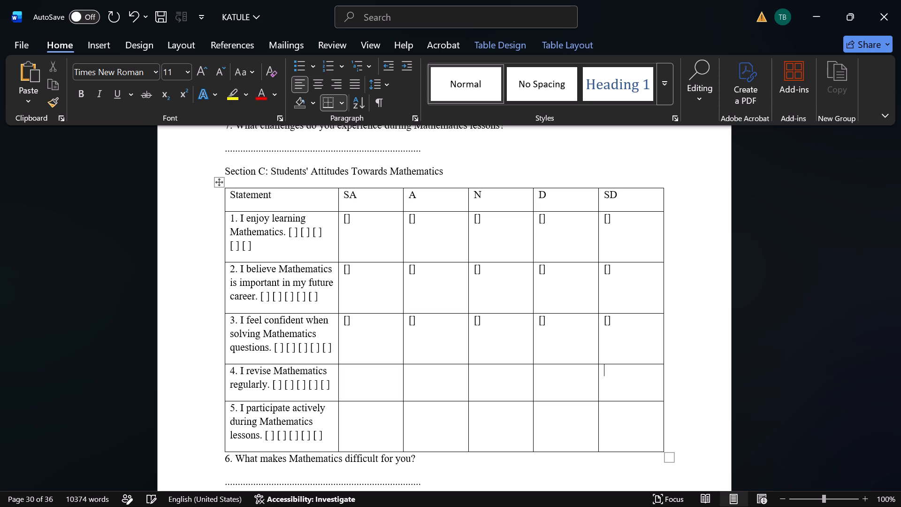
key("Left")
key("Left")
key("Left")
type("[]")
key("Right")
type("[]")
key("Right")
type("[]")
key("Right")
type("[]")
key("Right")
type("[]")
Enter [] in the SA, A, N, D and SD cells of statement 5's row.
key("Down")
key("Left")
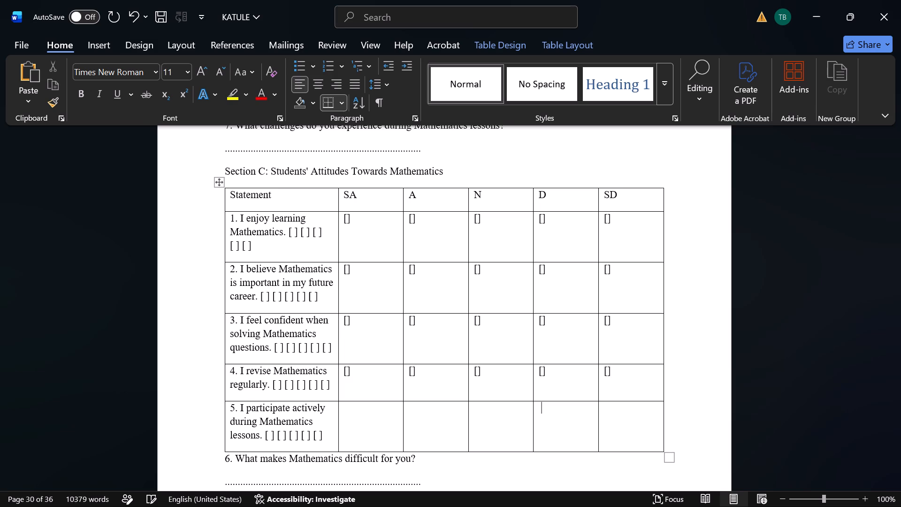
key("Left")
key("Left")
key("Left")
type("[]")
key("Right")
type("[]")
key("Right")
type("[]")
key("Right")
type("[]")
key("Right")
type("[]")
Insert a blank line between the Section C table and question 6.
key("Down")
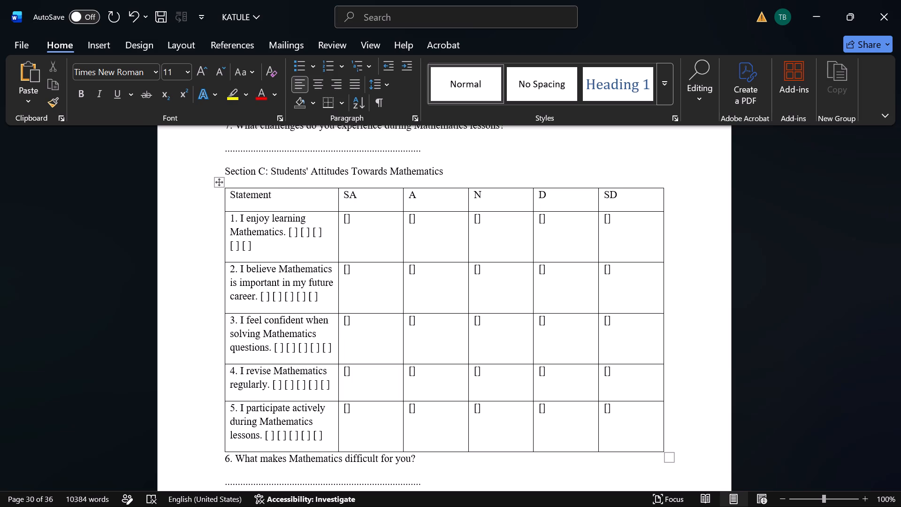
left_click(226, 458)
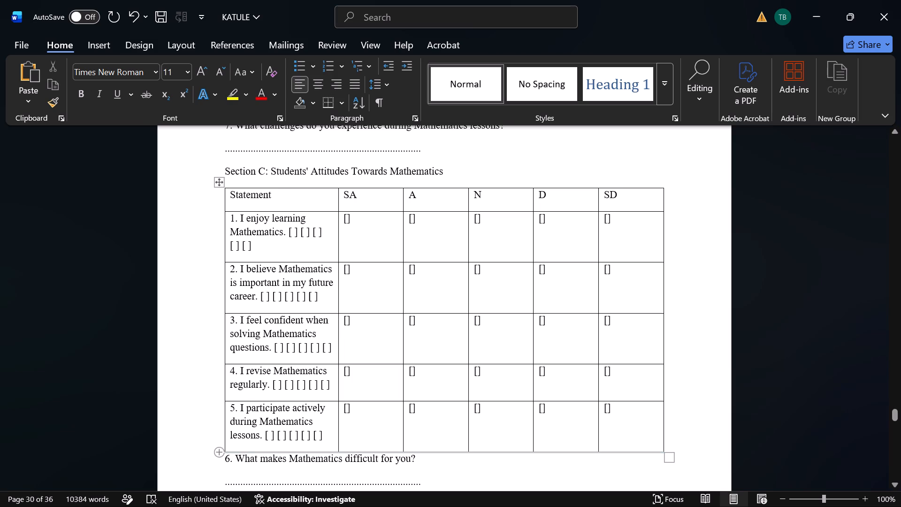
key("Return")
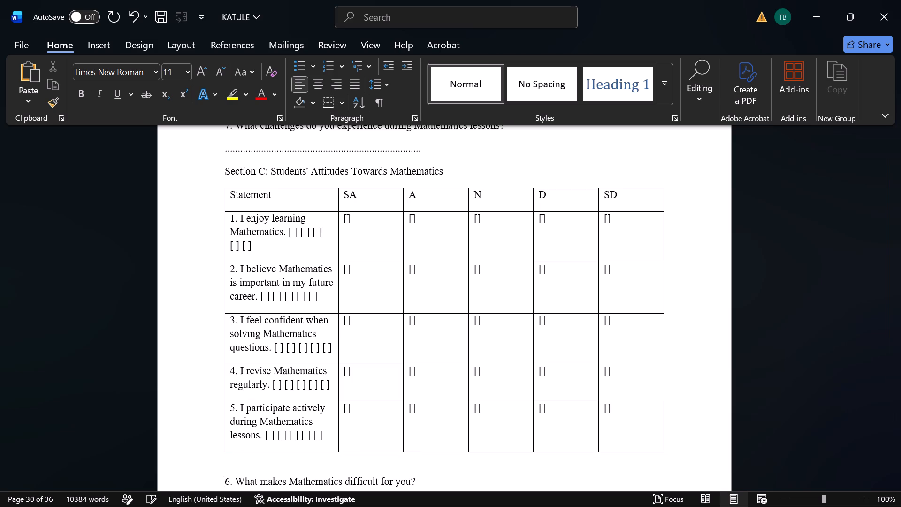
Delete the leftover bracket boxes after statements 5, 4, 3, 2 and 1 in the Section C table's Statement column.
left_click_drag(322, 445, 270, 437)
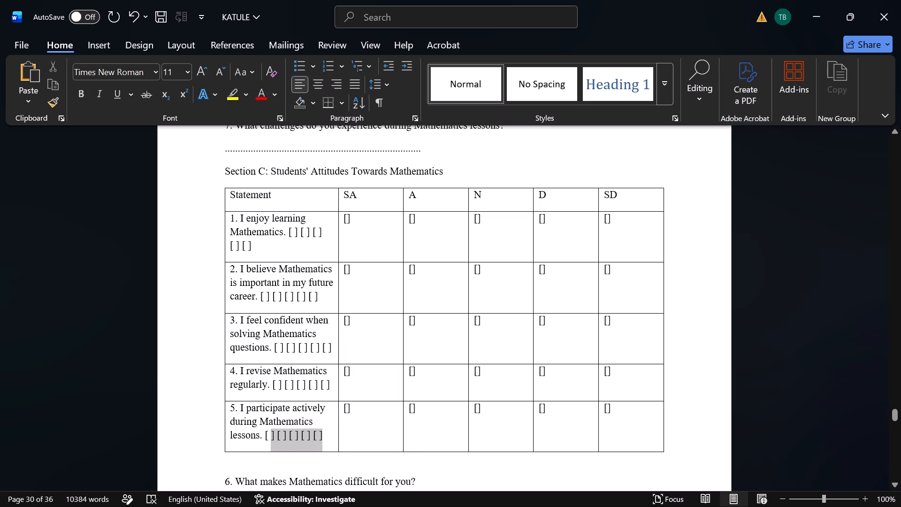
left_click_drag(270, 437, 263, 436)
key("BackSpace")
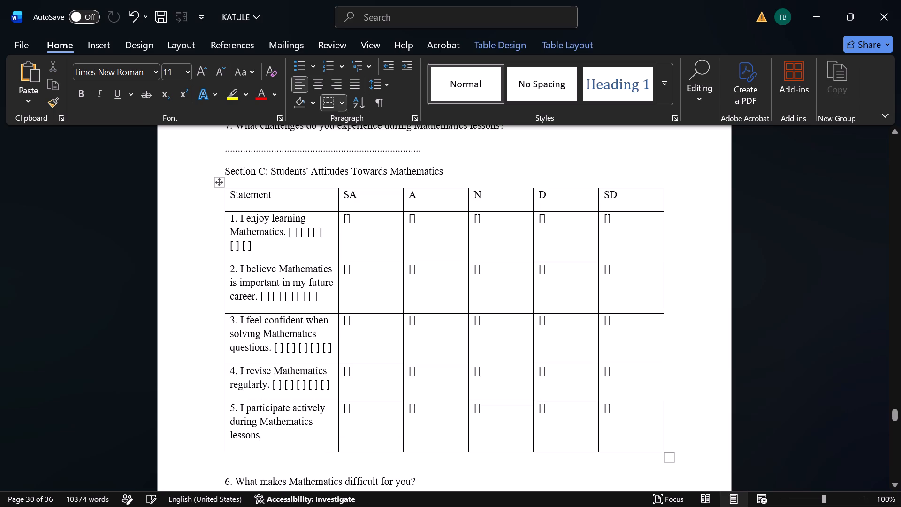
left_click_drag(334, 388, 274, 382)
key("BackSpace")
left_click_drag(330, 346, 276, 344)
key("BackSpace")
left_click(282, 344)
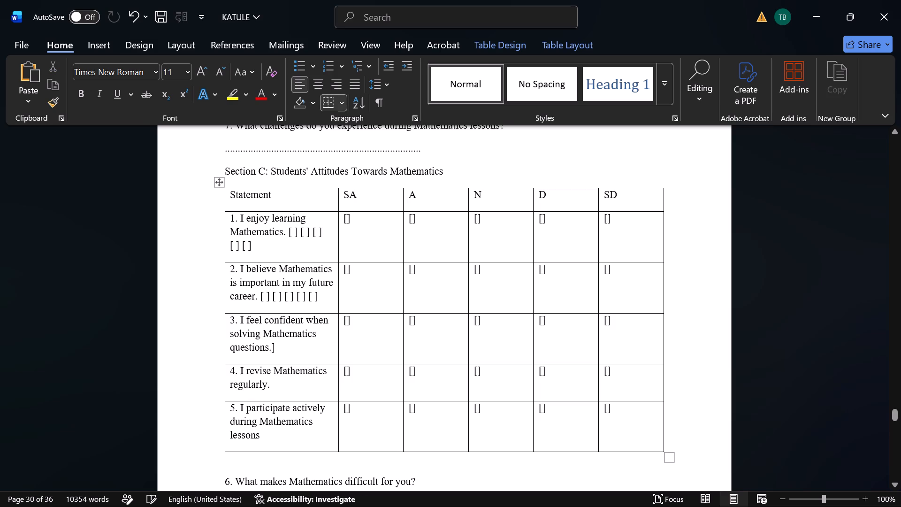
key("BackSpace")
left_click_drag(323, 300, 261, 295)
key("BackSpace")
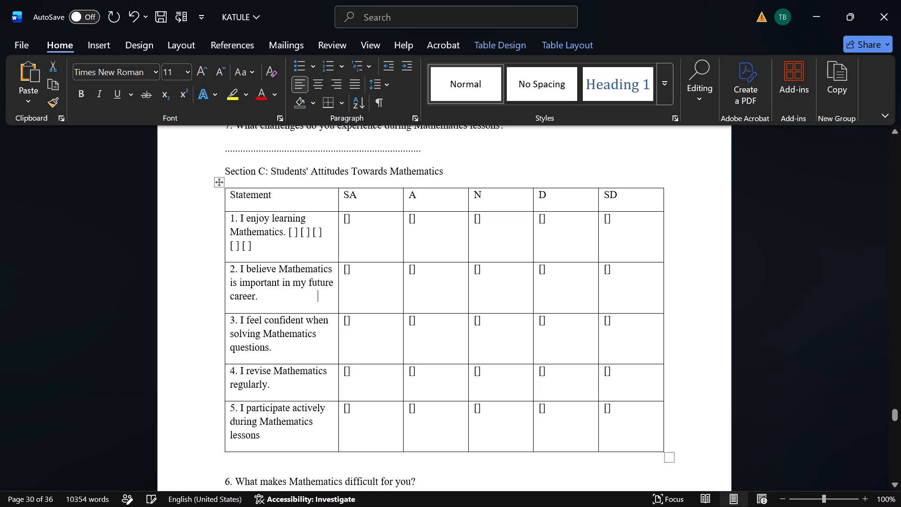
left_click_drag(292, 243, 290, 233)
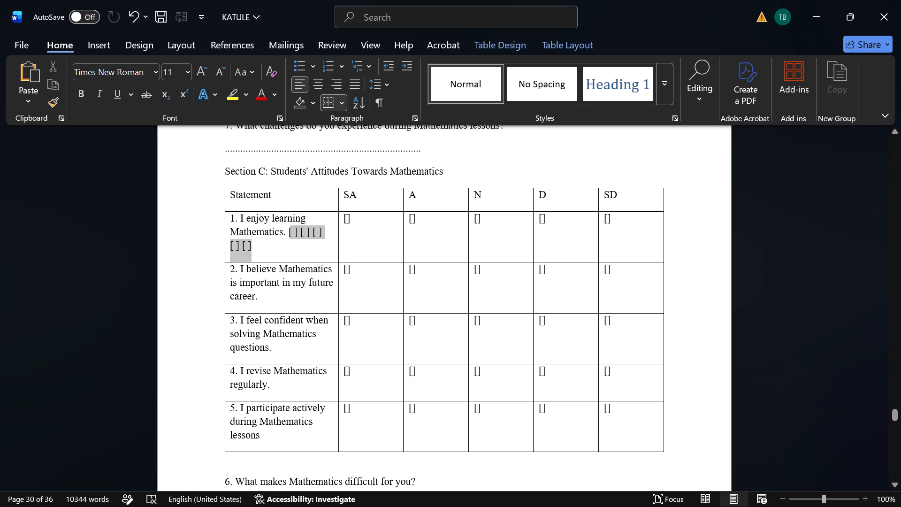
left_click_drag(290, 233, 288, 233)
key("BackSpace")
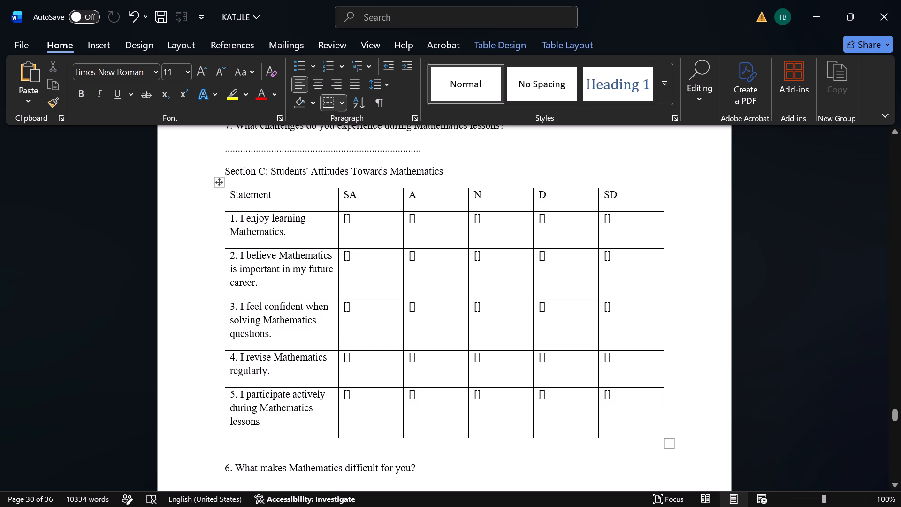
Widen the Section C table's Statement column by extending its outer edge into the page margin.
scroll(317, 249, "down", 1)
scroll(317, 249, "up", 1)
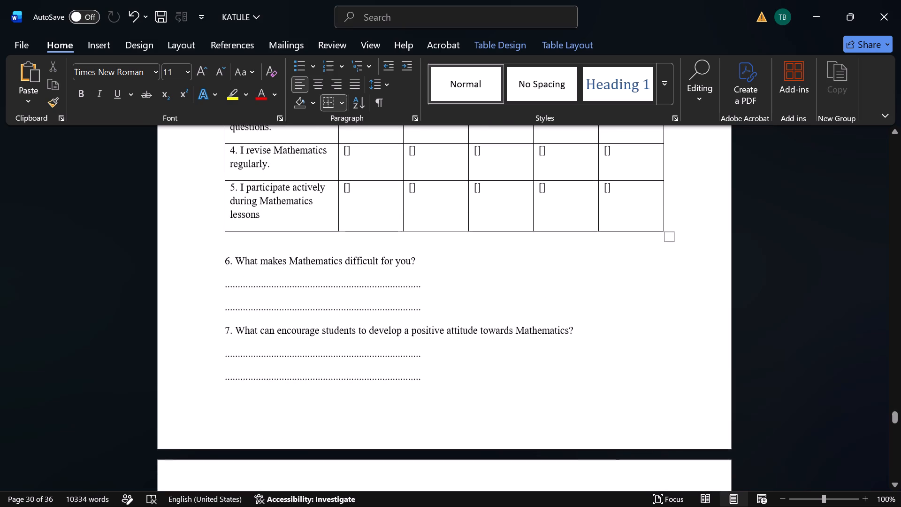
scroll(317, 249, "up", 1)
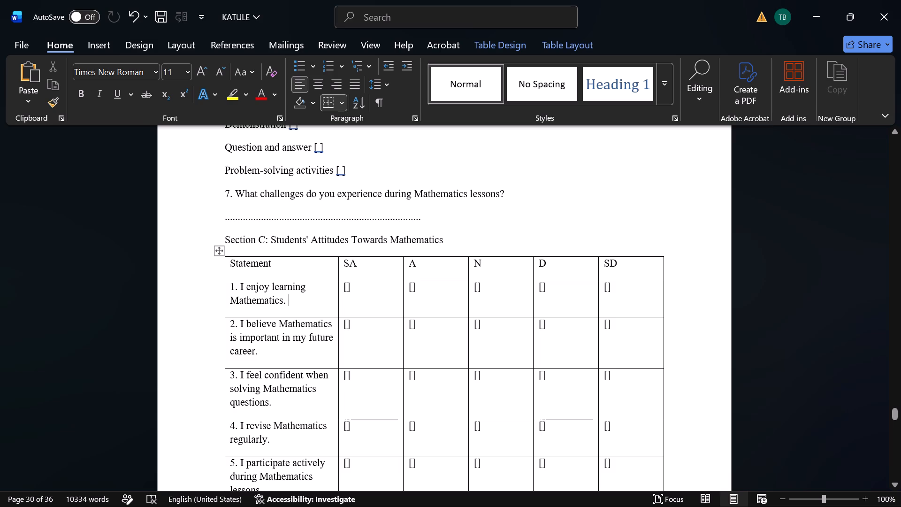
left_click_drag(225, 336, 208, 335)
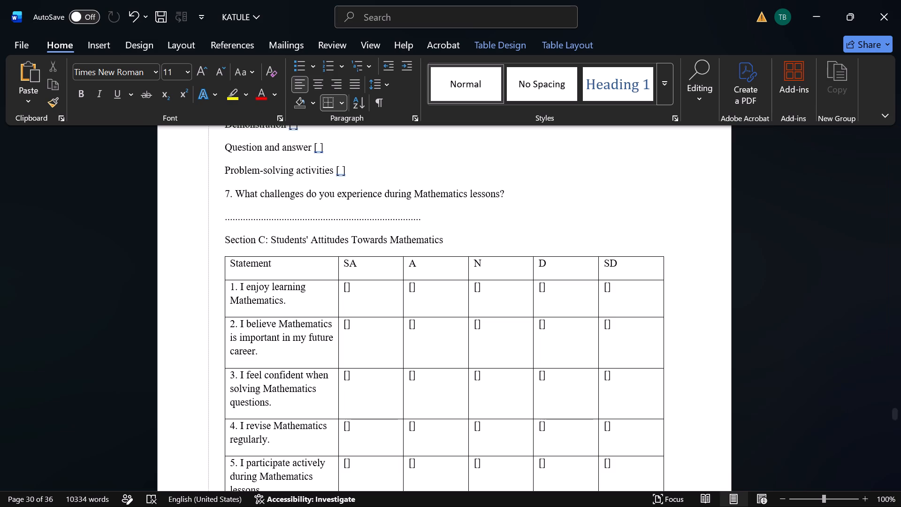
left_click_drag(208, 335, 185, 334)
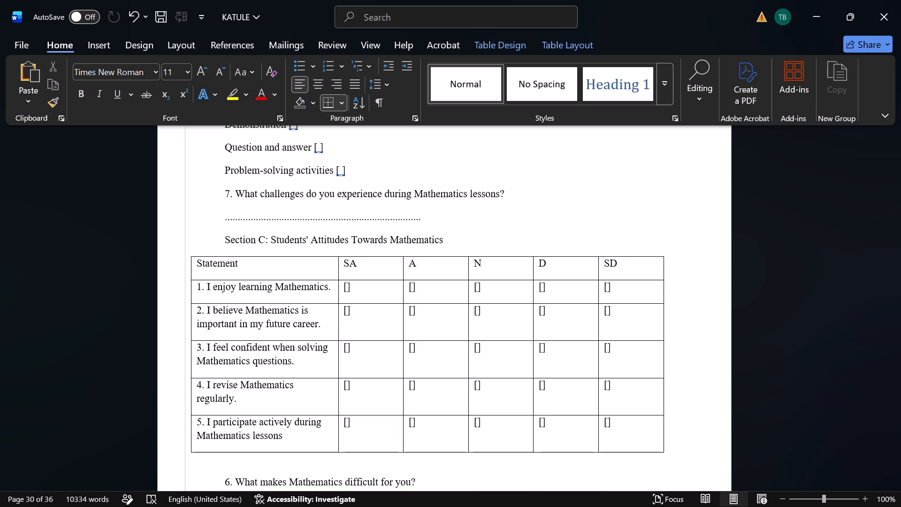
left_click_drag(185, 334, 184, 335)
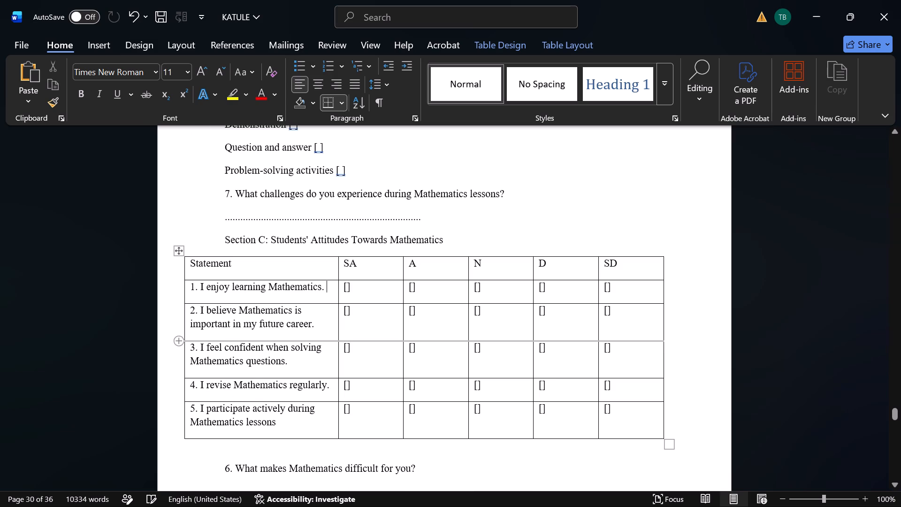
Move the Section C table so its Statement column's outer edge lines up with the body text again.
left_click_drag(177, 253, 222, 255)
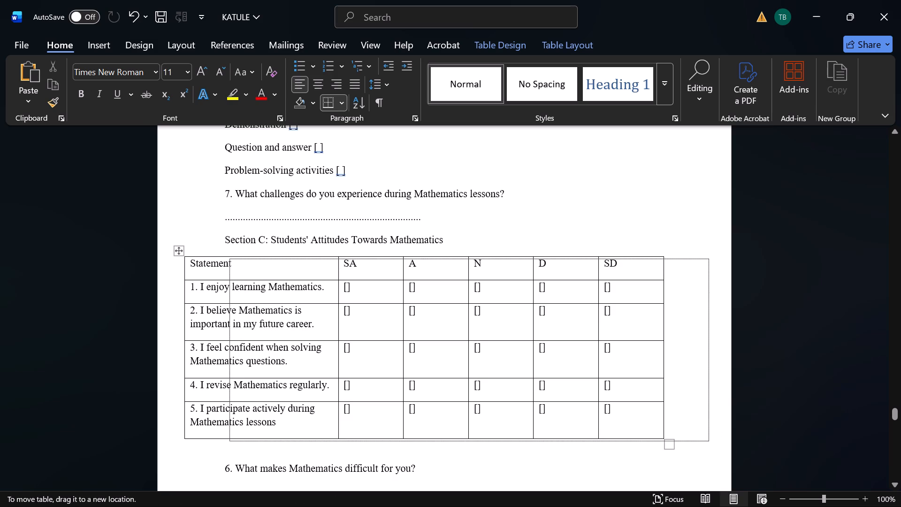
left_click_drag(222, 255, 218, 253)
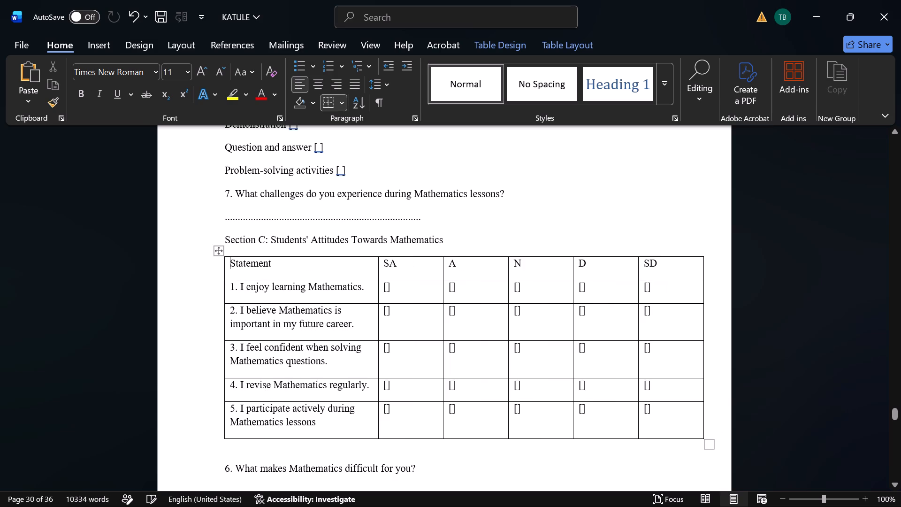
Insert a blank line before Section D's "Statement SA A N D SD" line, pushing it onto the next page with its statements.
scroll(448, 390, "down", 1)
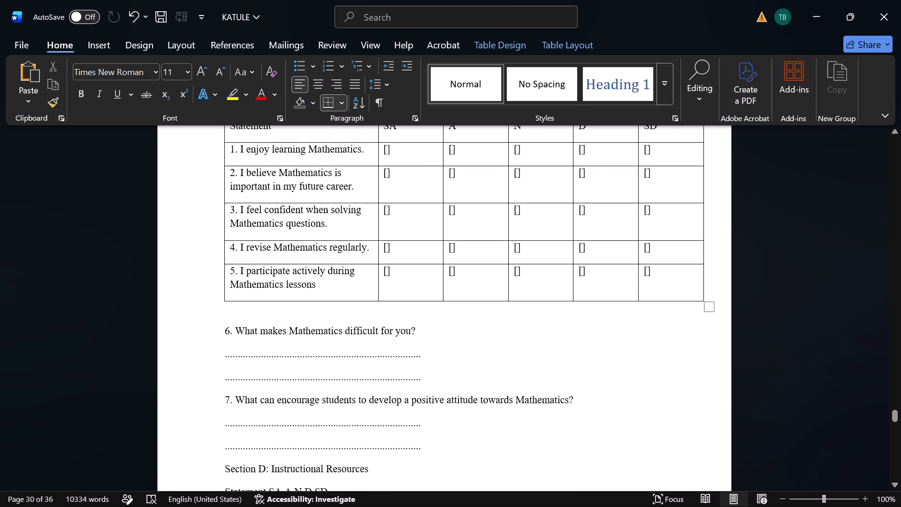
scroll(448, 390, "down", 2)
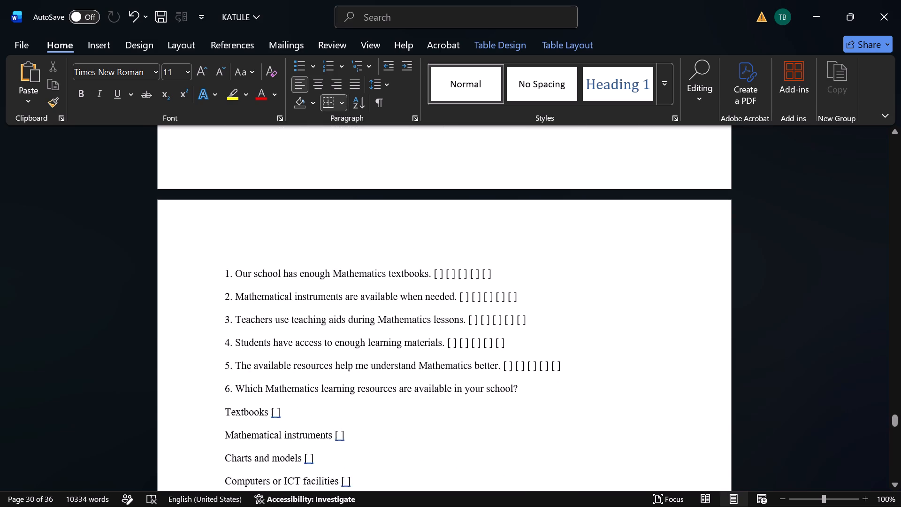
scroll(448, 390, "down", 1)
scroll(403, 359, "up", 1)
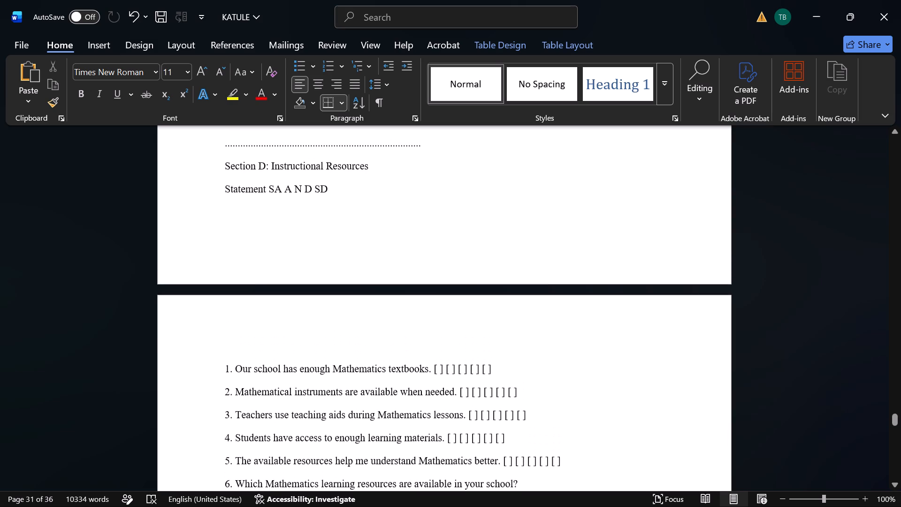
left_click(221, 190)
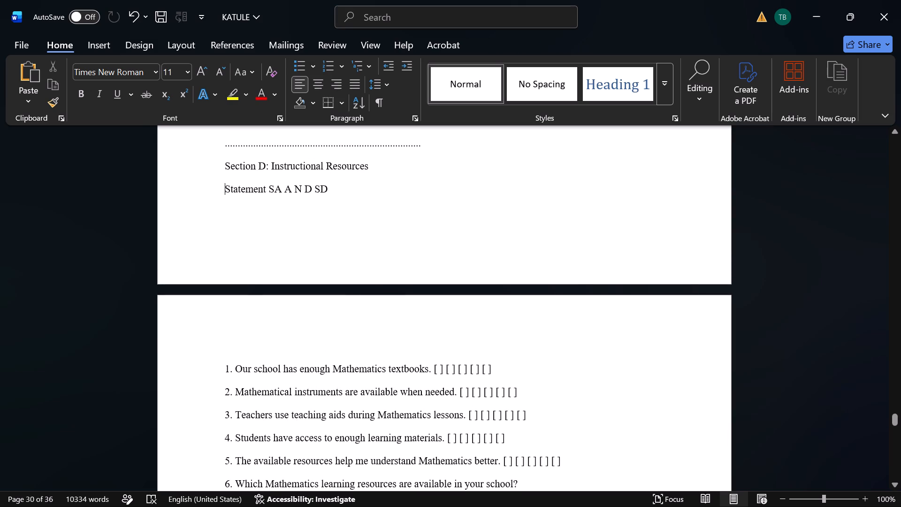
key("Return")
Convert Section D's "Statement SA A N D SD" line and statements 1 to 5 into a table.
scroll(274, 134, "down", 1)
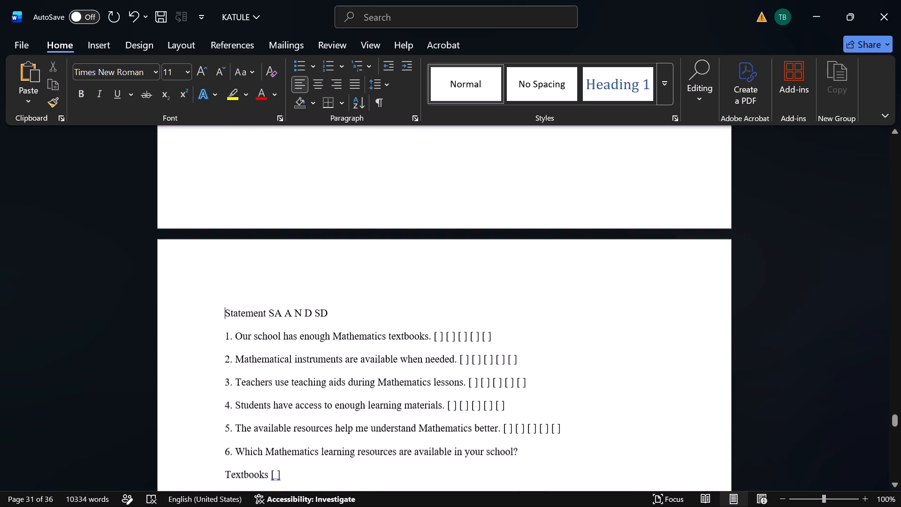
scroll(274, 134, "down", 1)
left_click_drag(222, 276, 455, 411)
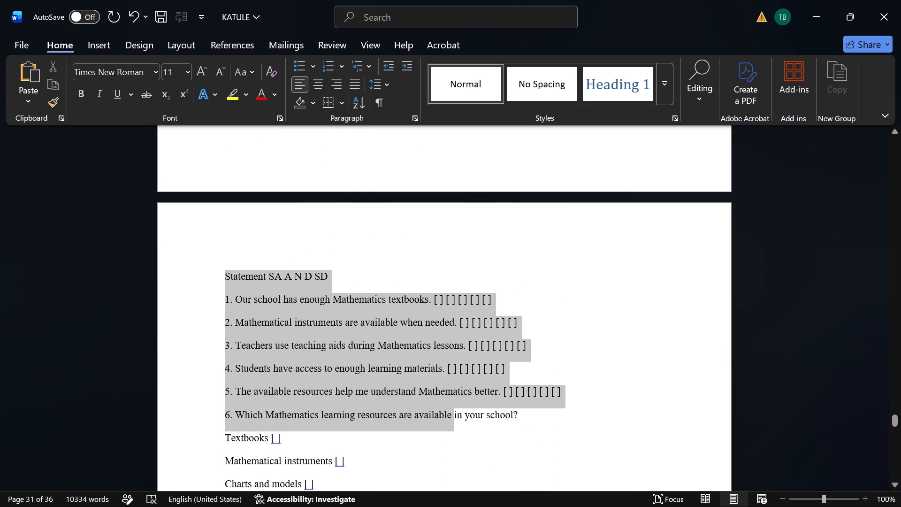
left_click_drag(455, 411, 566, 391)
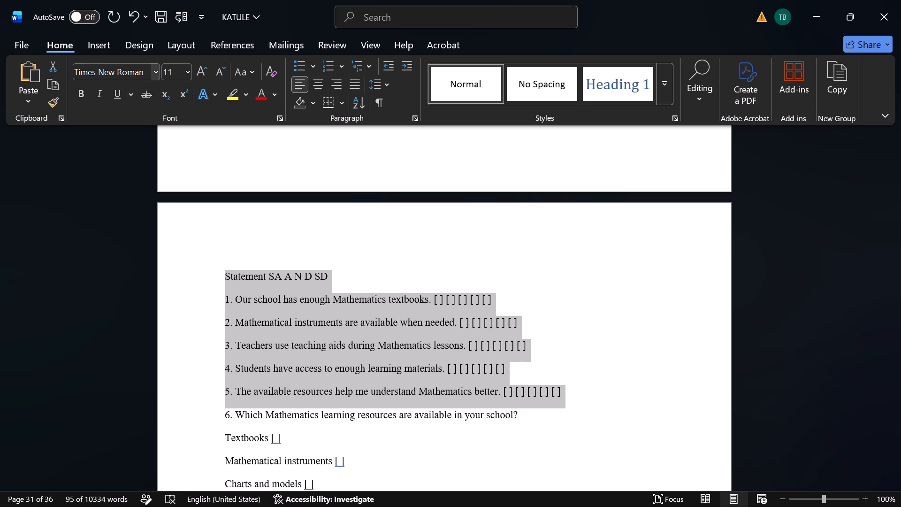
left_click(102, 42)
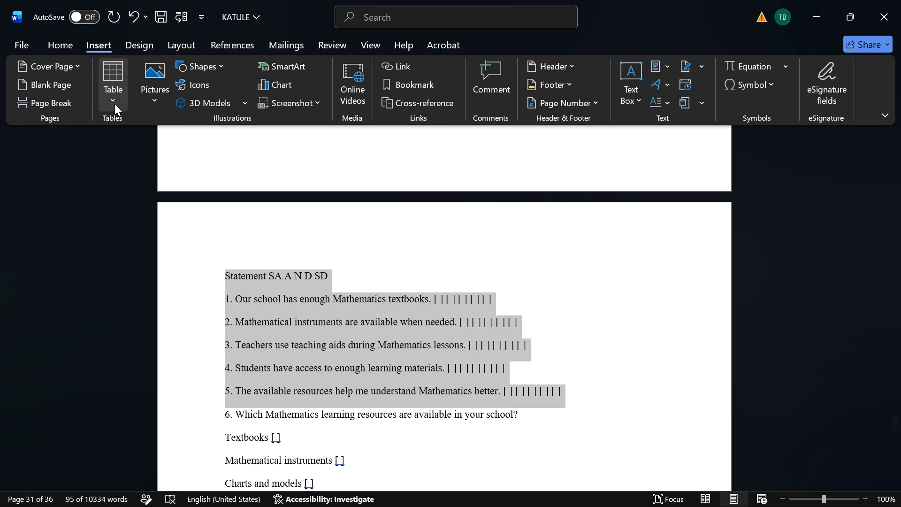
left_click(115, 104)
left_click(156, 261)
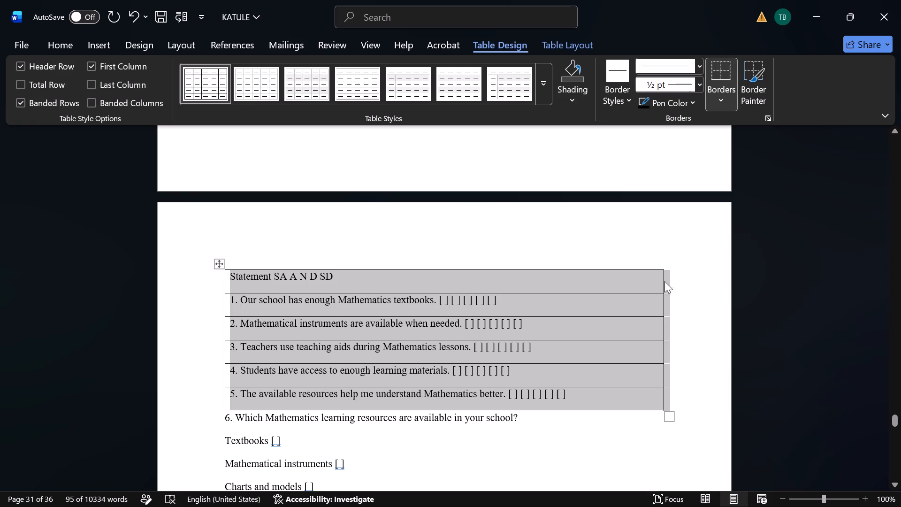
Add five empty columns after the statements column in the Section D table.
left_click(663, 247)
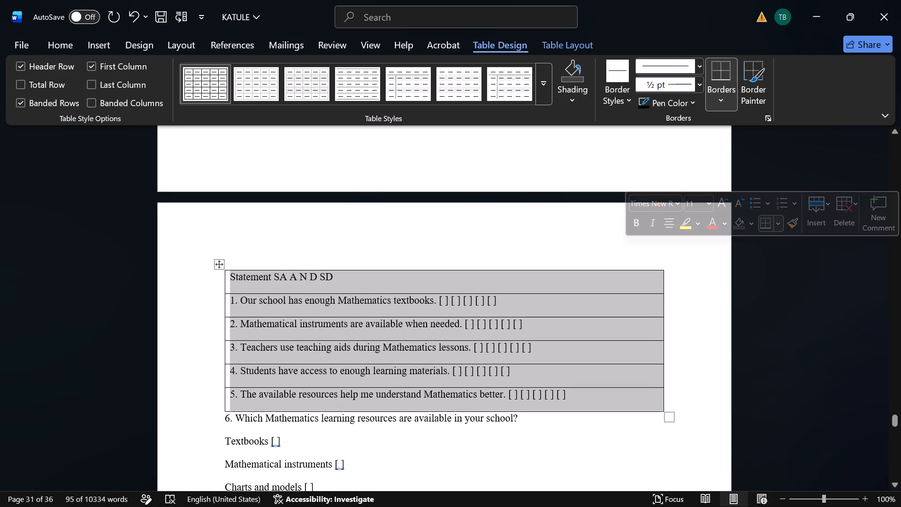
left_click(695, 277)
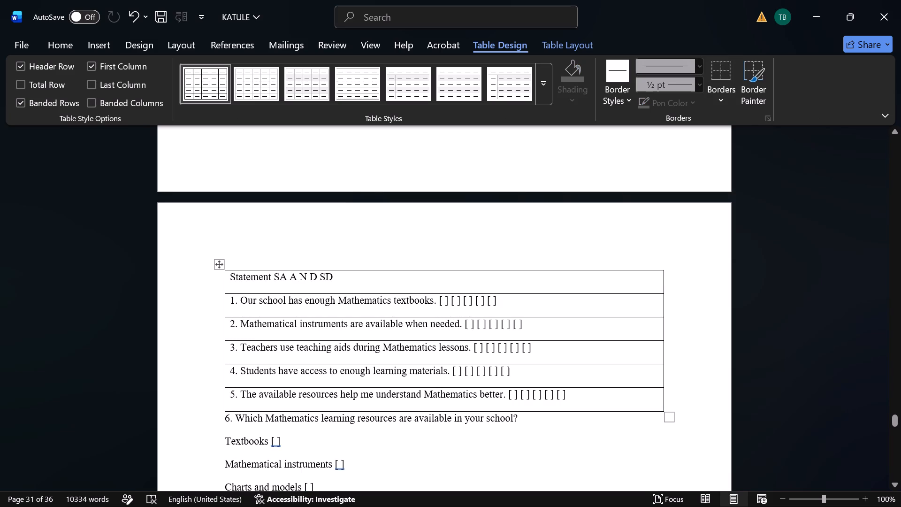
left_click(664, 264)
left_click(664, 264)
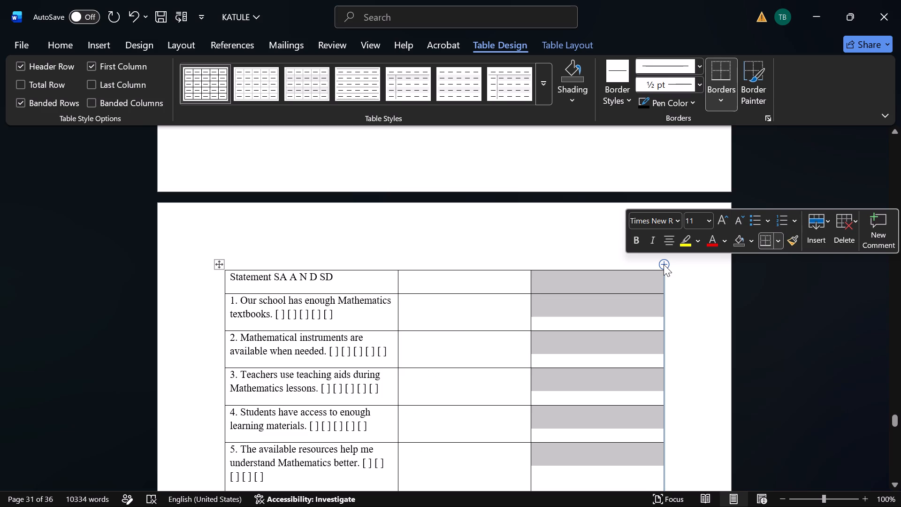
left_click(664, 264)
left_click(664, 264)
left_click(664, 264)
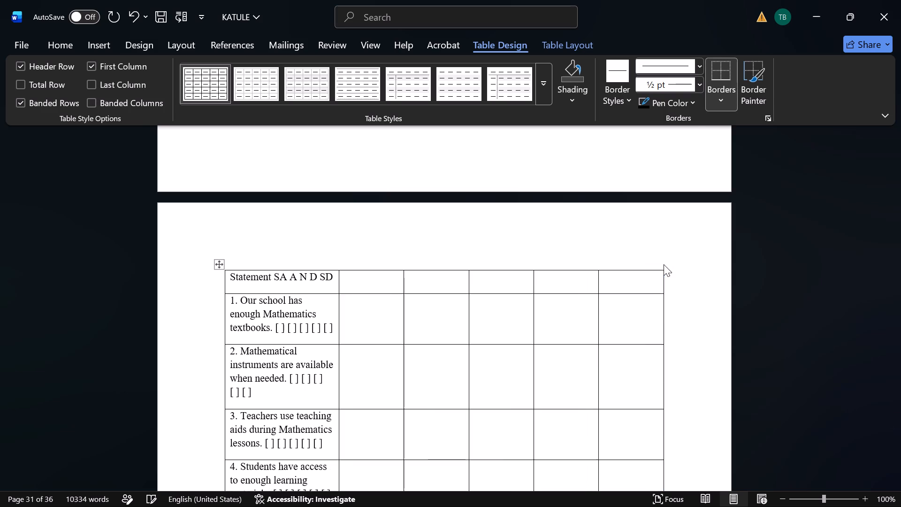
Enter the headings SA, A, N, D and SD in the header row of the Section D table's new columns.
left_click(375, 279)
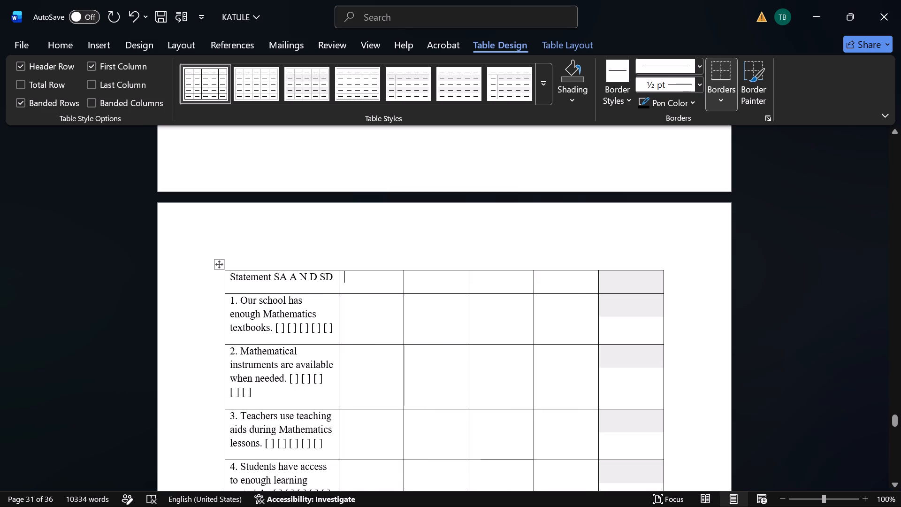
type("SA")
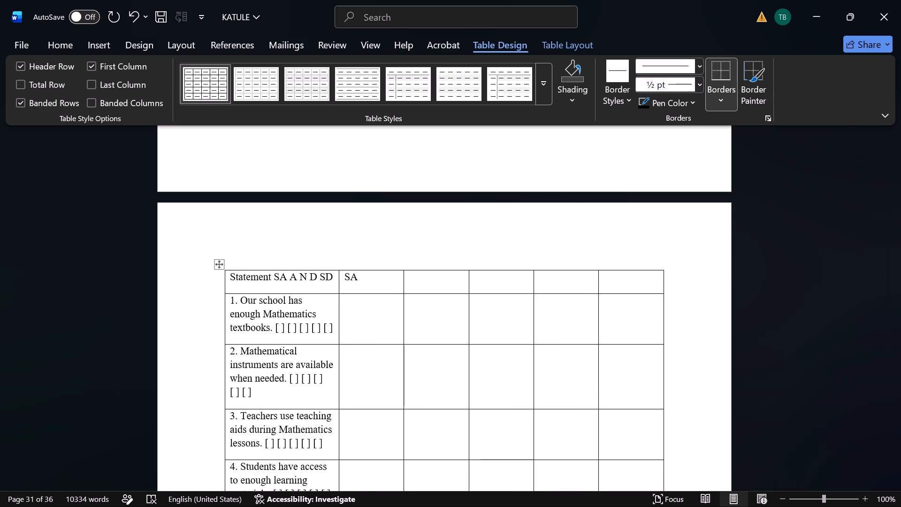
key("Right")
key("a")
key("Right")
key("n")
key("Right")
key("d")
key("Right")
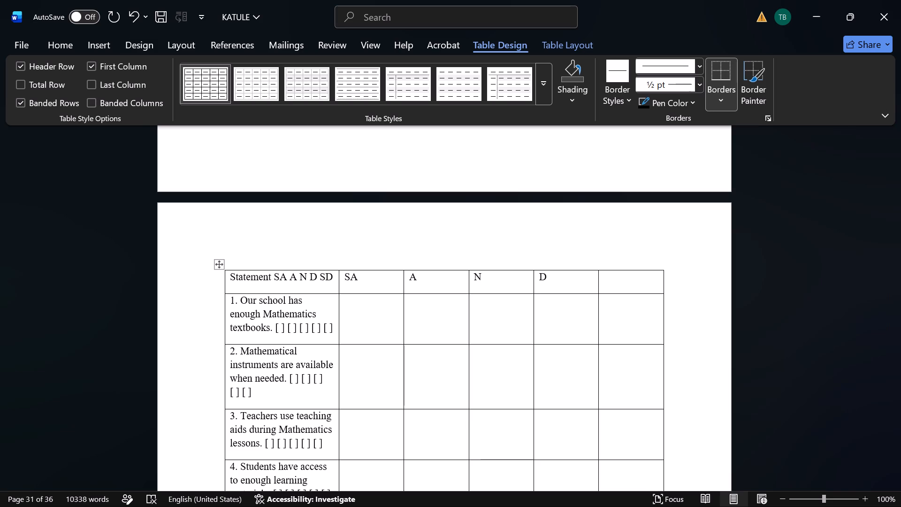
type("SD")
key("Down")
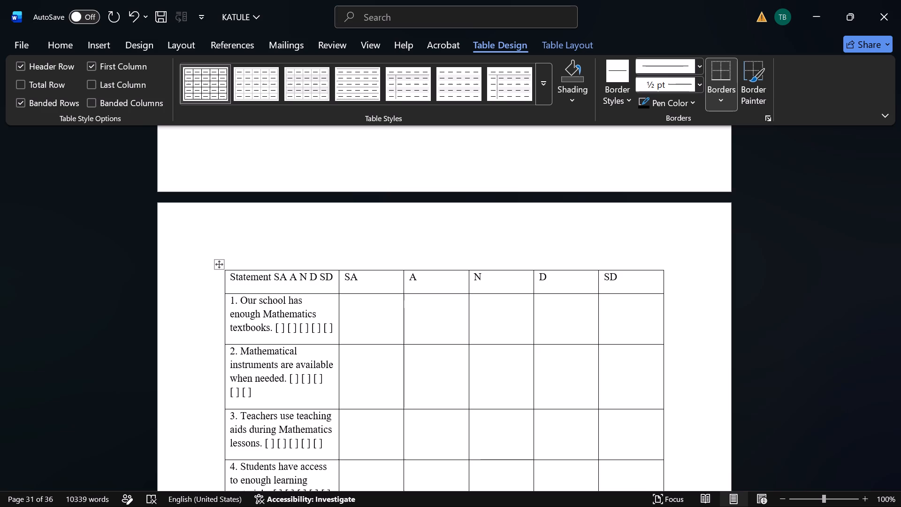
Delete the inline [ ] boxes after statement 1 in the Section D table, leaving the sentence ending with a period.
left_click(359, 313)
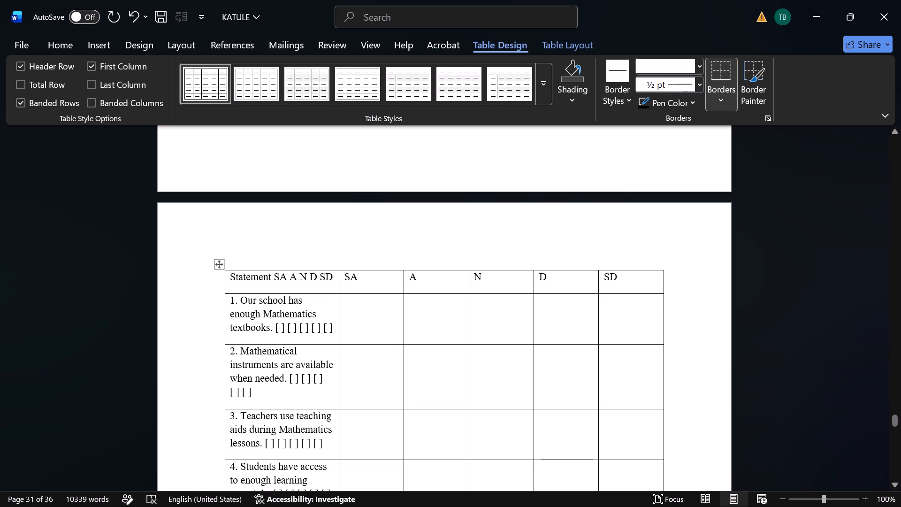
left_click_drag(335, 326, 273, 326)
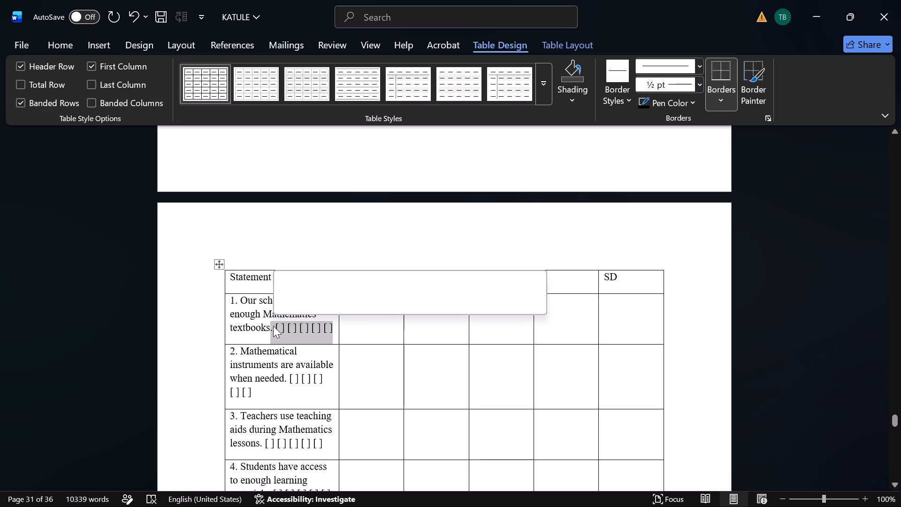
key("BackSpace")
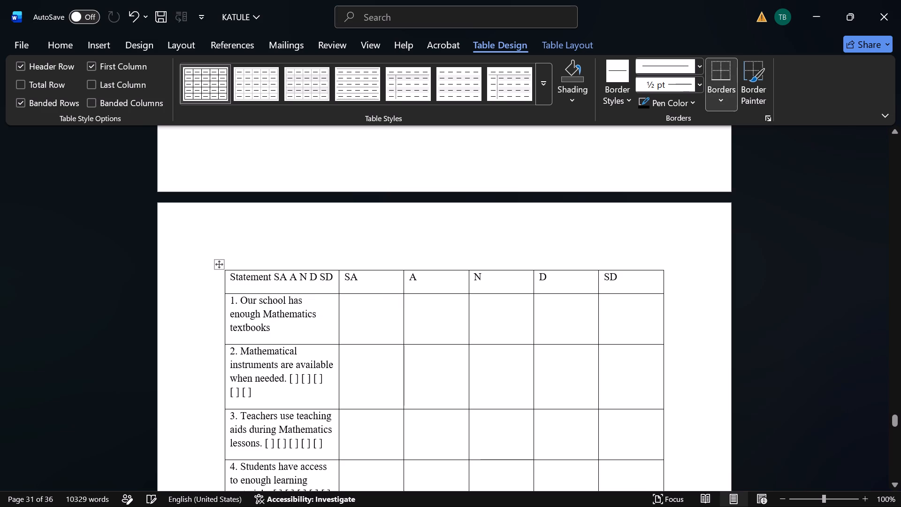
key("period")
Enter [] in the SA, A, N, D and SD cells of statement 1 in the Section D table.
left_click(361, 316)
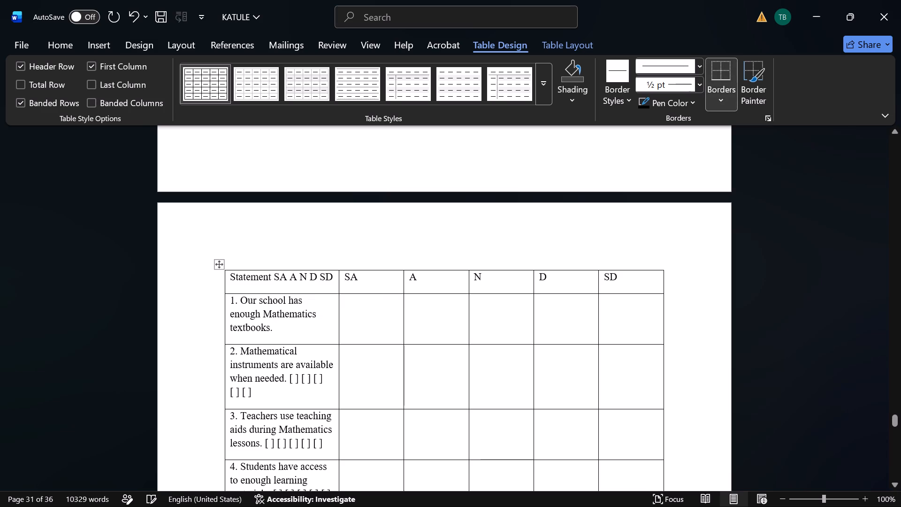
type("/;[")
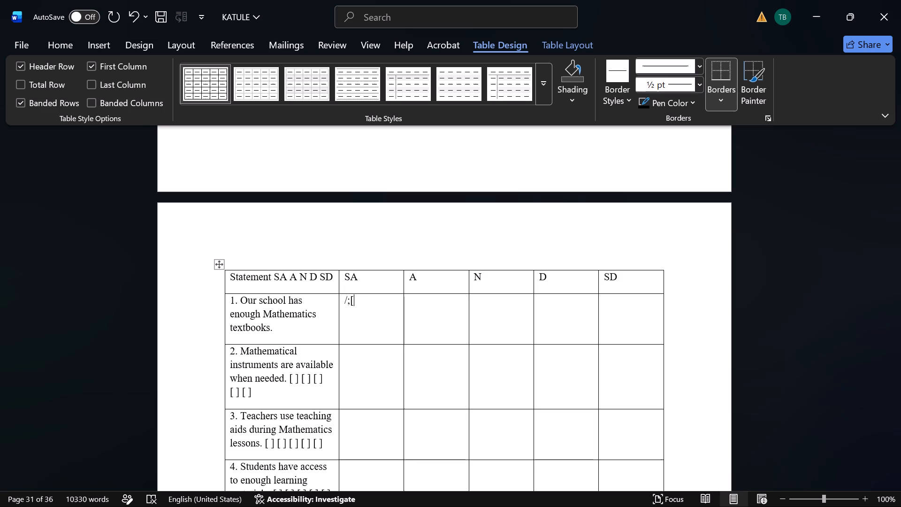
key("BackSpace")
key("BackSpace")
key("BackSpace")
key("BackSpace")
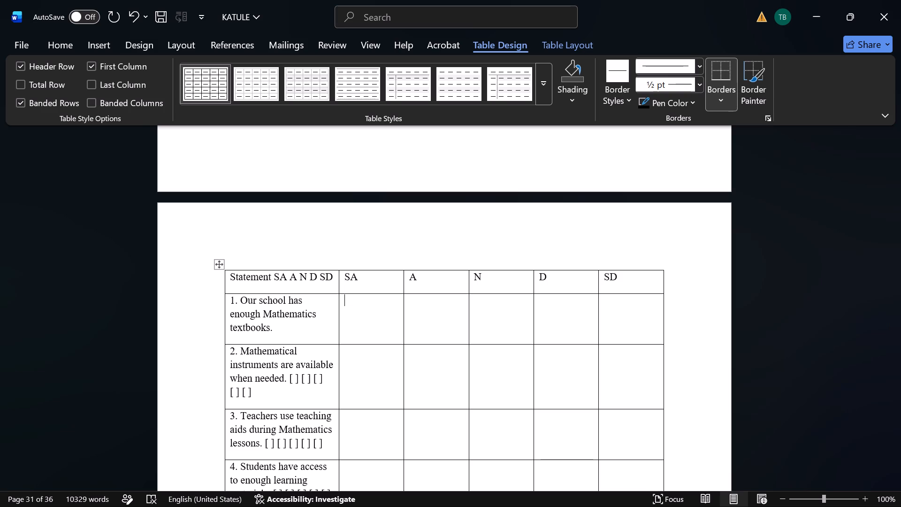
type("[]")
key("Right")
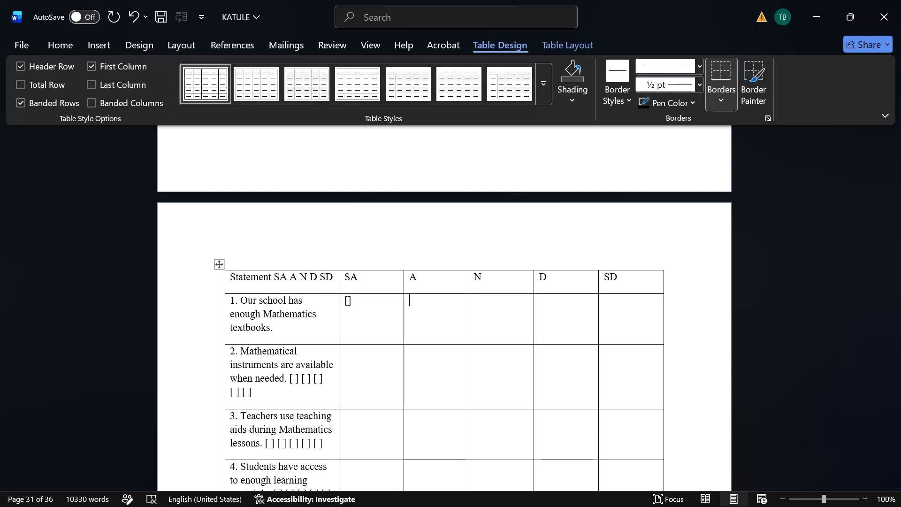
type("][")
key("BackSpace")
key("BackSpace")
type("[]")
key("Right")
type("[]")
key("Right")
type("[]")
key("Right")
type("[]")
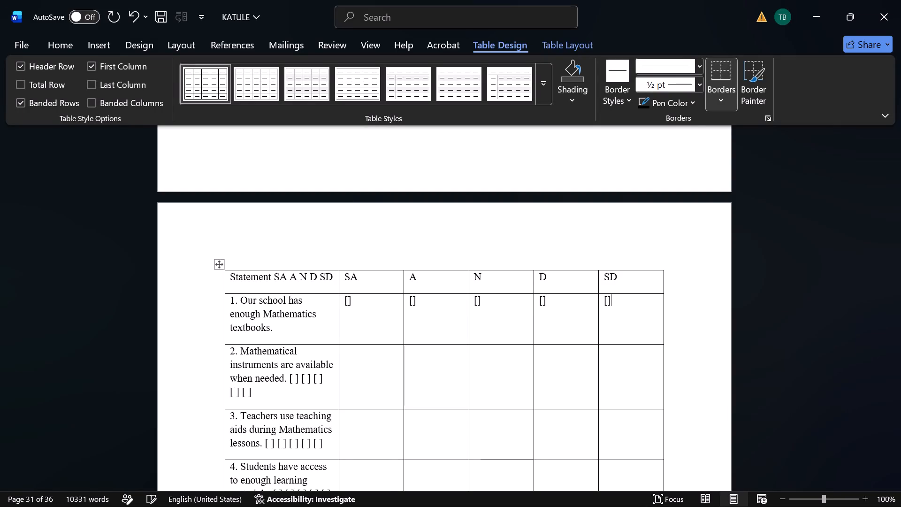
Enter [] in the SA, A, N, D and SD cells of statement 2, on mathematical instruments.
key("Down")
key("Left")
key("Left")
key("Left")
key("Left")
type("[]")
key("Right")
type("[]")
key("Right")
type("[]")
key("Right")
type("[]")
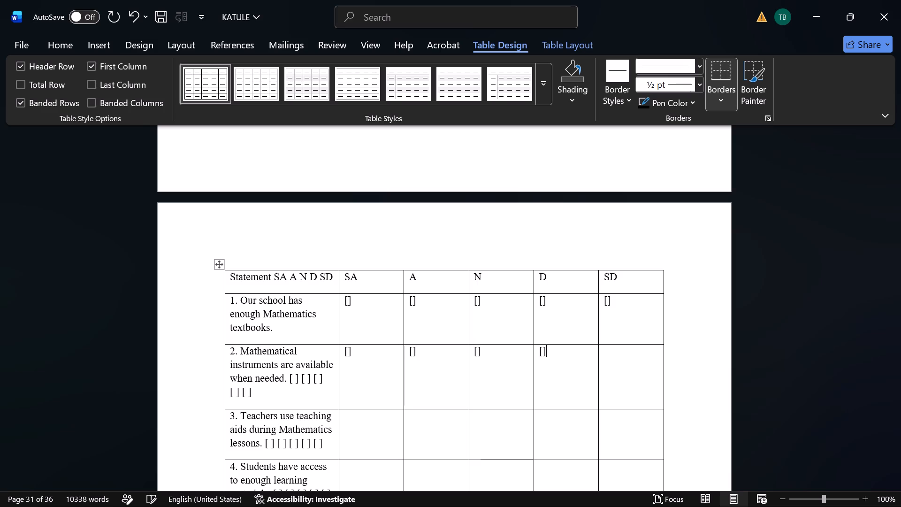
key("Right")
type("[]")
Enter [] in the SA, A, N, D and SD cells of statement 3, on teaching aids.
key("Down")
key("Left")
key("Left")
key("Left")
key("Left")
type("[]")
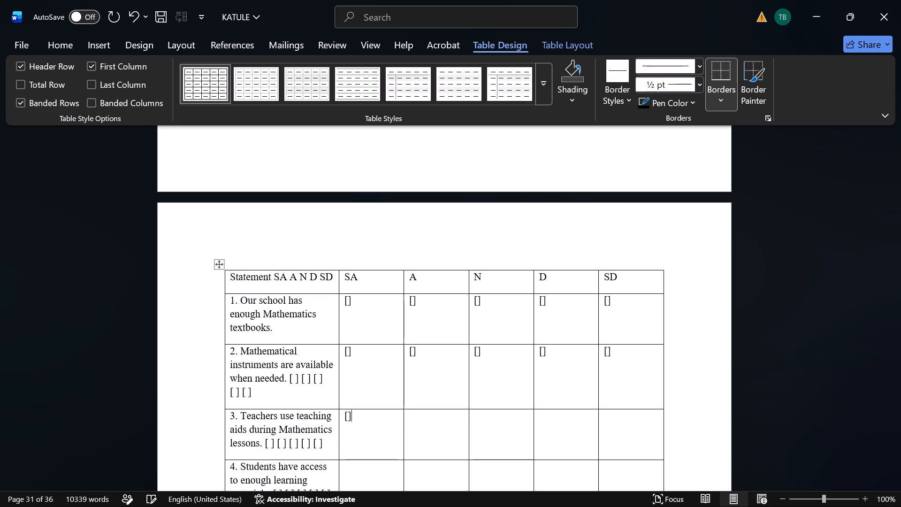
key("Right")
type("[]")
key("Right")
type("[]")
key("Right")
type("[]")
key("Right")
type("[]")
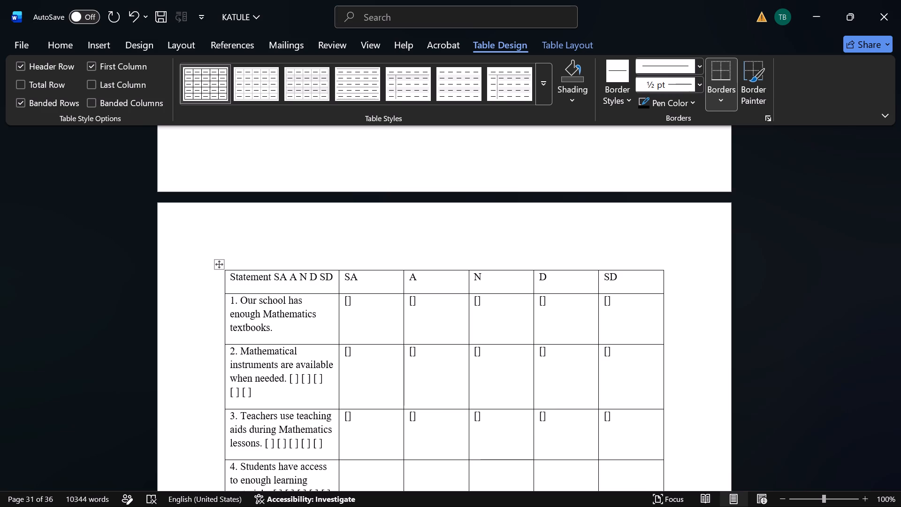
Enter [] in the SA, A, N, D and SD cells of statement 4, on access to learning materials.
key("Down")
key("Left")
key("Left")
key("Left")
key("Left")
type("[]")
key("Right")
type("[][")
key("Right")
key("Left")
key("BackSpace")
key("Right")
type("[]")
key("Right")
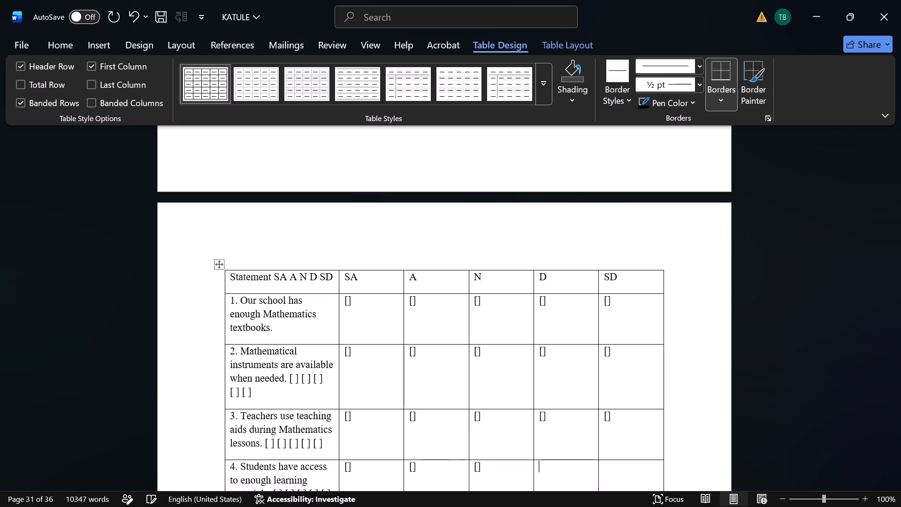
type("[]")
key("Right")
type("[]")
Enter [] in the SA, A, N, D and SD cells of statement 5, the last row of the Section D table.
scroll(361, 316, "down", 1)
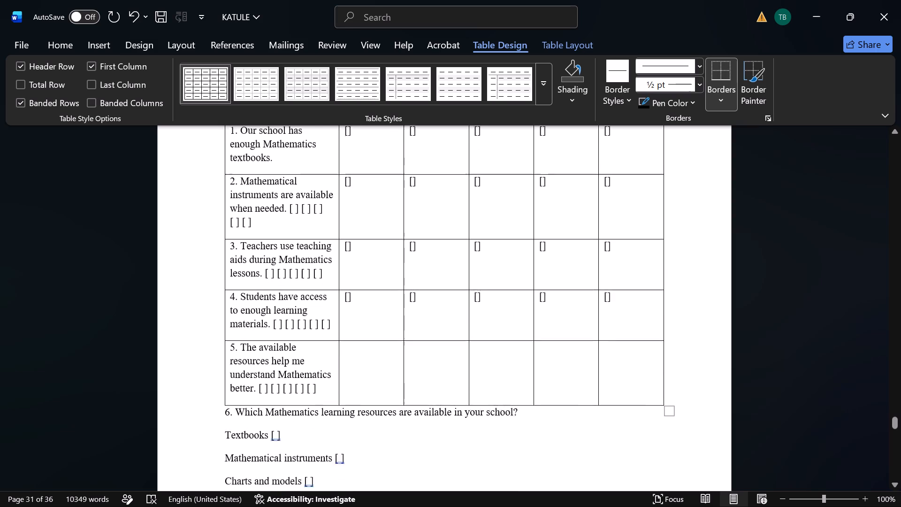
scroll(361, 316, "down", 1)
left_click(389, 344)
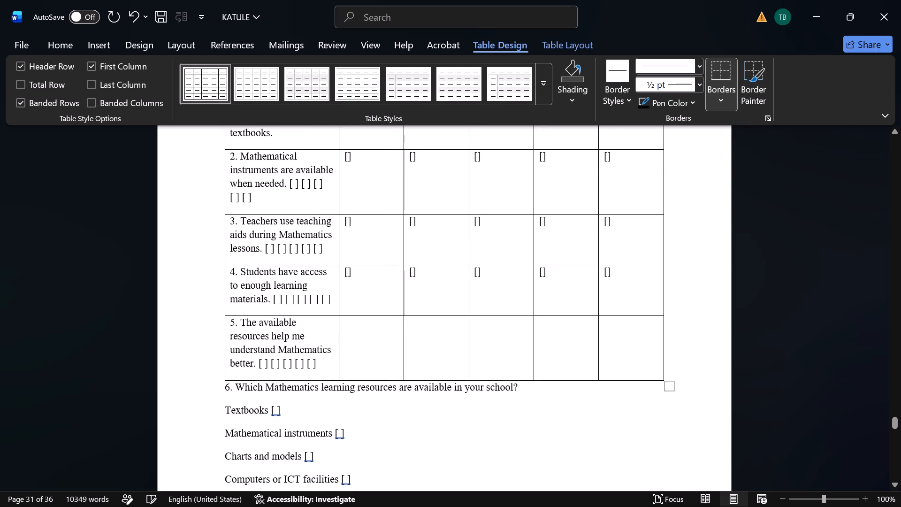
type("[]")
key("Right")
type("[]")
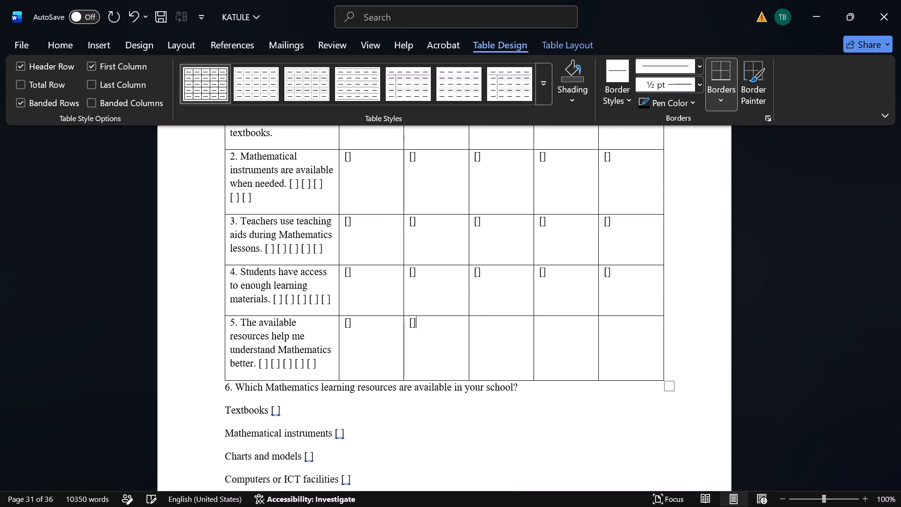
key("Right")
type("[]")
key("Right")
type("[]")
key("Right")
type("[]")
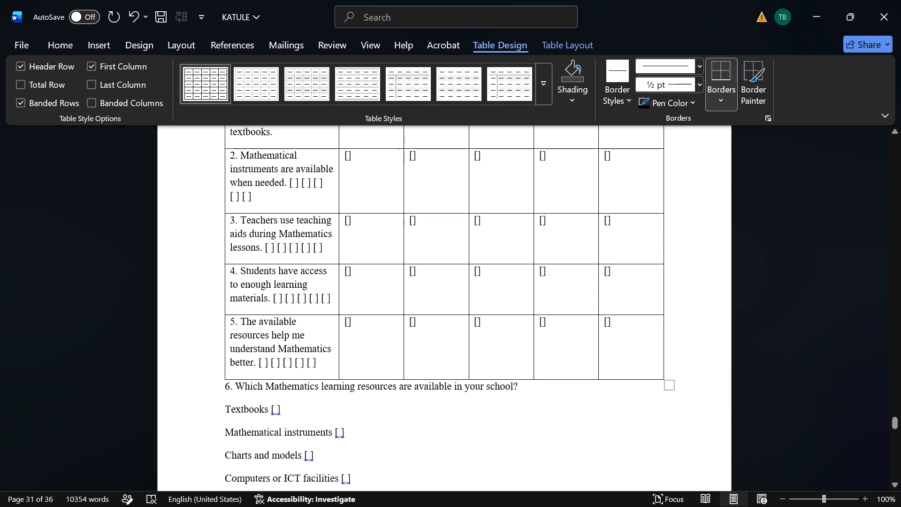
Delete the leftover inline [ ] boxes after statements 5, 4, 3 and 2 in the Section D table.
left_click_drag(326, 360, 256, 359)
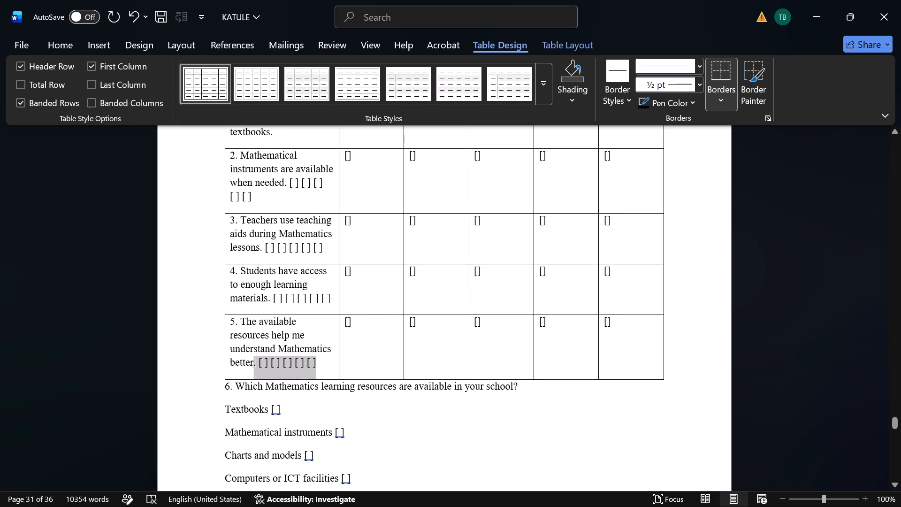
left_click(319, 361)
left_click_drag(319, 361, 261, 362)
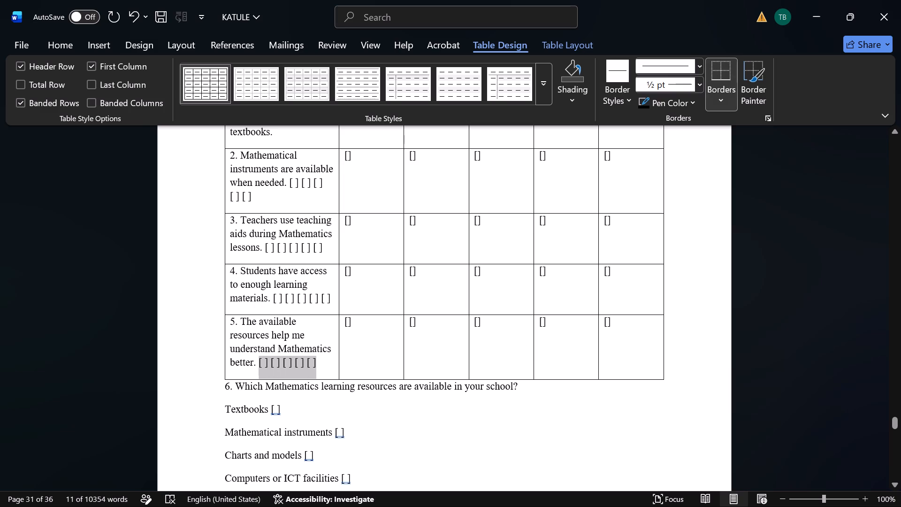
left_click_drag(261, 362, 260, 362)
key("BackSpace")
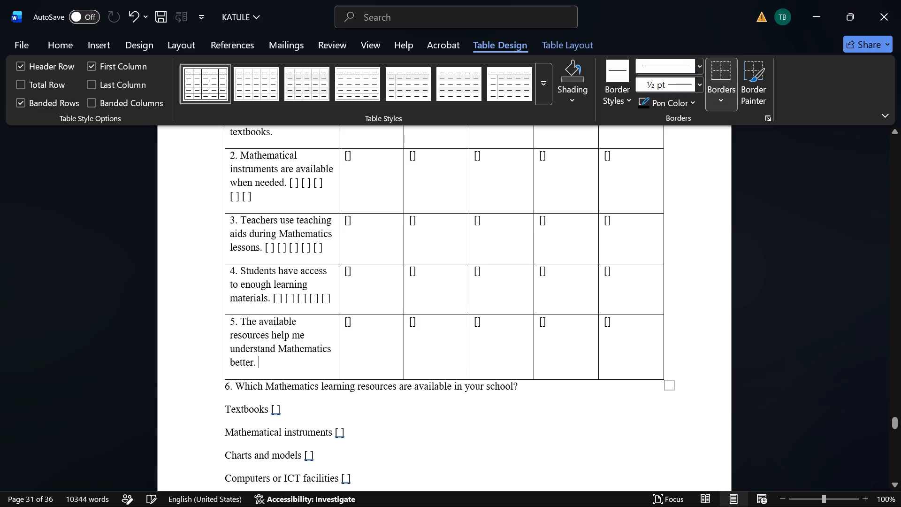
left_click_drag(331, 297, 272, 298)
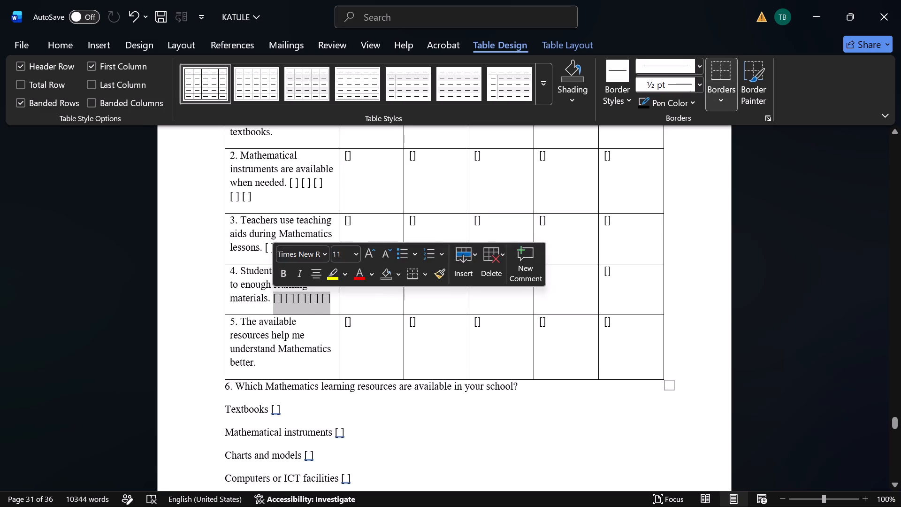
key("BackSpace")
left_click_drag(321, 246, 273, 249)
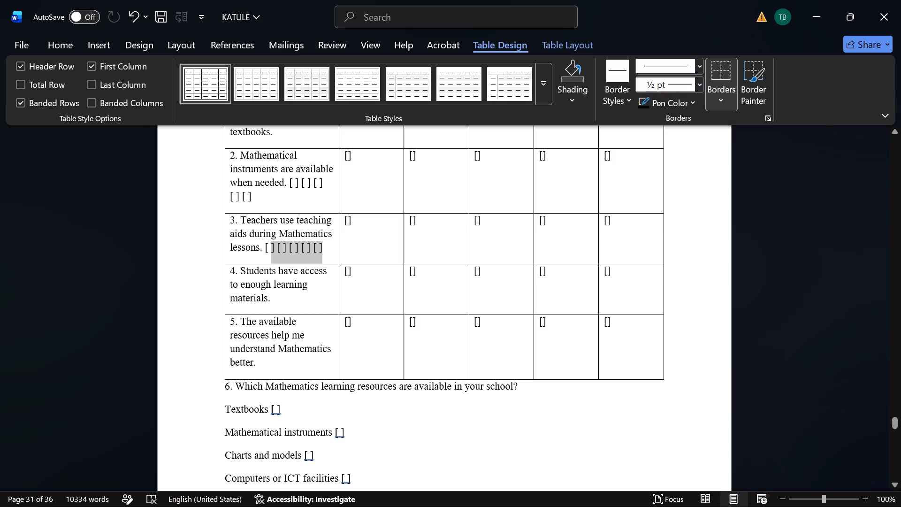
left_click_drag(273, 249, 265, 247)
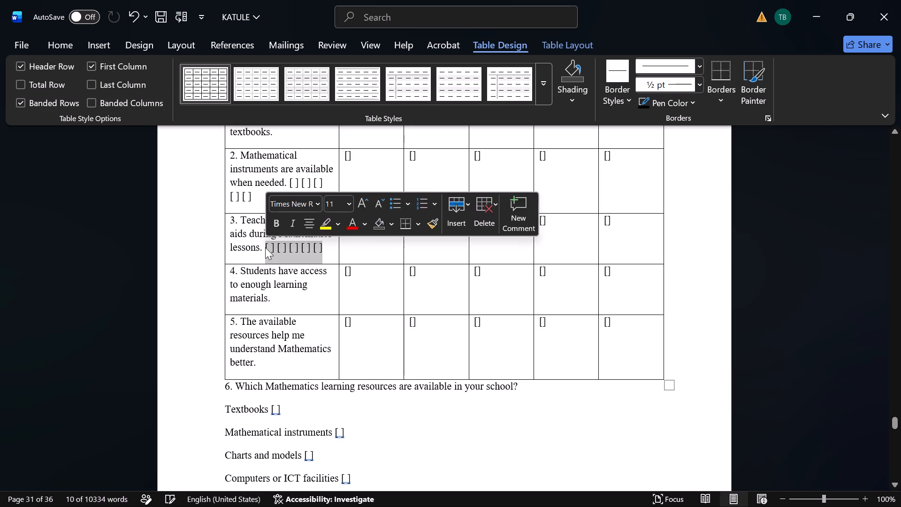
key("BackSpace")
left_click(326, 183)
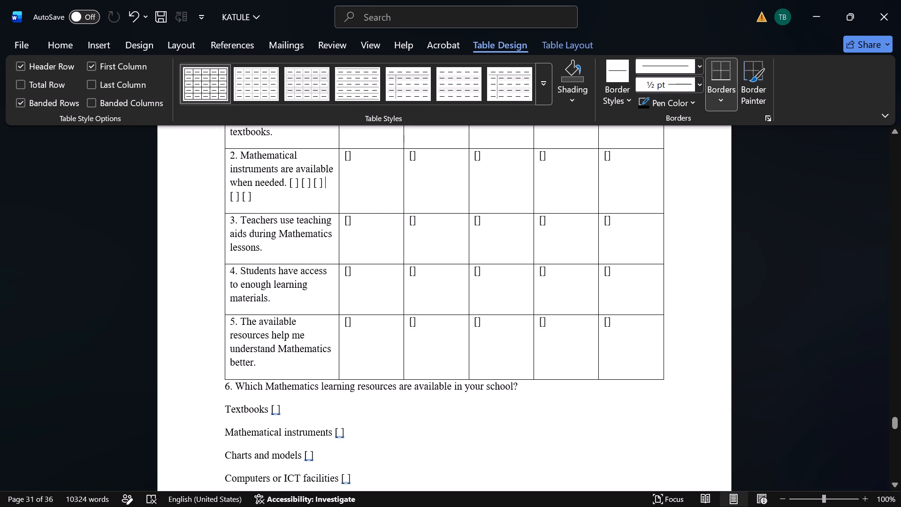
left_click_drag(324, 195, 291, 184)
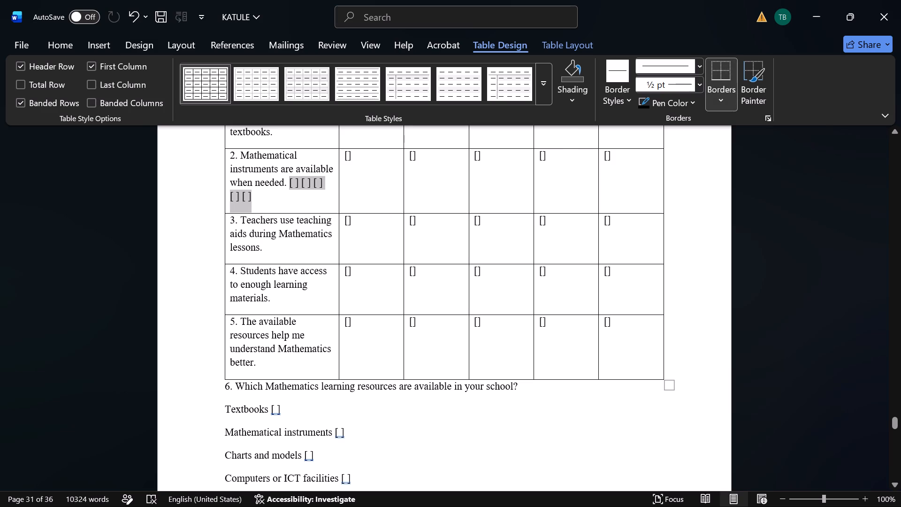
key("BackSpace")
Widen the Section D table's Statement column by extending its outer edge into the page margin, so statements wrap onto two lines.
scroll(309, 192, "up", 1)
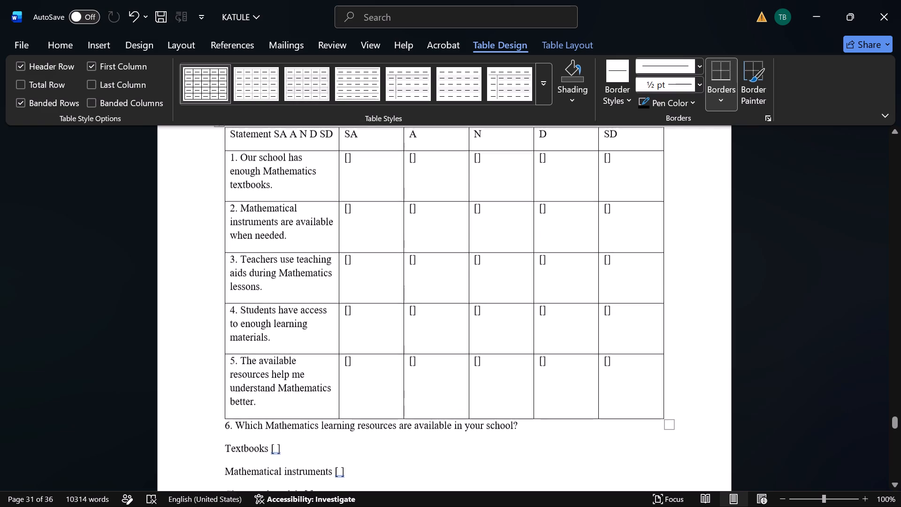
scroll(309, 192, "up", 1)
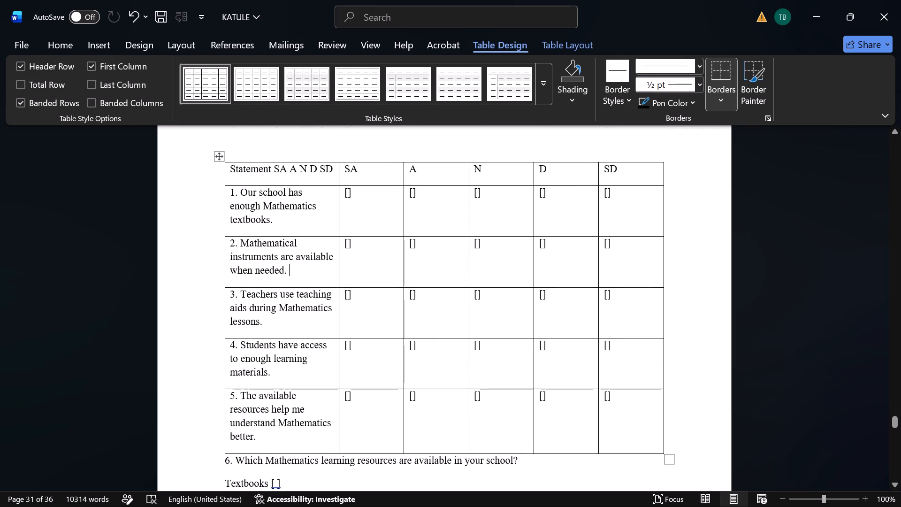
left_click_drag(224, 251, 212, 251)
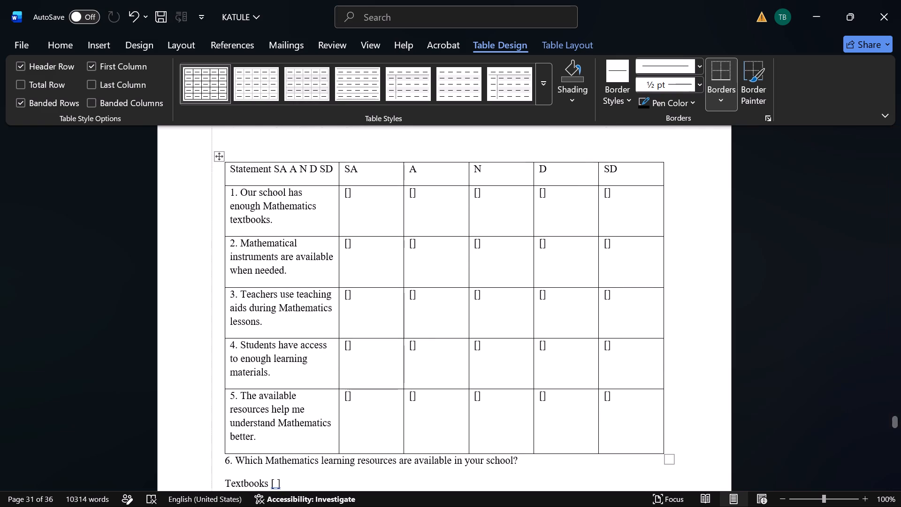
left_click_drag(212, 251, 191, 252)
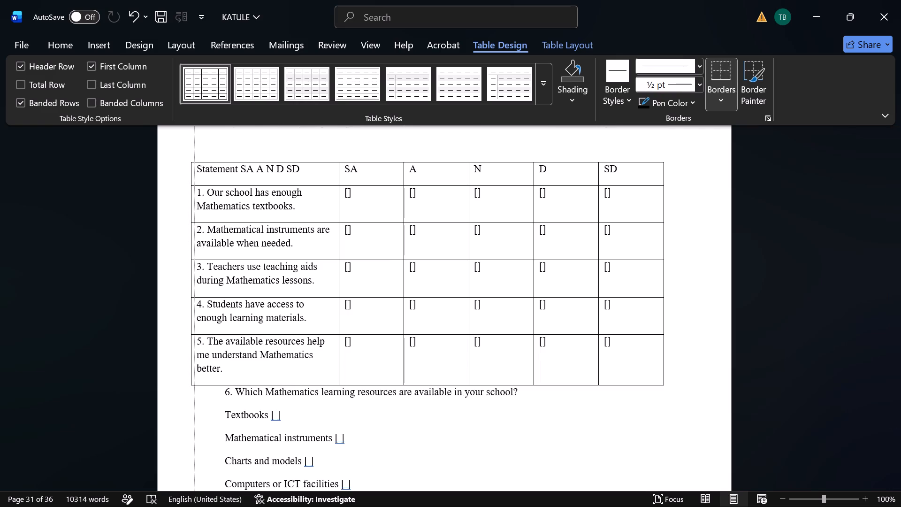
left_click_drag(191, 252, 175, 248)
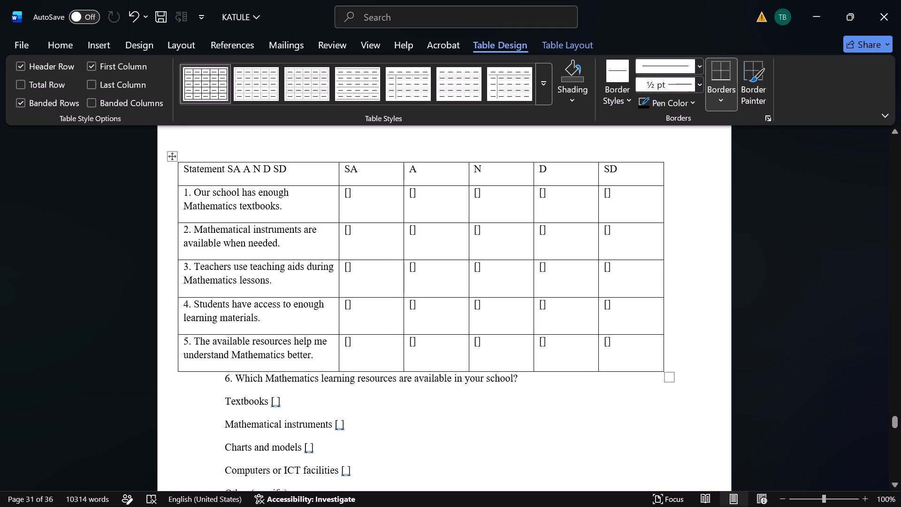
Reposition the Section D table so its outer edge aligns with the body text and it sits closer to the top of the page.
left_click_drag(171, 154, 220, 167)
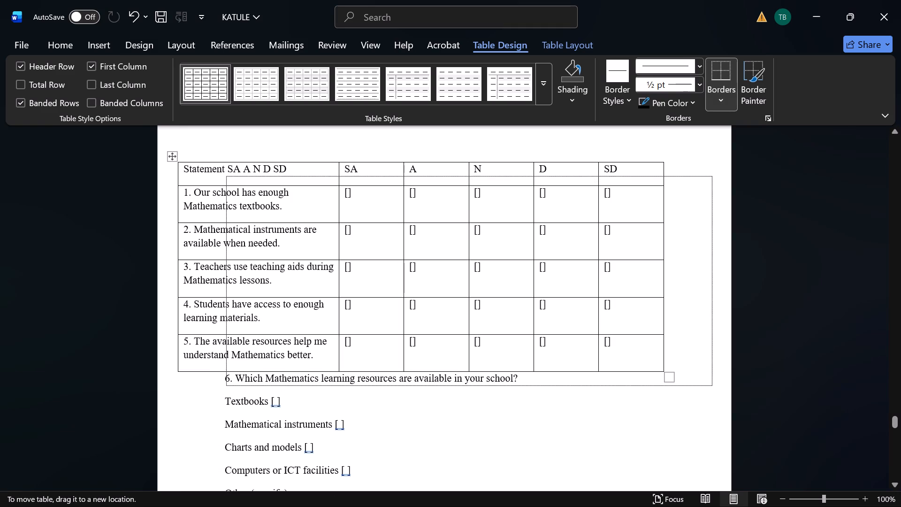
left_click_drag(220, 167, 205, 142)
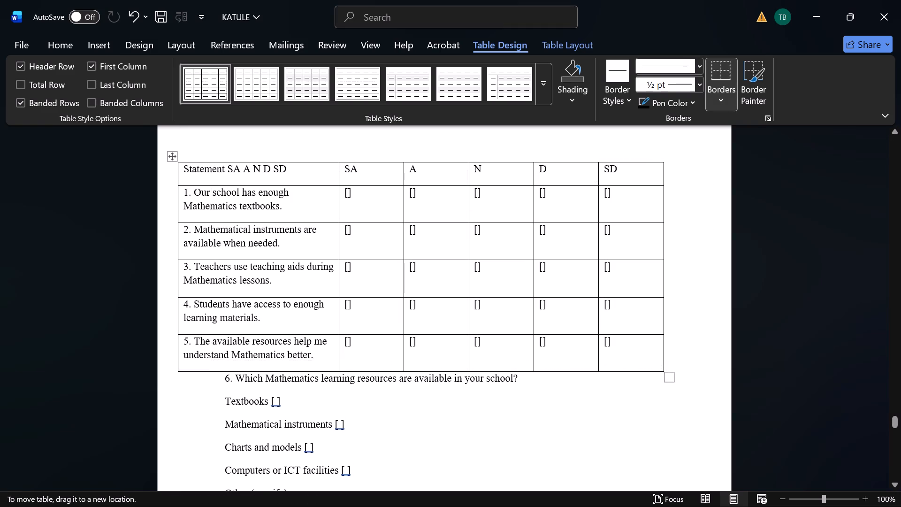
scroll(205, 142, "up", 1)
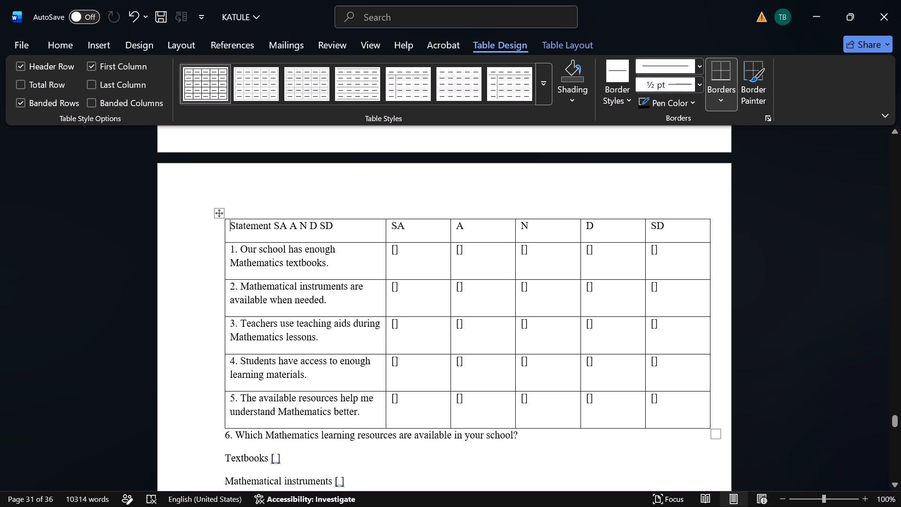
left_click(219, 212)
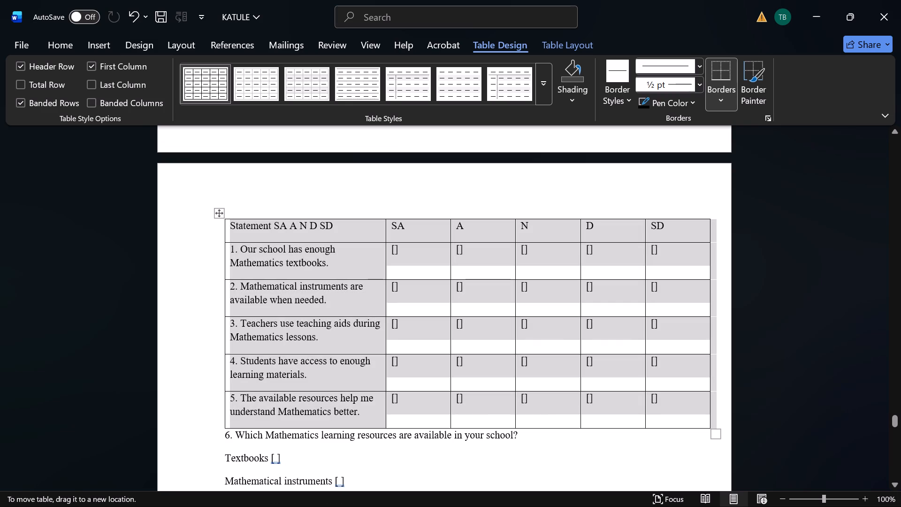
left_click_drag(215, 211, 210, 209)
left_click(263, 217)
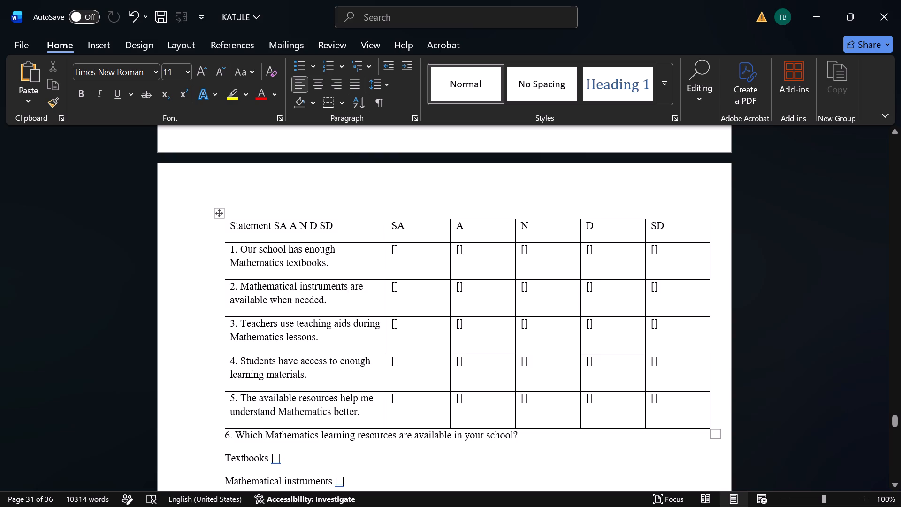
left_click_drag(222, 214, 215, 234)
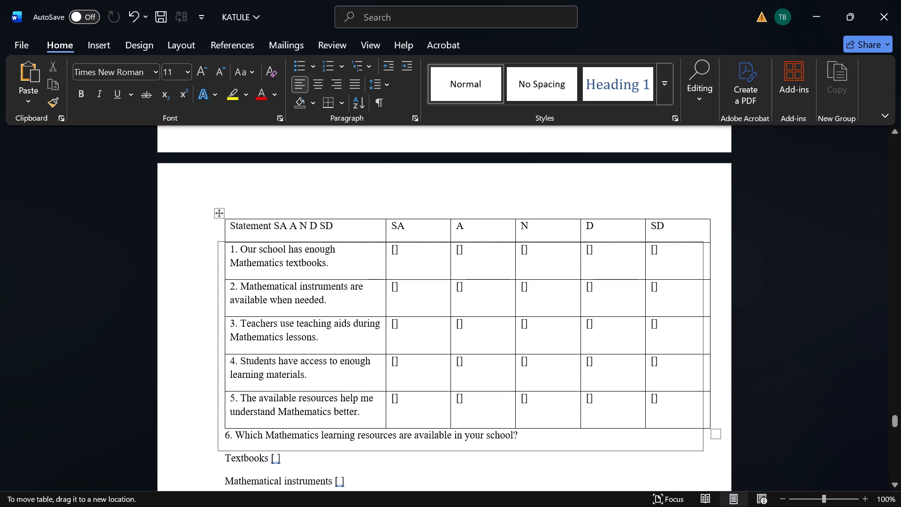
left_click_drag(215, 234, 210, 199)
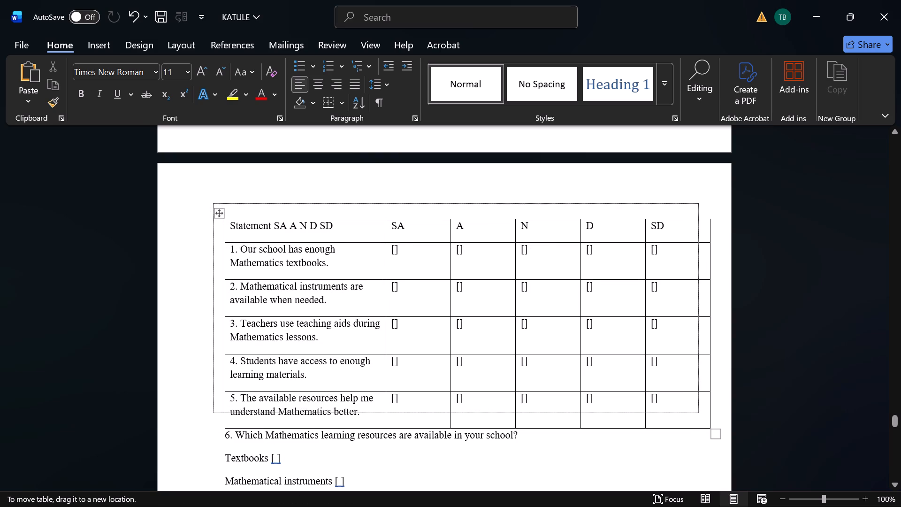
left_click_drag(210, 199, 212, 183)
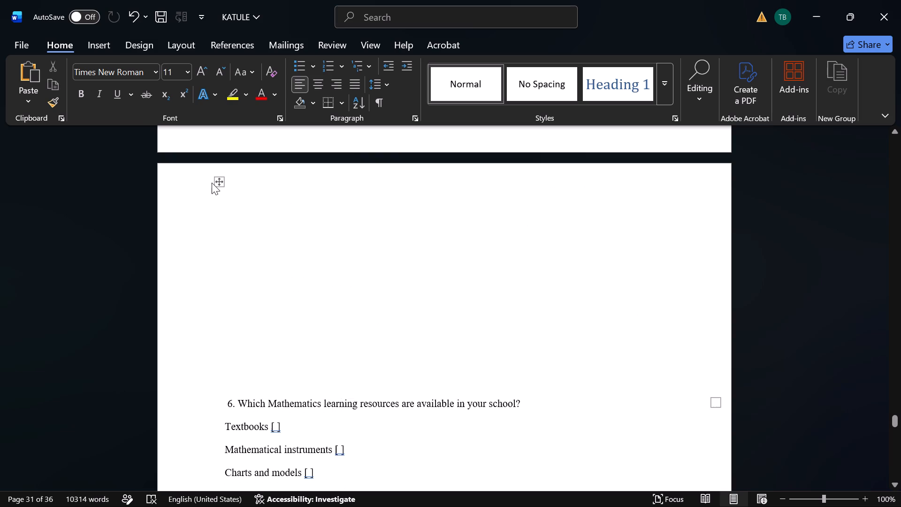
scroll(294, 230, "up", 1)
scroll(294, 230, "down", 1)
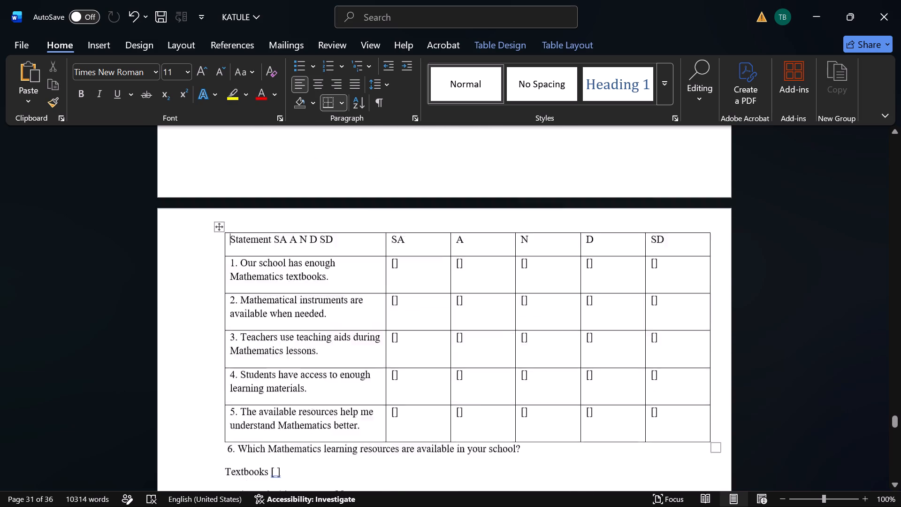
Insert a blank line between the Section D table and question 6 on available learning resources.
scroll(294, 230, "down", 1)
scroll(294, 230, "up", 1)
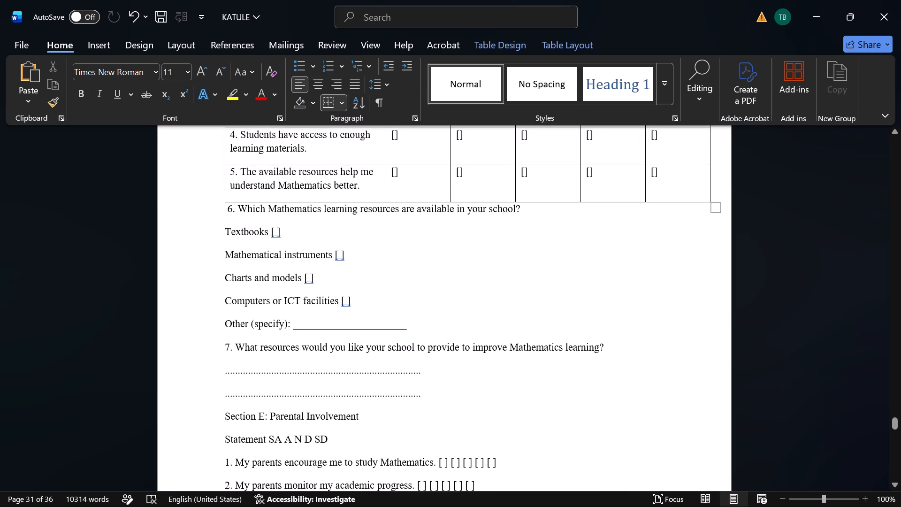
left_click(227, 208)
key("Return")
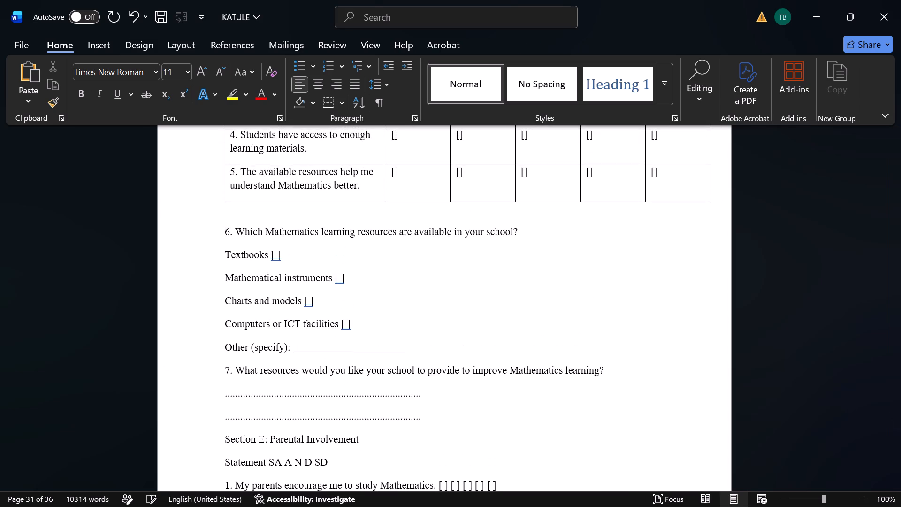
Turn Section E's Statement SA A N D SD line and statements 1 to 5 on parental involvement into a one-column table.
scroll(378, 234, "down", 2)
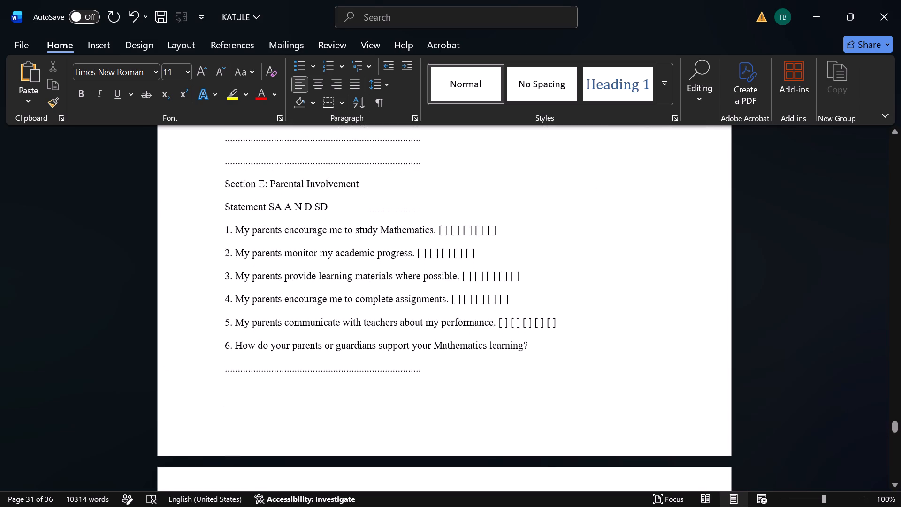
scroll(378, 234, "down", 3)
scroll(378, 234, "up", 1)
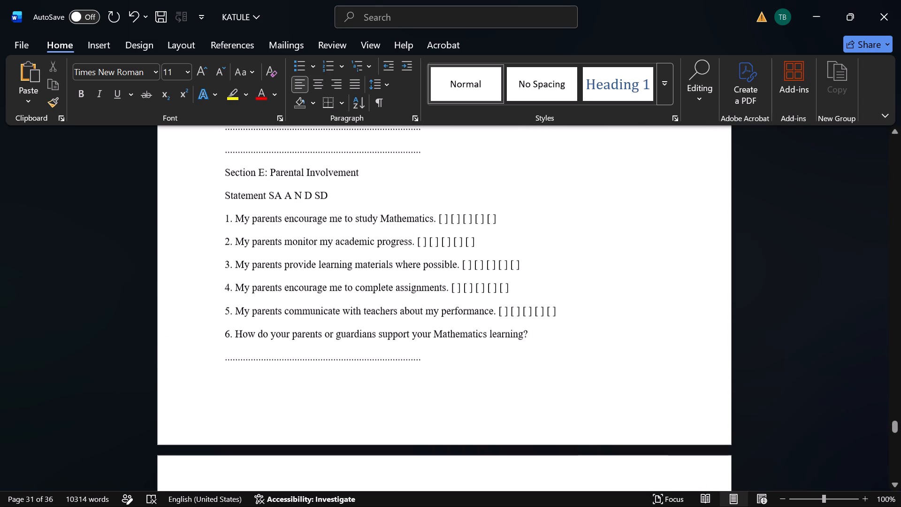
scroll(378, 234, "up", 1)
left_click_drag(222, 202, 238, 216)
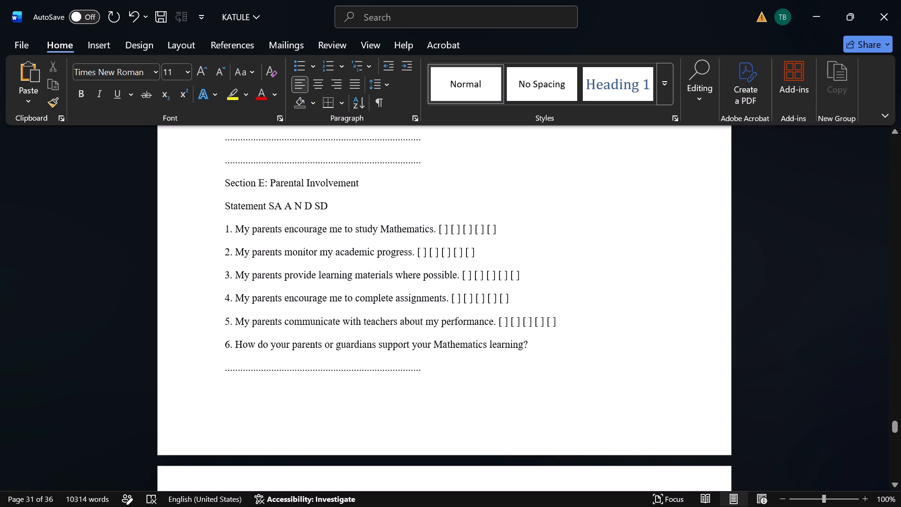
left_click_drag(238, 216, 566, 335)
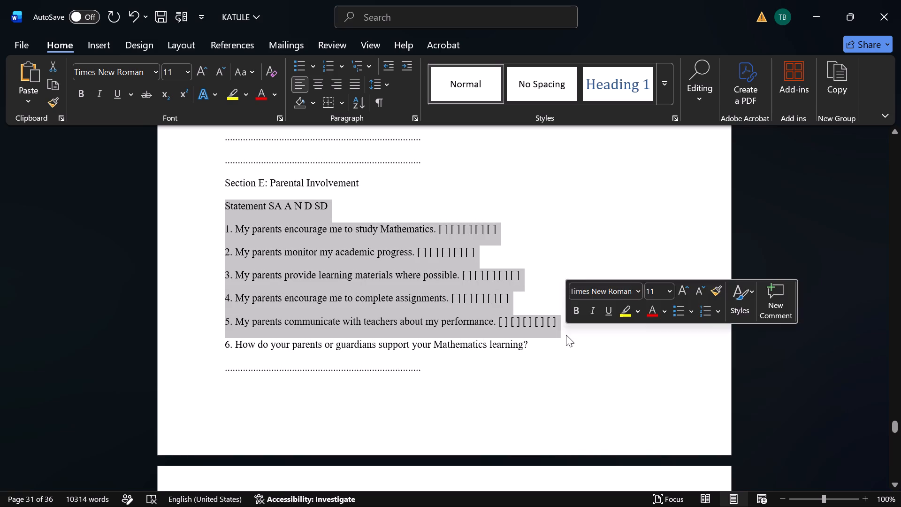
left_click(107, 40)
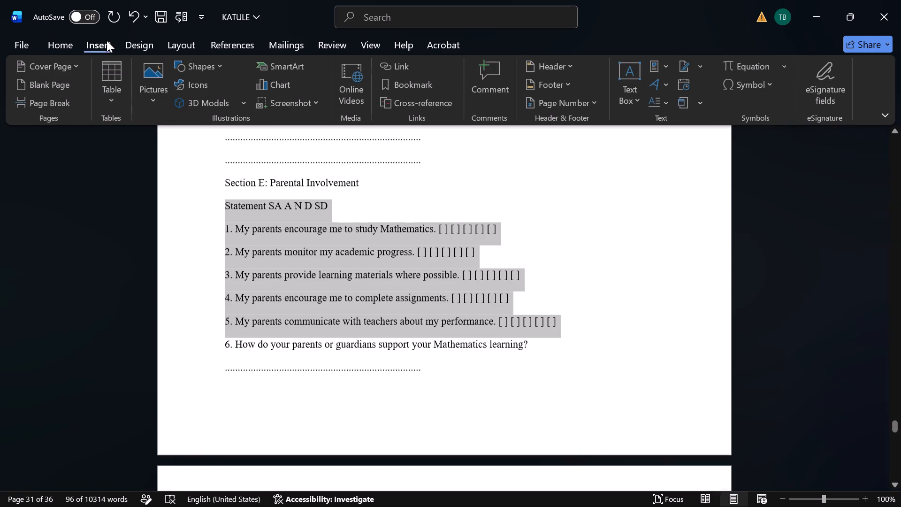
left_click(113, 95)
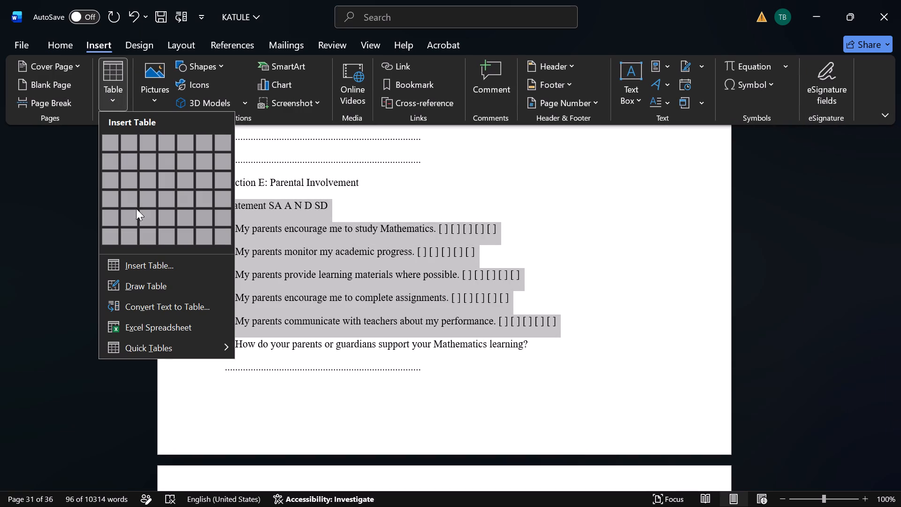
left_click(160, 268)
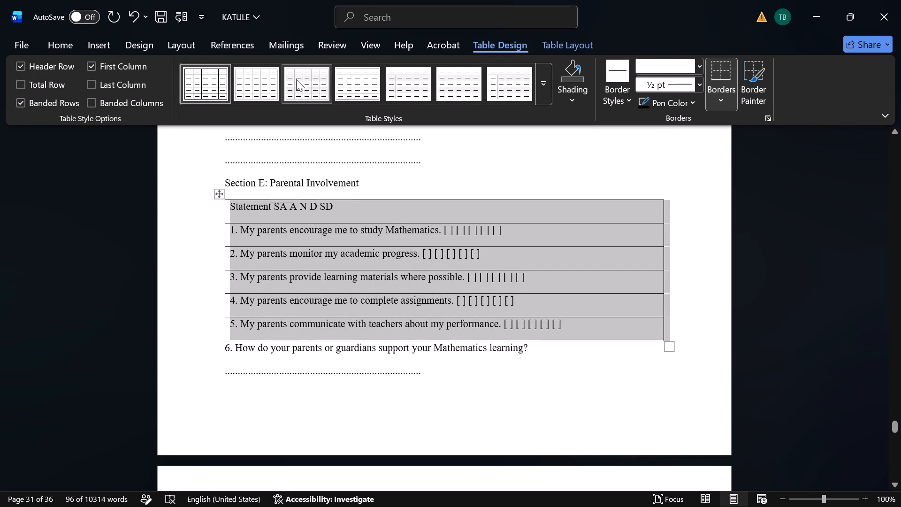
Add five empty columns after the statement column of the Section E table.
left_click(487, 156)
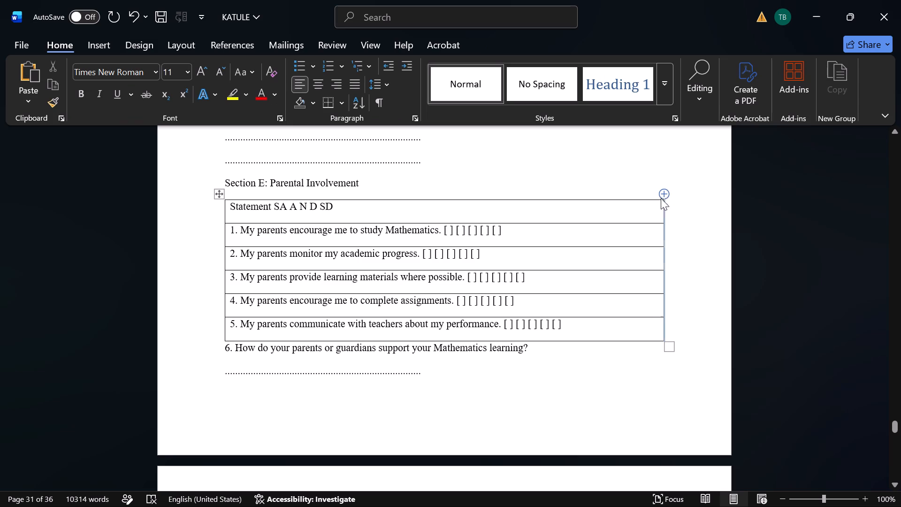
left_click(664, 198)
left_click(664, 198)
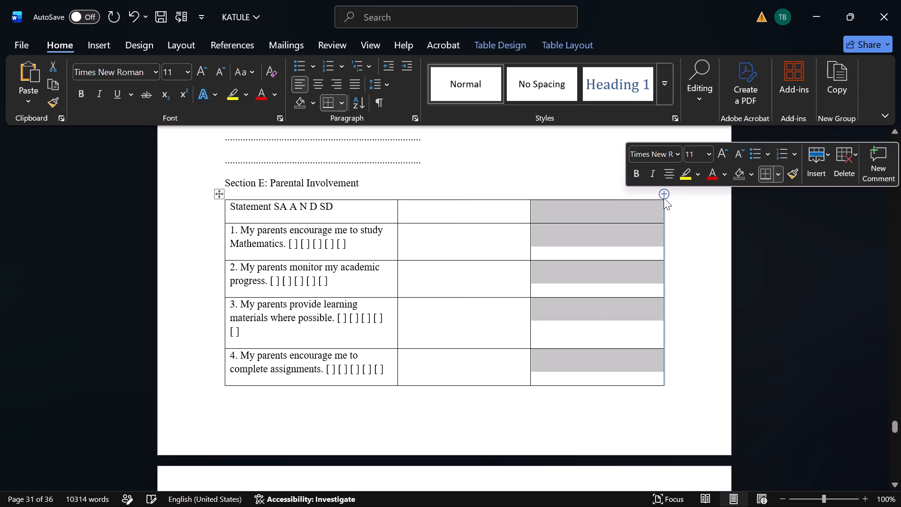
left_click(664, 198)
left_click(664, 198)
left_click(664, 198)
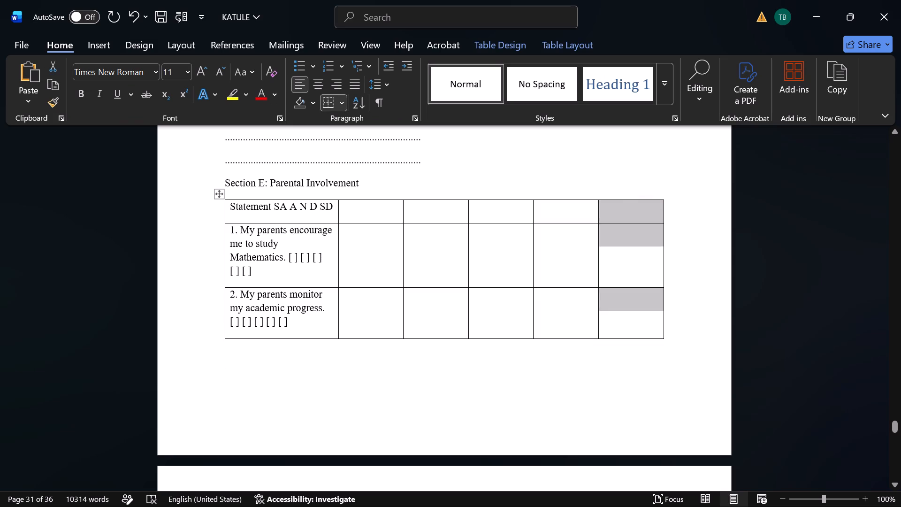
scroll(384, 260, "up", 1)
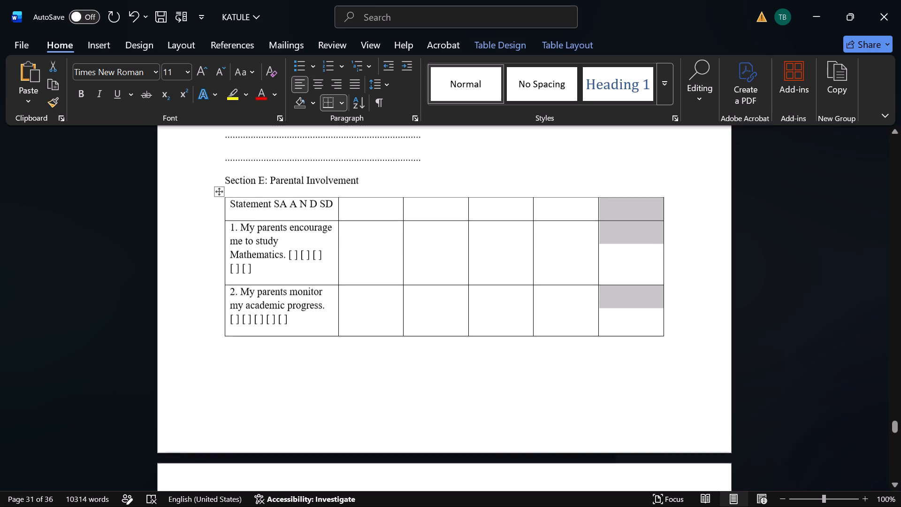
Label the five empty header cells of the Section E table SA, A, N, D and SD.
scroll(384, 260, "up", 1)
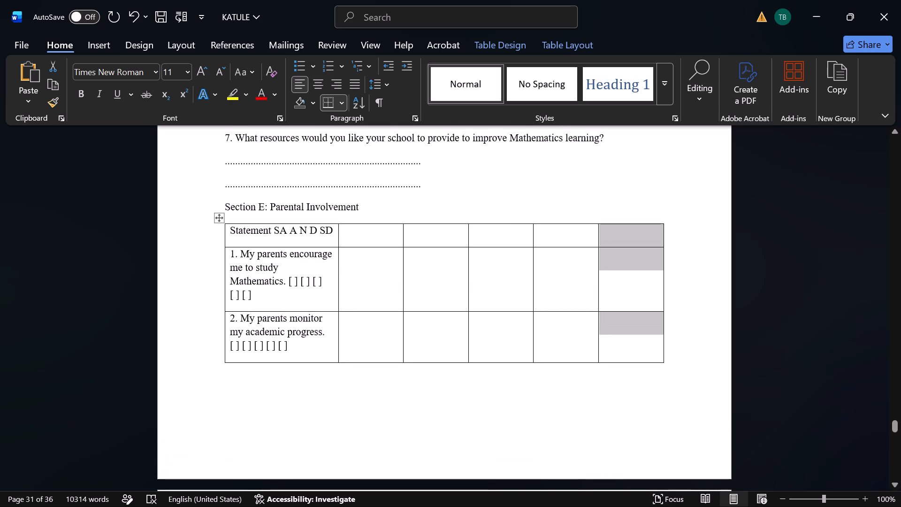
scroll(384, 260, "down", 2)
scroll(384, 260, "up", 1)
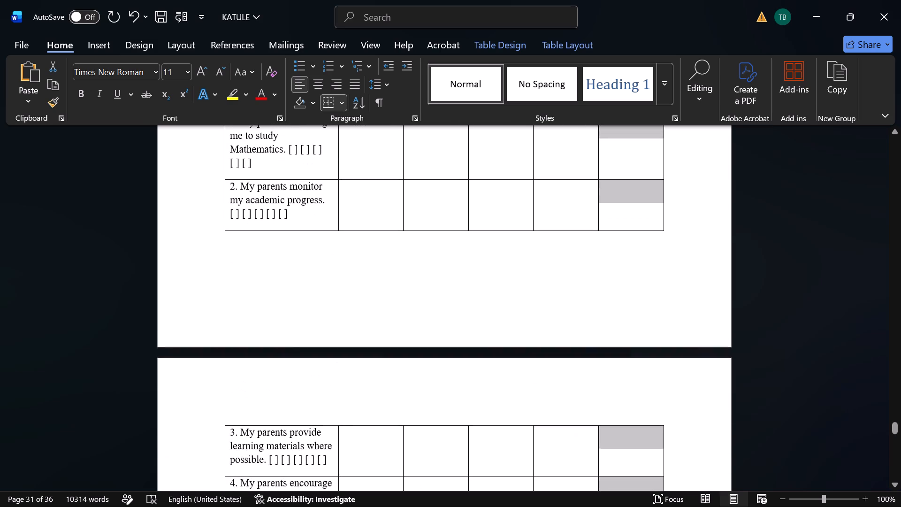
scroll(384, 260, "up", 1)
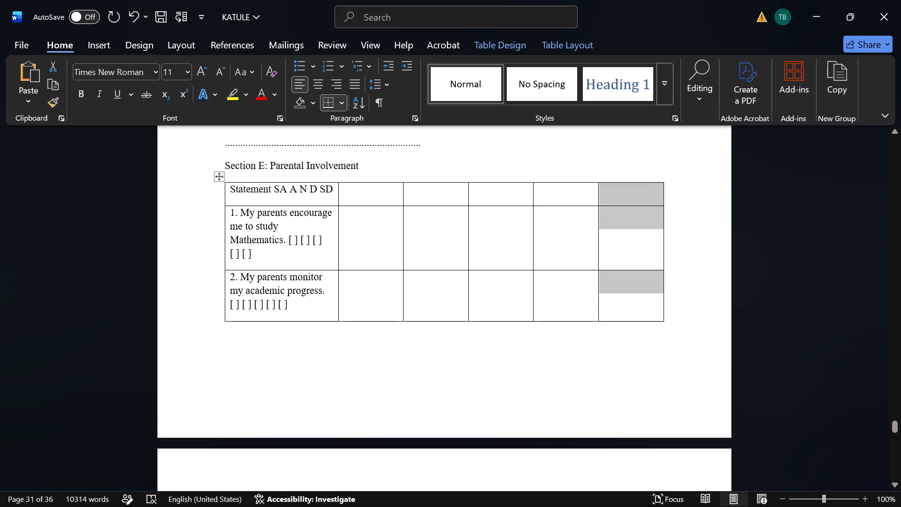
left_click(359, 196)
type("SA")
key("Right")
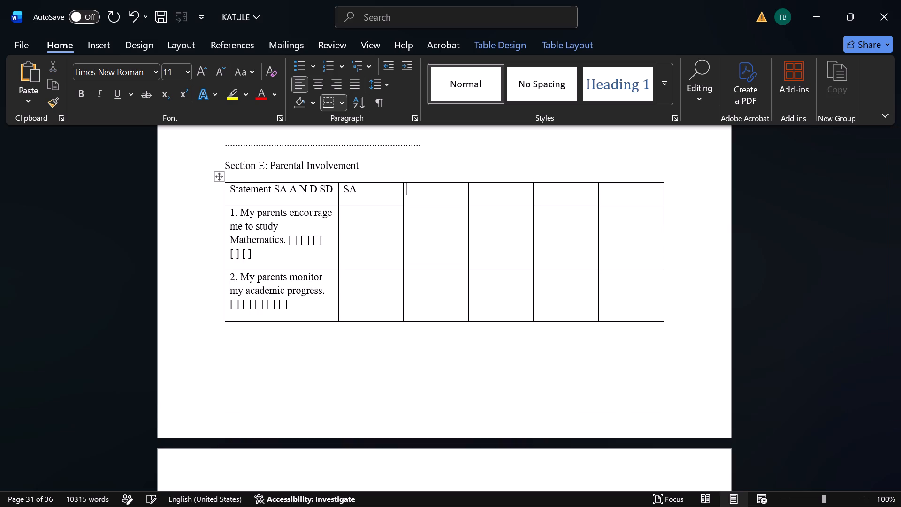
key("a")
key("Right")
key("n")
key("Right")
key("d")
key("Right")
type("SD")
key("Down")
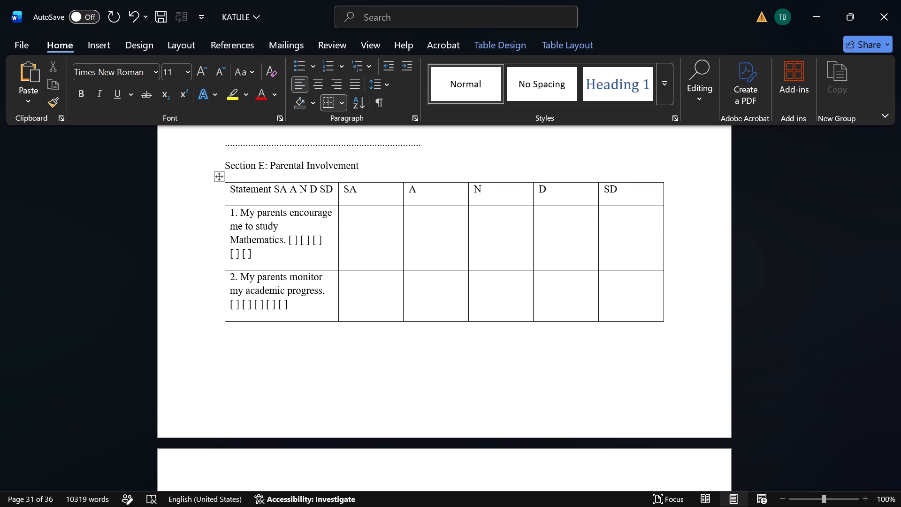
Enter [] in all five rating cells of statement 1 on parents encouraging Mathematics study.
left_click(354, 215)
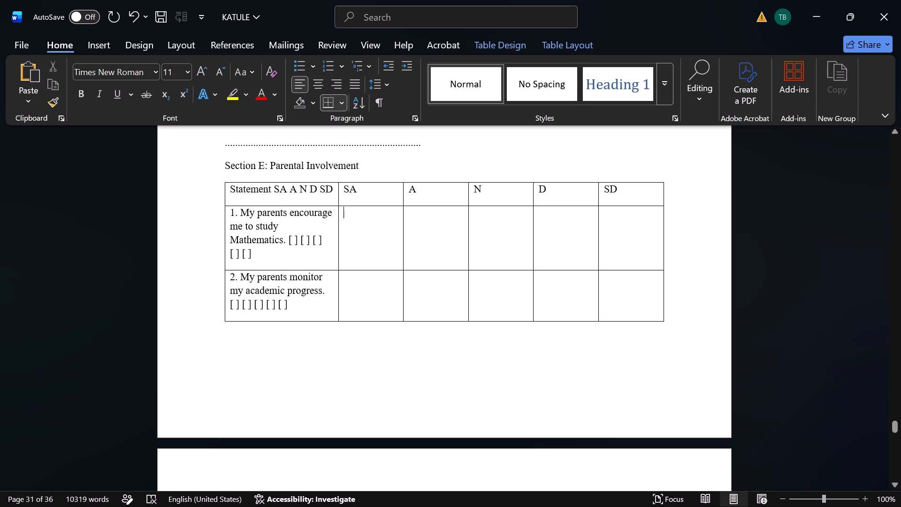
type("][")
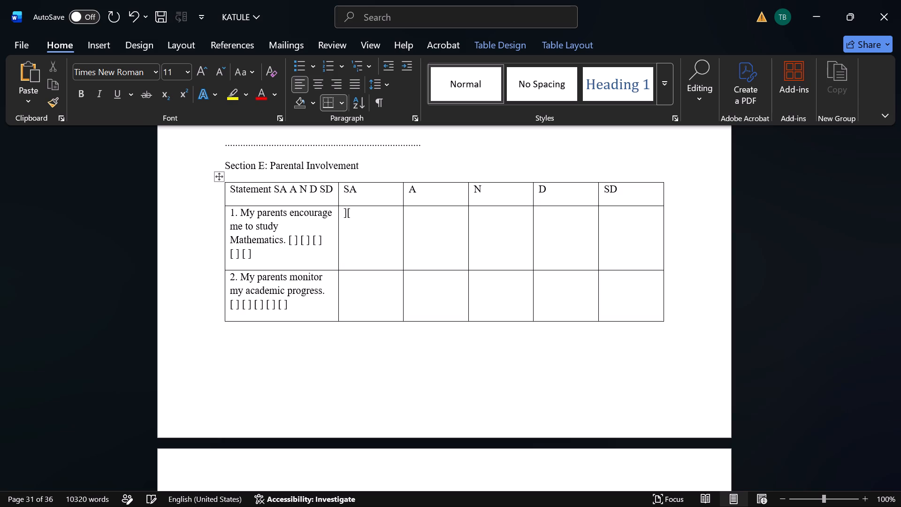
key("BackSpace")
key("BackSpace")
type("[]")
key("Right")
type("[]")
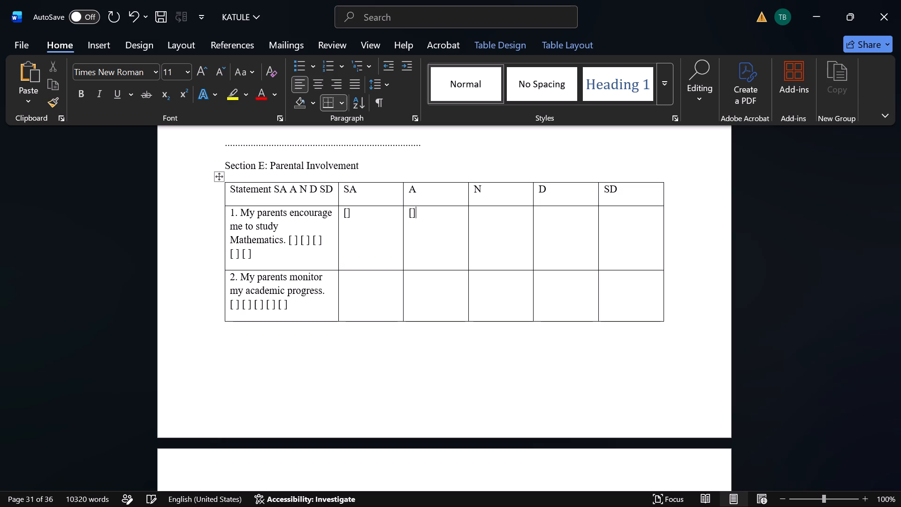
key("Right")
type("[]")
key("Right")
type("[]")
key("Right")
type("[]")
key("Down")
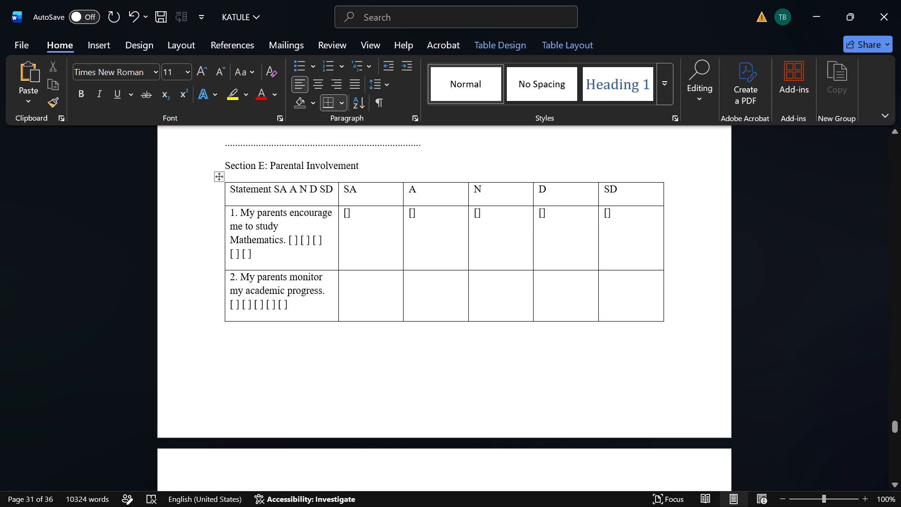
Enter [] in the SA, A, N, D and SD cells of statement 2 on monitoring academic progress.
left_click(362, 291)
type("[]")
key("Right")
type("[]")
key("Right")
type("[]")
key("Right")
type("[]")
key("Right")
type("[]")
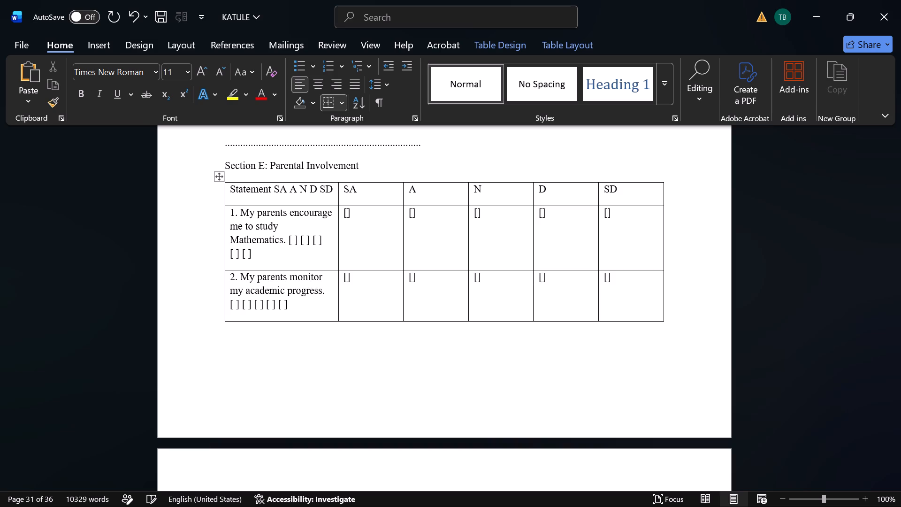
Enter [] in the SA to SD cells of statement 3 on parents providing learning materials.
scroll(362, 291, "down", 2)
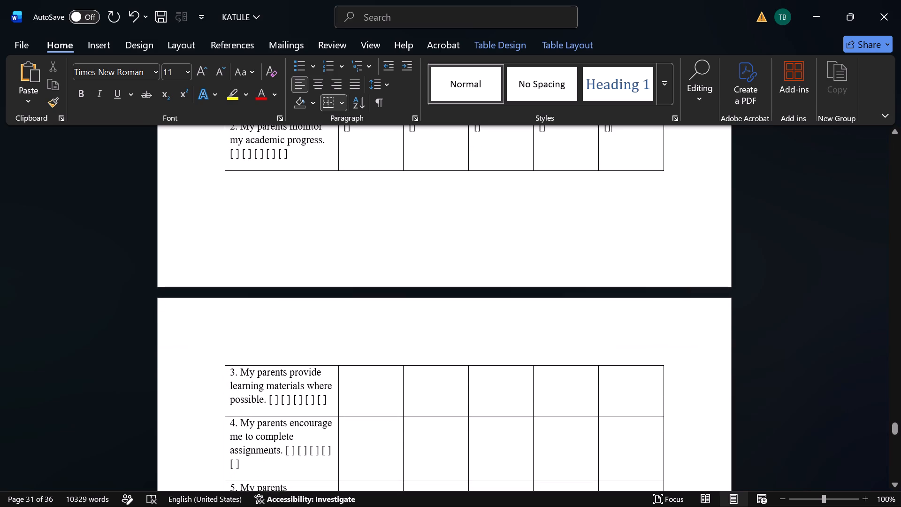
left_click(369, 404)
type("[]")
key("Right")
type("[]")
key("Right")
type("[]")
key("Right")
type("[]")
key("Right")
type("[]")
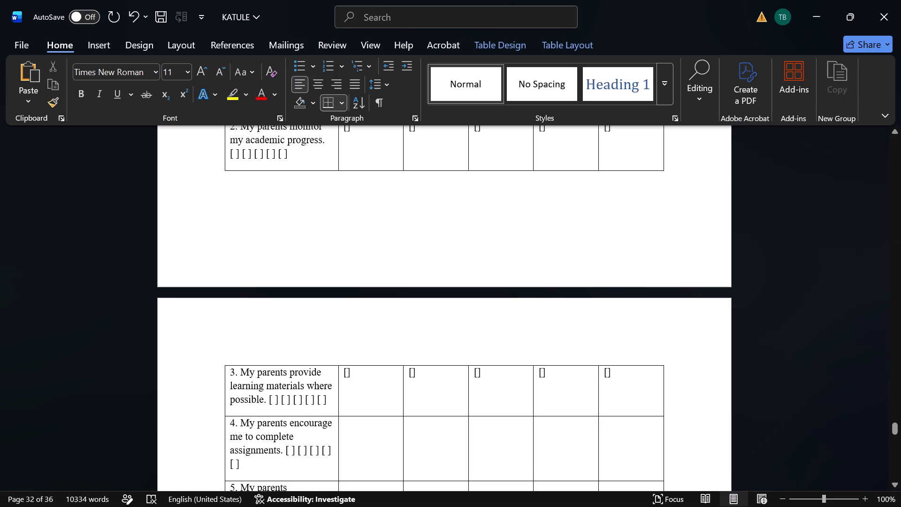
Enter [] in the five rating cells of statement 4 on completing assignments.
left_click(369, 433)
type("[]")
key("Right")
type("[]")
key("Right")
type("[]")
key("Right")
type("[]")
key("Right")
type("[]")
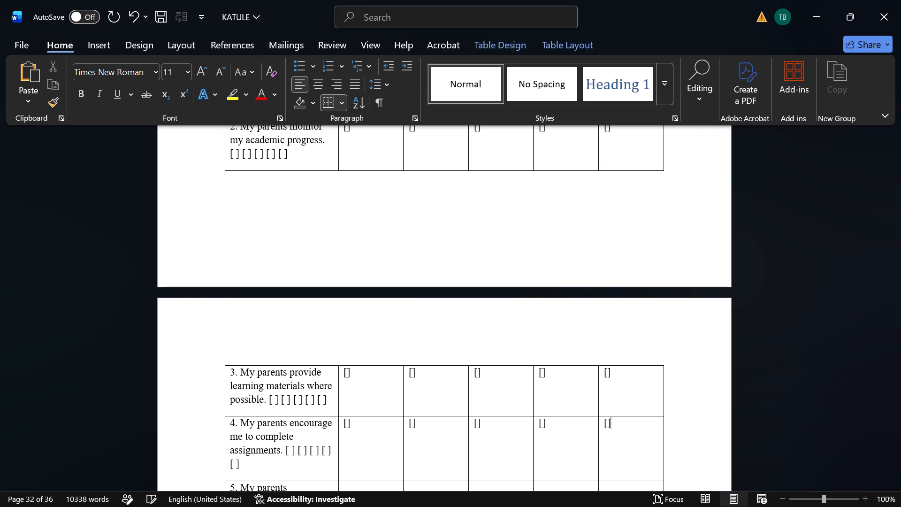
Enter [] in the five rating cells of statement 5 on parents communicating with teachers.
scroll(369, 433, "down", 1)
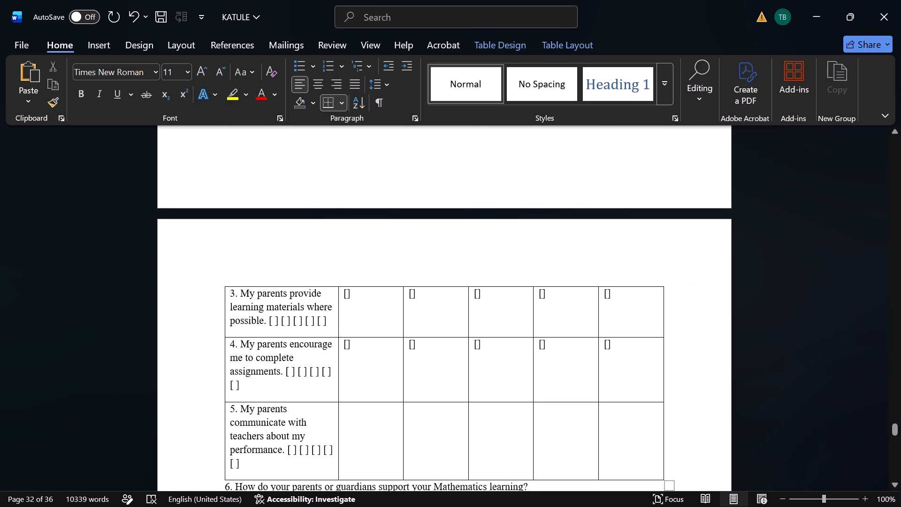
left_click(376, 422)
type("[]")
key("Right")
type("[]")
key("Right")
type("[]")
key("Right")
type("[]\\")
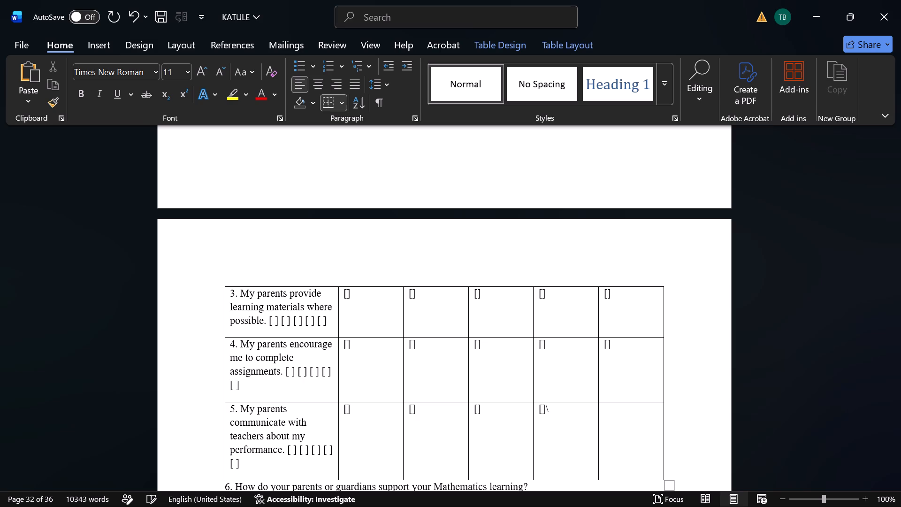
key("BackSpace")
key("Right")
type("[]")
Delete the leftover inline [ ] boxes from the text of statements 5, 4 and 3 in the Section E table.
scroll(376, 422, "down", 2)
scroll(376, 422, "up", 1)
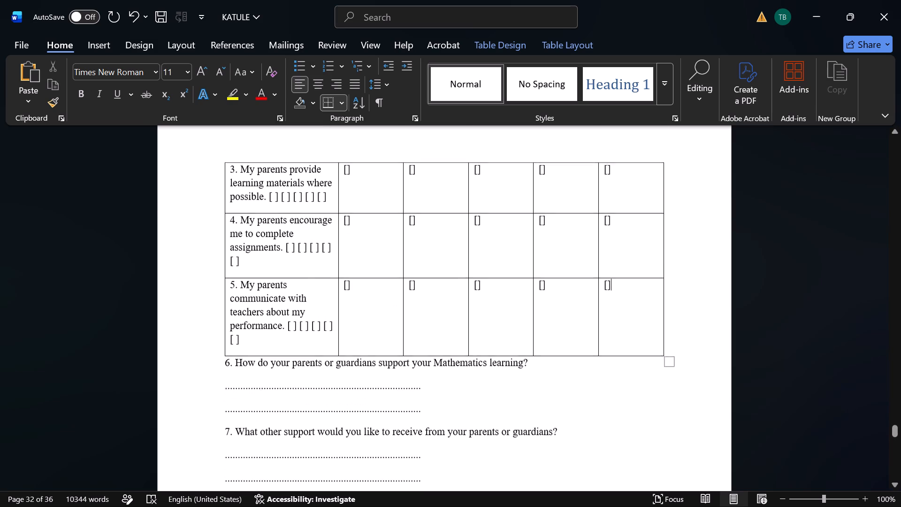
left_click_drag(282, 371, 286, 347)
key("BackSpace")
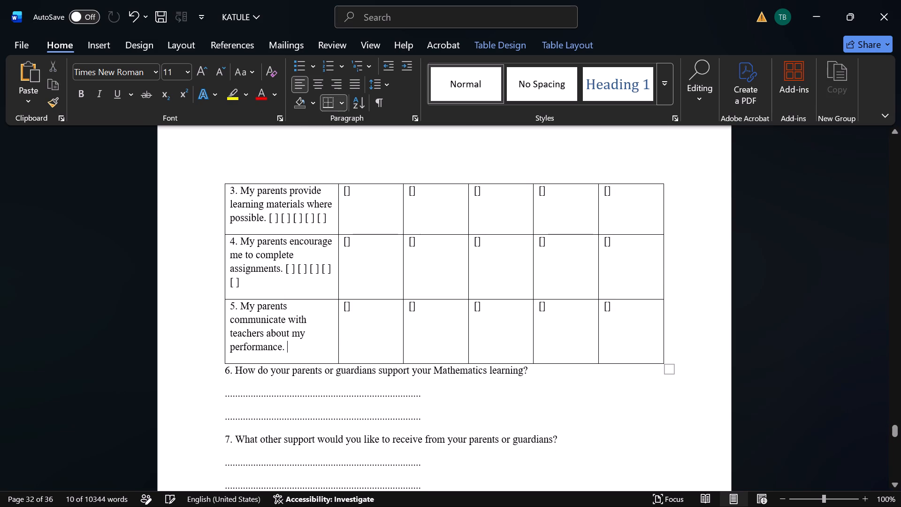
left_click_drag(290, 284, 286, 269)
key("BackSpace")
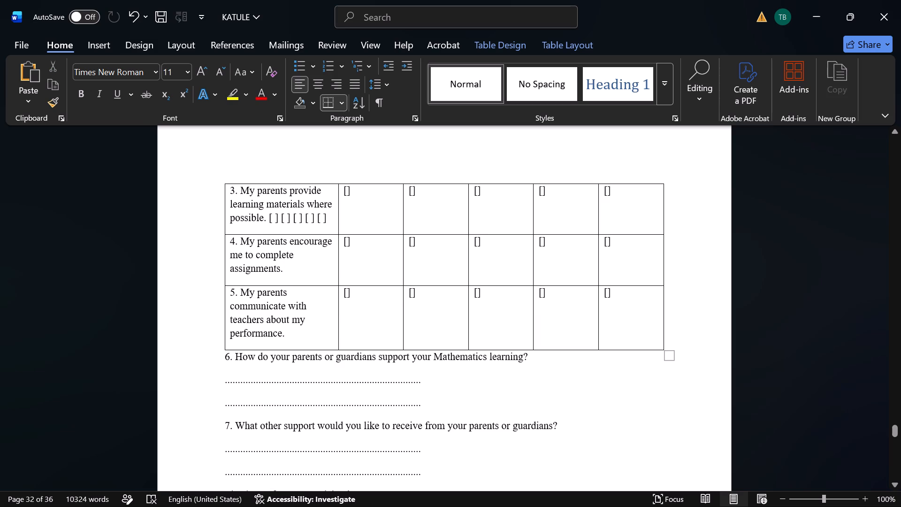
left_click_drag(332, 221, 269, 218)
key("BackSpace")
Delete the leftover inline [ ] boxes from the text of statements 2 and 1 in the Section E table.
scroll(269, 218, "up", 2)
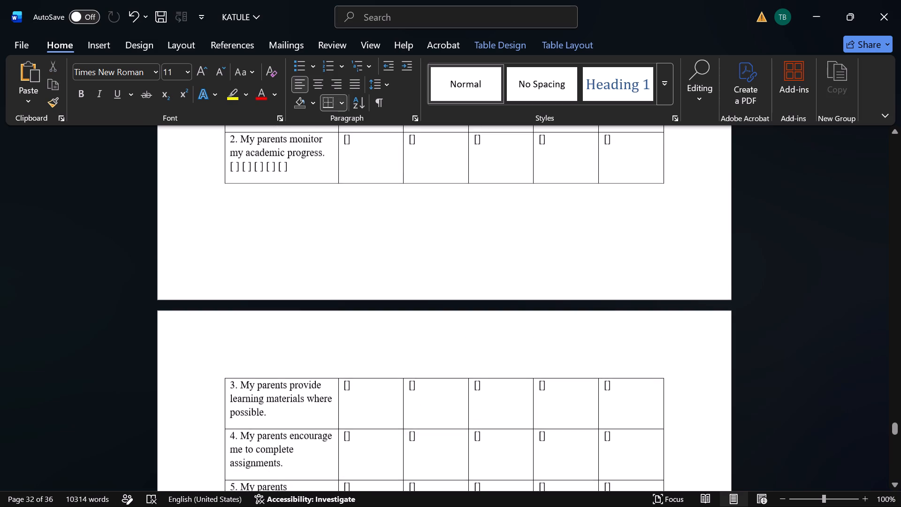
scroll(269, 218, "up", 1)
left_click_drag(300, 220, 238, 217)
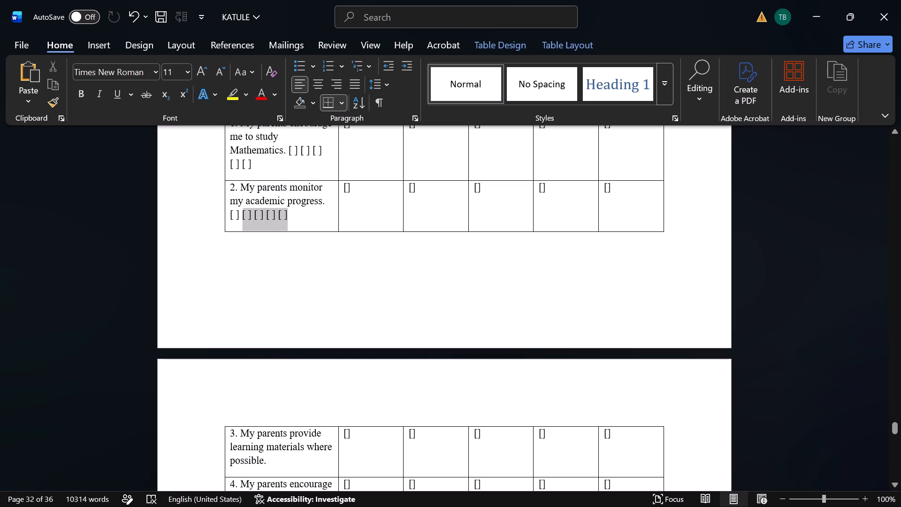
left_click_drag(238, 217, 220, 214)
key("BackSpace")
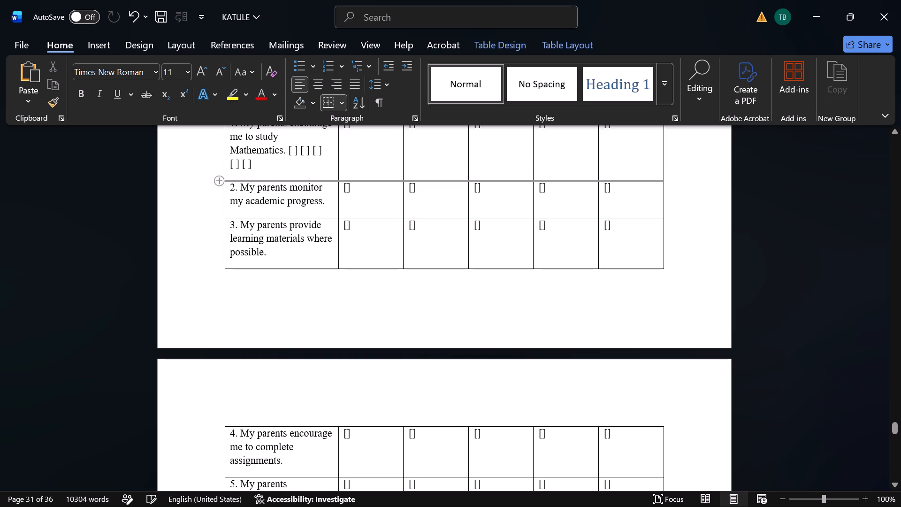
left_click_drag(256, 166, 290, 149)
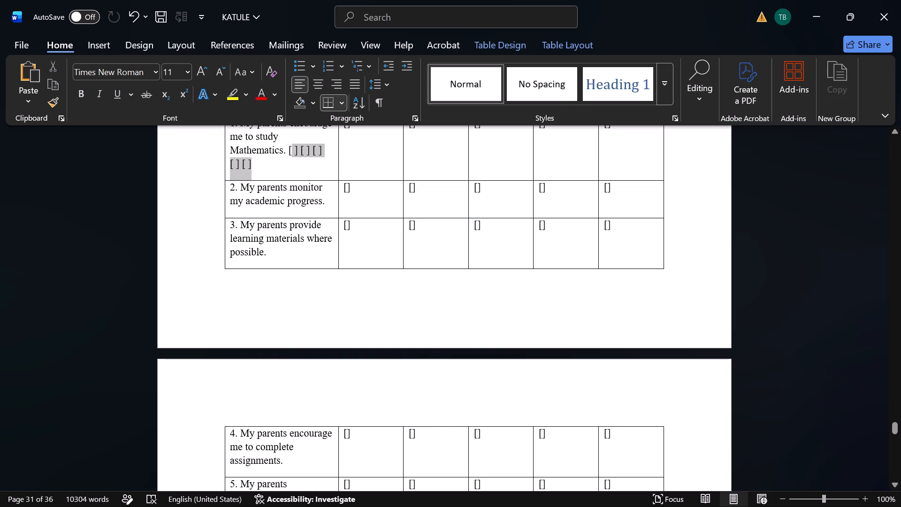
left_click_drag(290, 149, 288, 148)
key("BackSpace")
Remove the leftover SA A N D SD text from the Section E table's first header cell, keeping only Statement.
scroll(288, 148, "up", 1)
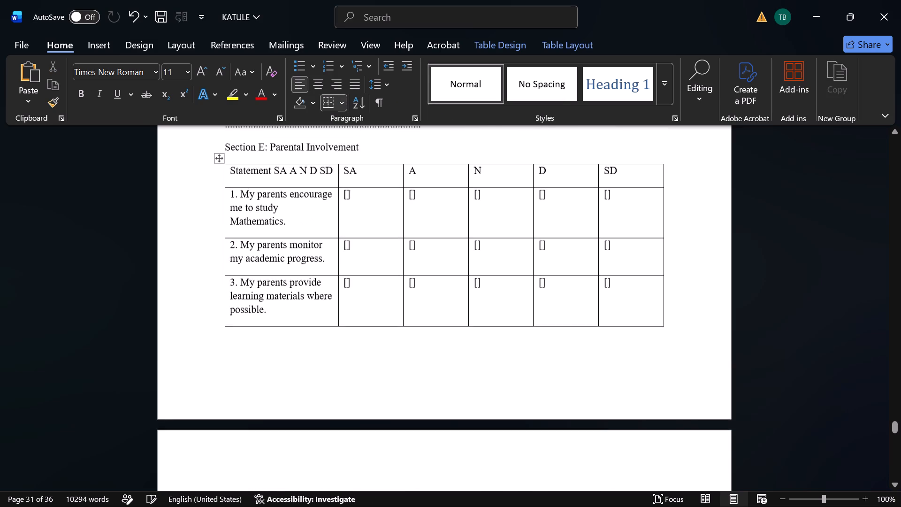
scroll(288, 148, "up", 1)
left_click_drag(333, 195, 305, 195)
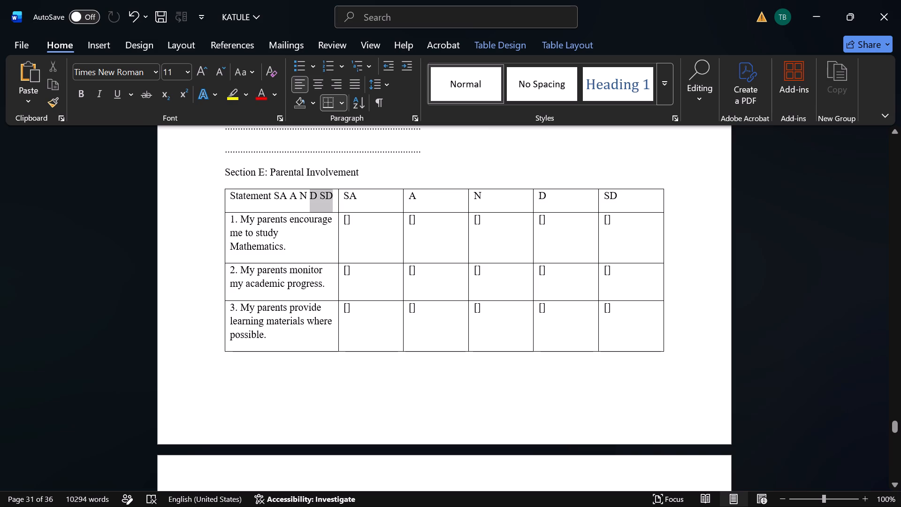
left_click_drag(305, 195, 282, 192)
key("BackSpace")
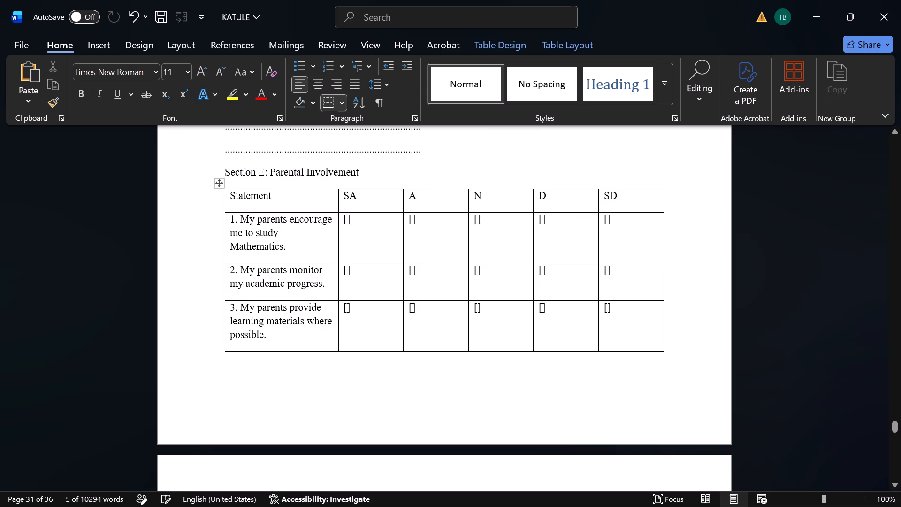
Insert a blank line between the Section E table and question 6 on parents' or guardians' support.
scroll(282, 192, "down", 4)
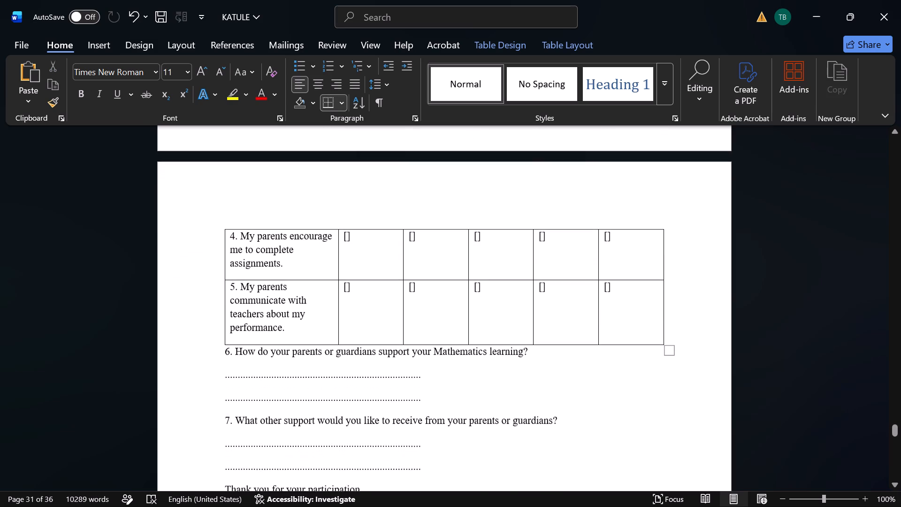
scroll(282, 192, "down", 1)
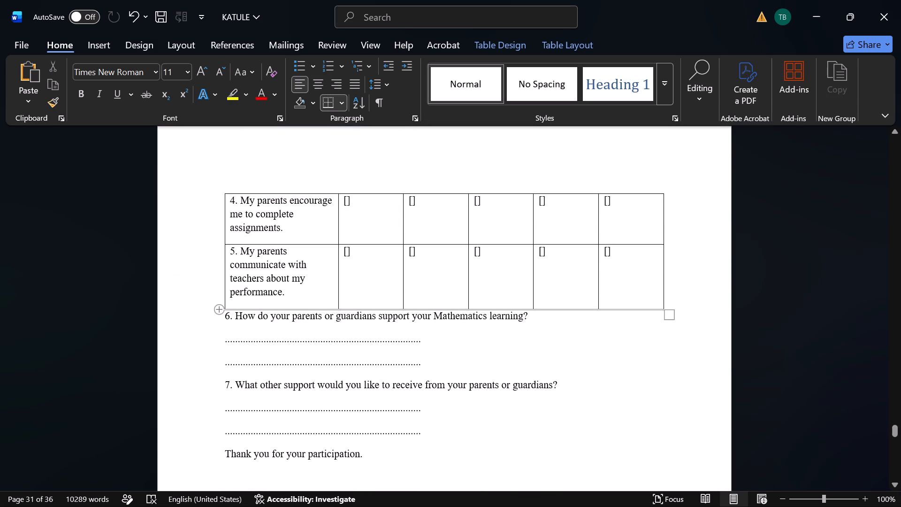
left_click(224, 319)
key("Return")
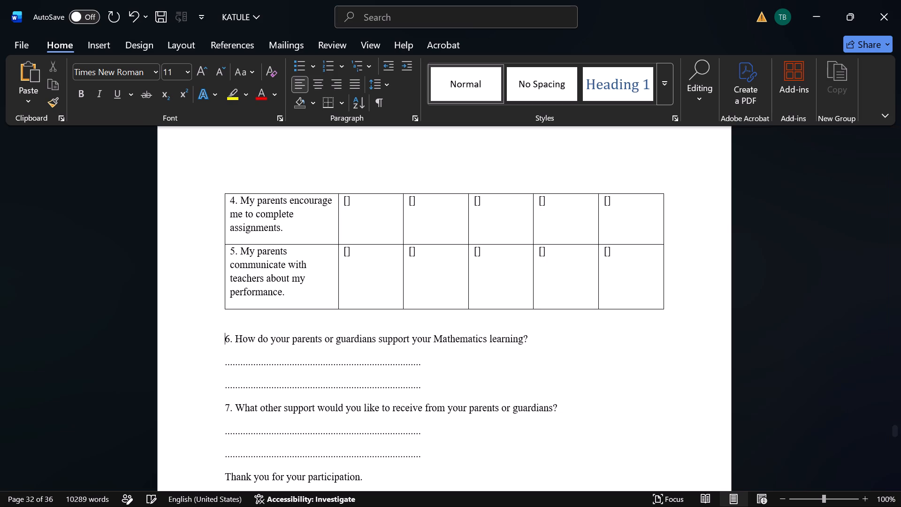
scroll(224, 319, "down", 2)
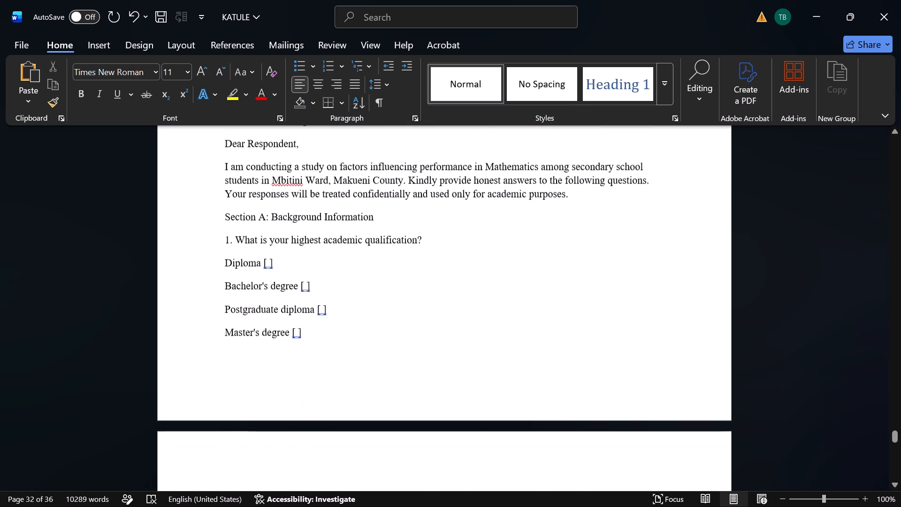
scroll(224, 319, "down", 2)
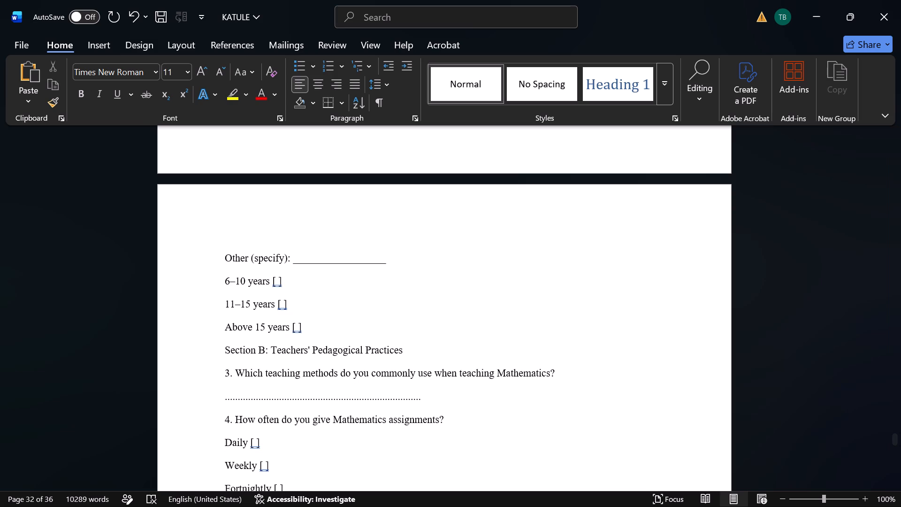
Centre the budget lines from the Item heading line through TOTAL under Table 1: Proposed Research Budget in Appendix V.
scroll(224, 319, "down", 2)
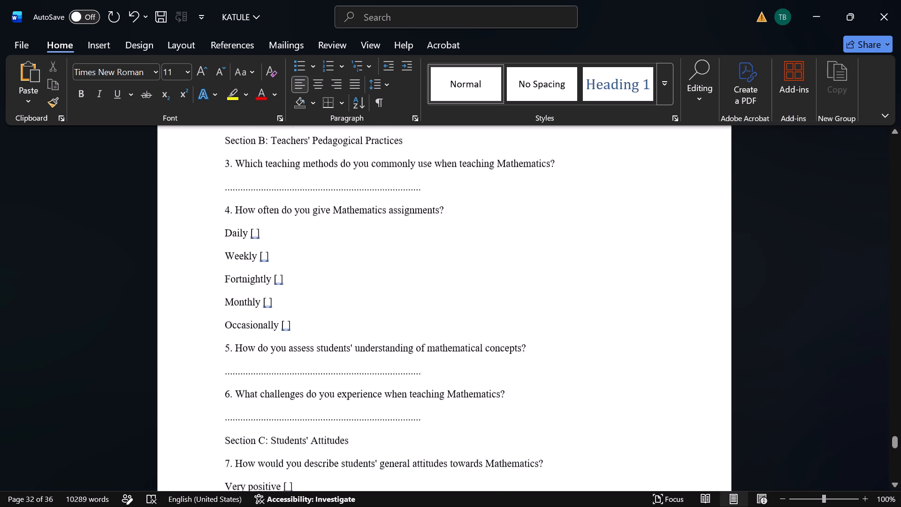
scroll(224, 319, "down", 3)
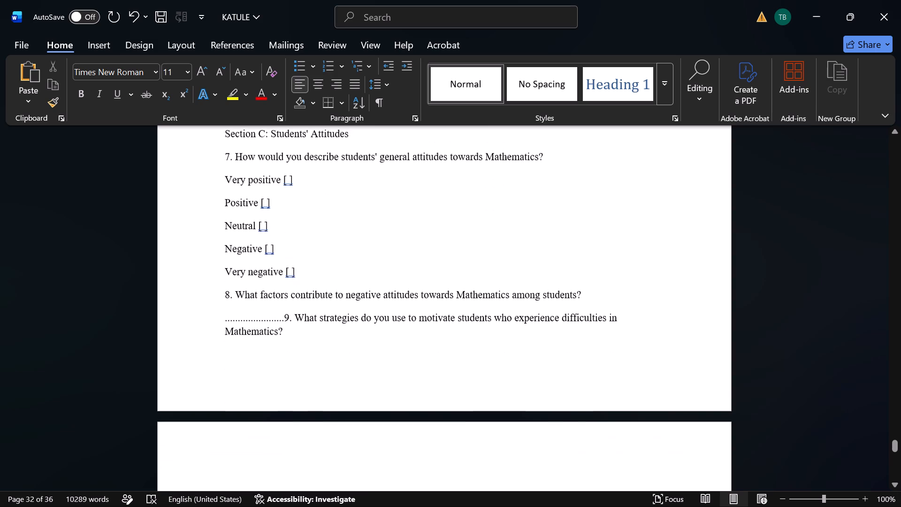
scroll(224, 319, "down", 3)
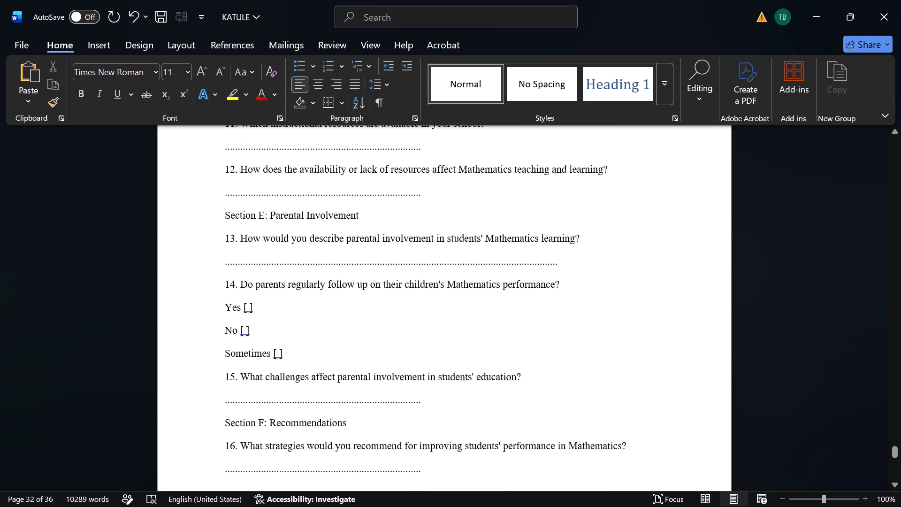
scroll(224, 319, "down", 2)
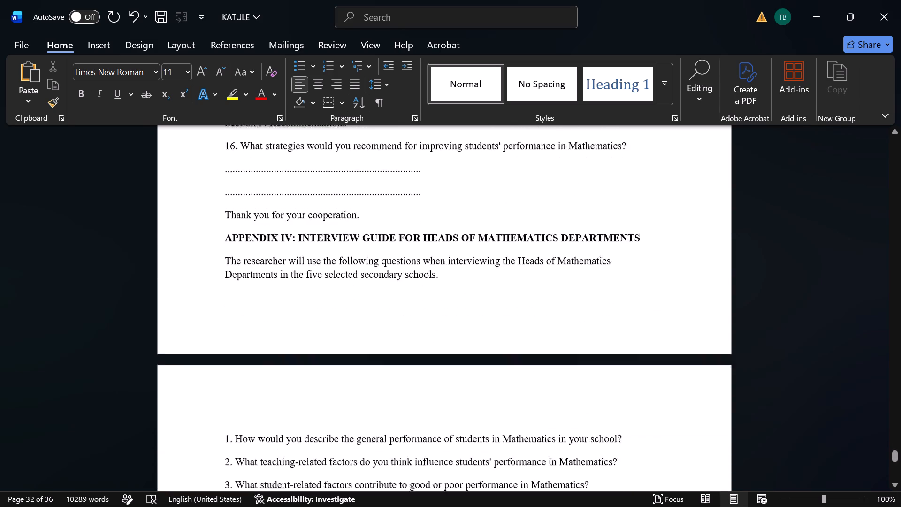
scroll(224, 319, "down", 2)
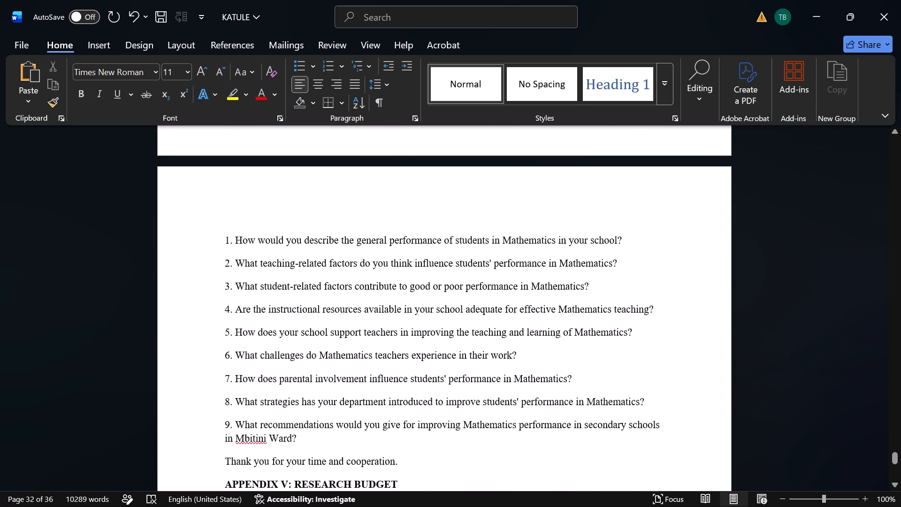
scroll(224, 319, "down", 1)
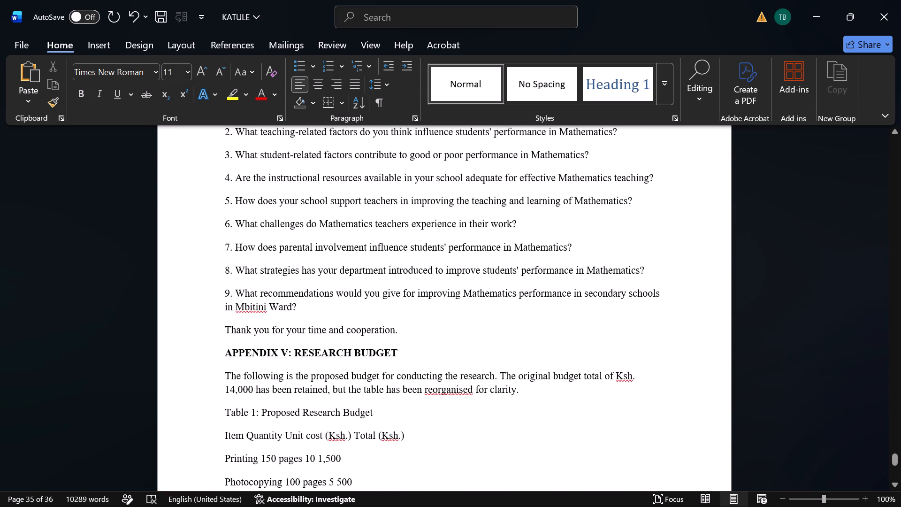
scroll(224, 319, "down", 2)
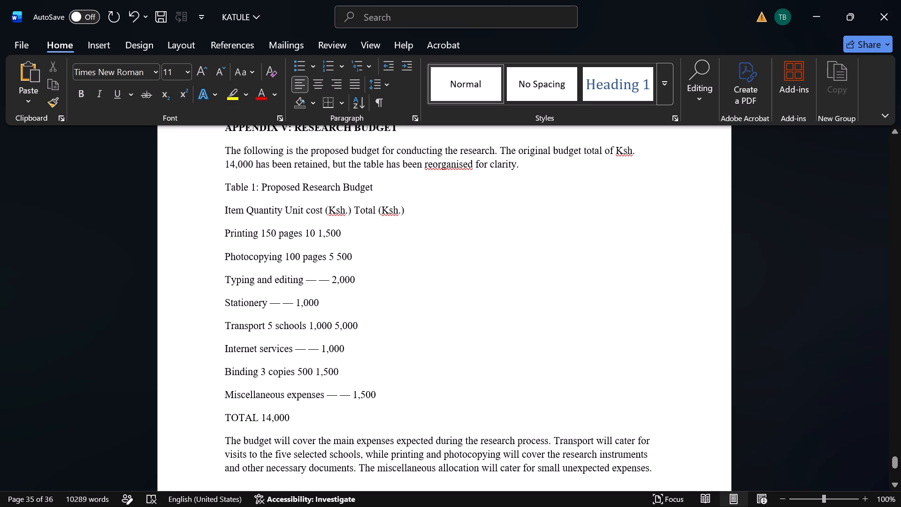
left_click_drag(222, 210, 351, 408)
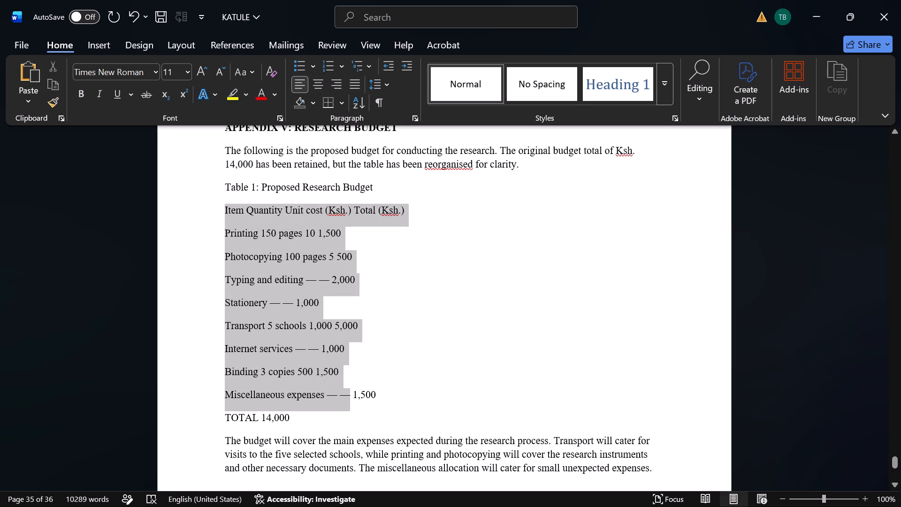
left_click_drag(351, 408, 351, 420)
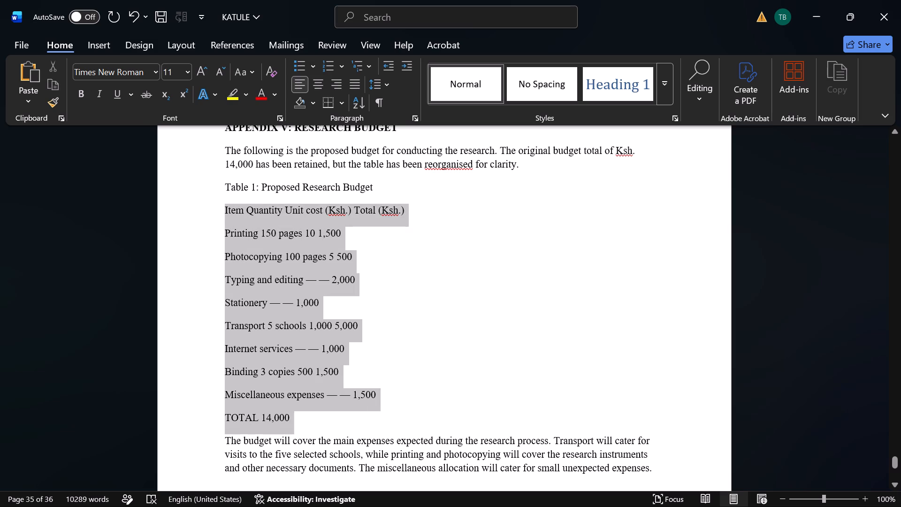
left_click_drag(351, 420, 354, 419)
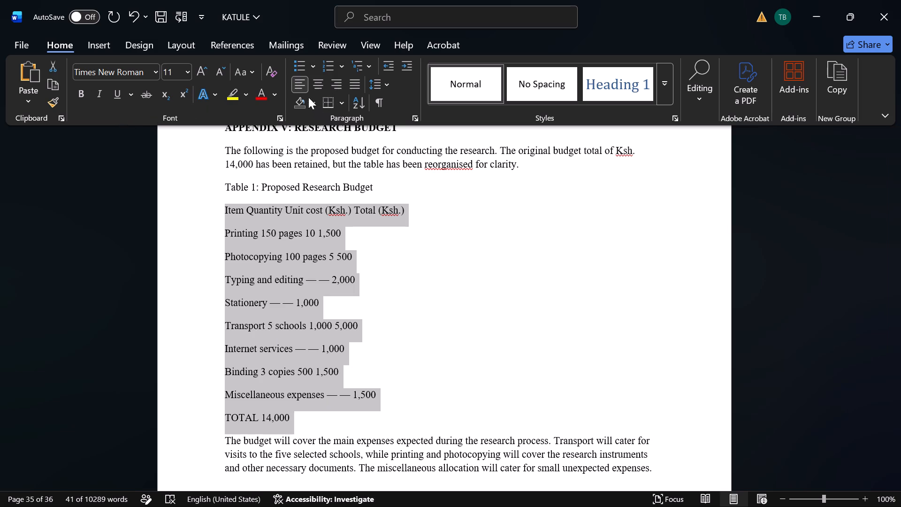
left_click(318, 82)
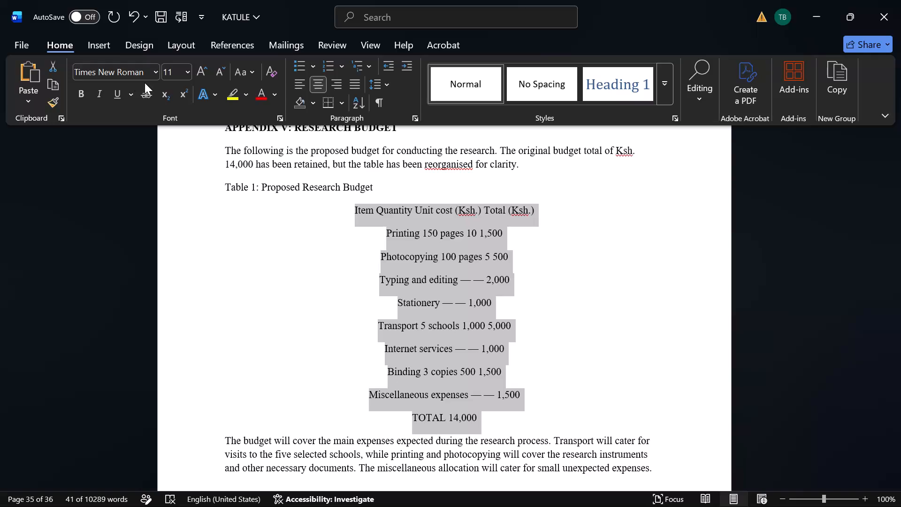
Turn the selected budget lines into a single-column table with one line per row.
left_click(97, 45)
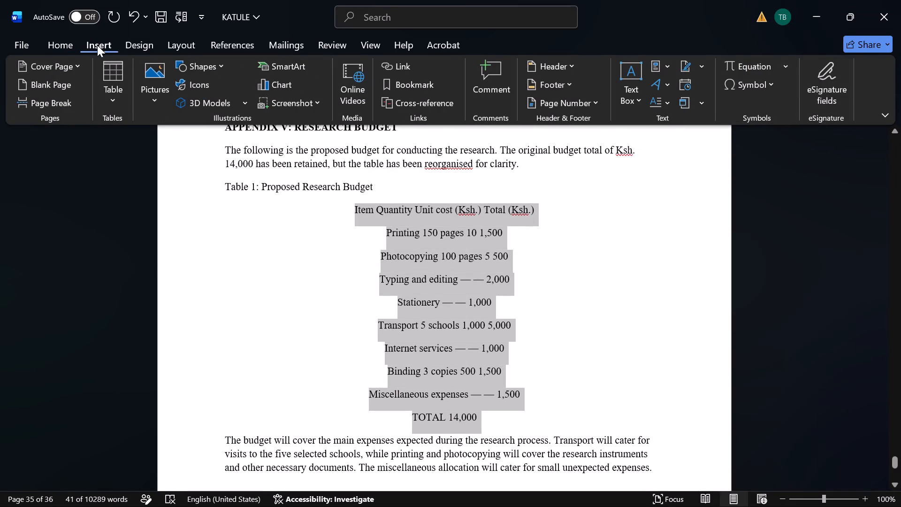
left_click(117, 99)
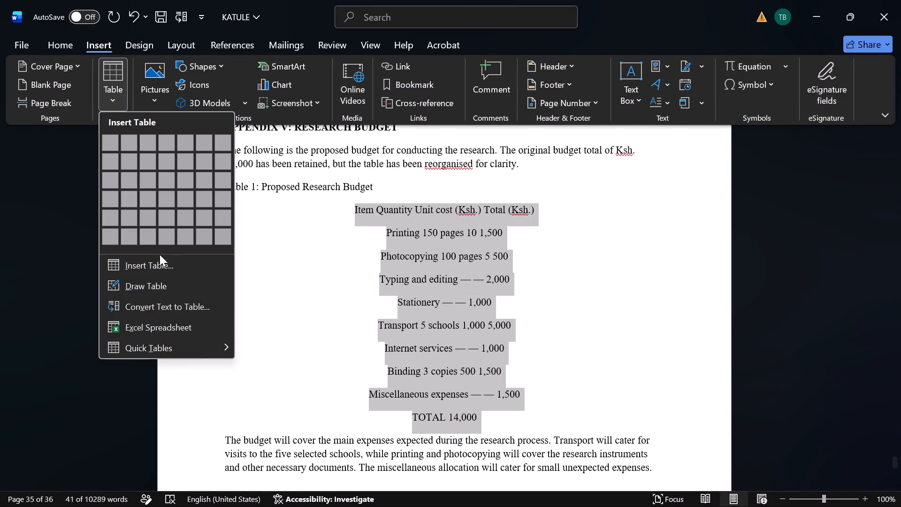
left_click(156, 265)
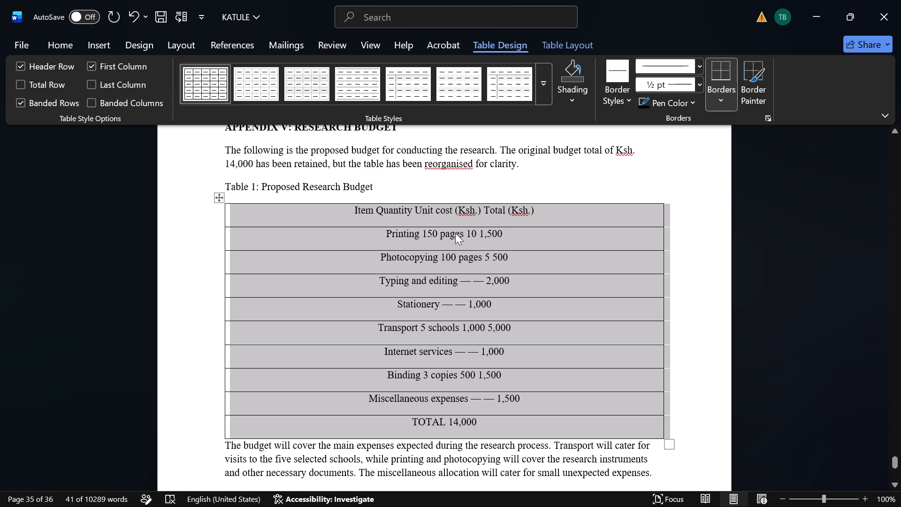
Add three empty columns after the text column of the research budget table.
left_click(692, 176)
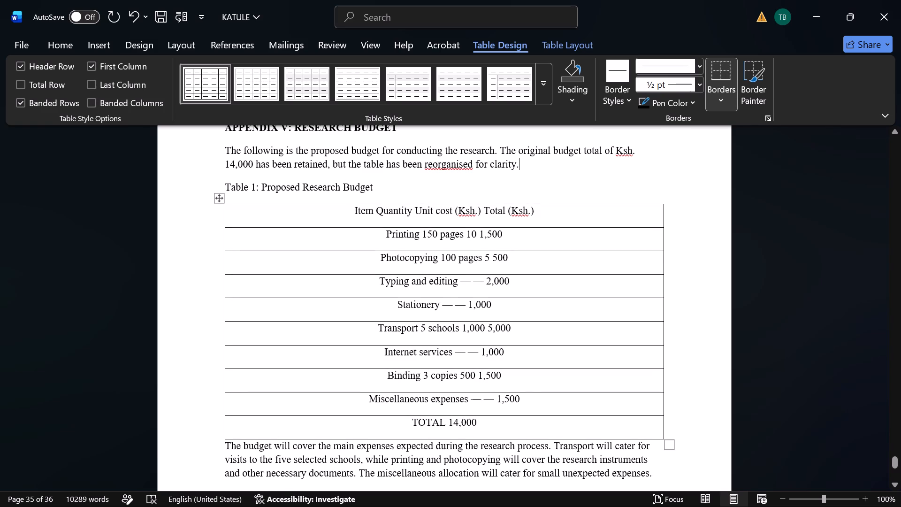
left_click(665, 201)
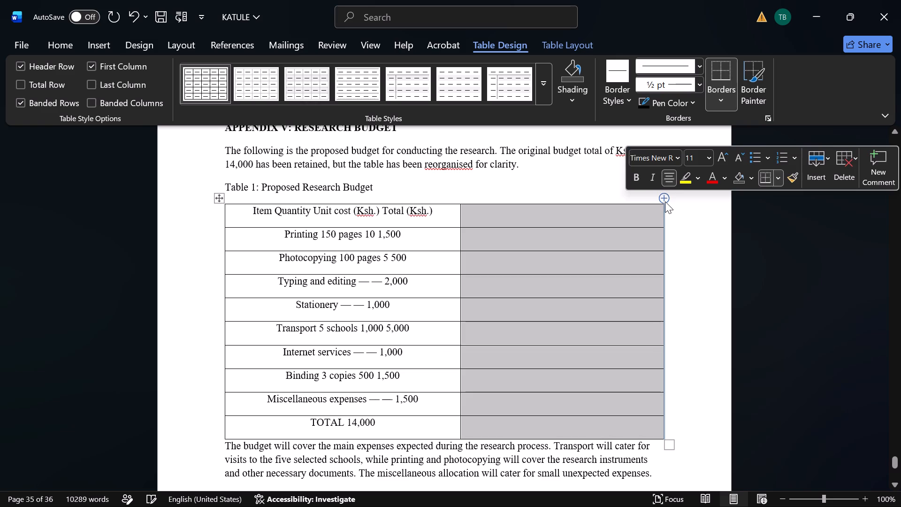
left_click(665, 201)
left_click(665, 201)
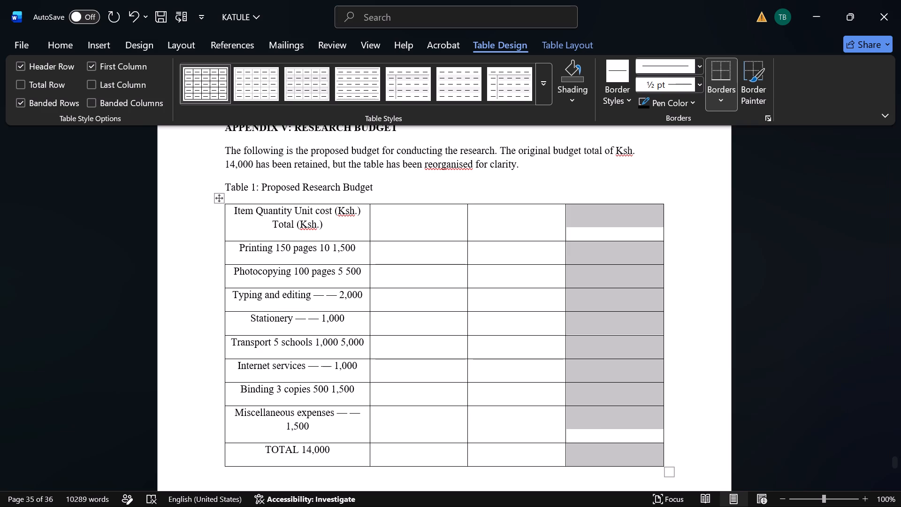
Move Quantity, Unit cost (Ksh.) and Total (Ksh.) out of the Item header cell into the second, third and fourth header cells respectively.
left_click(331, 225)
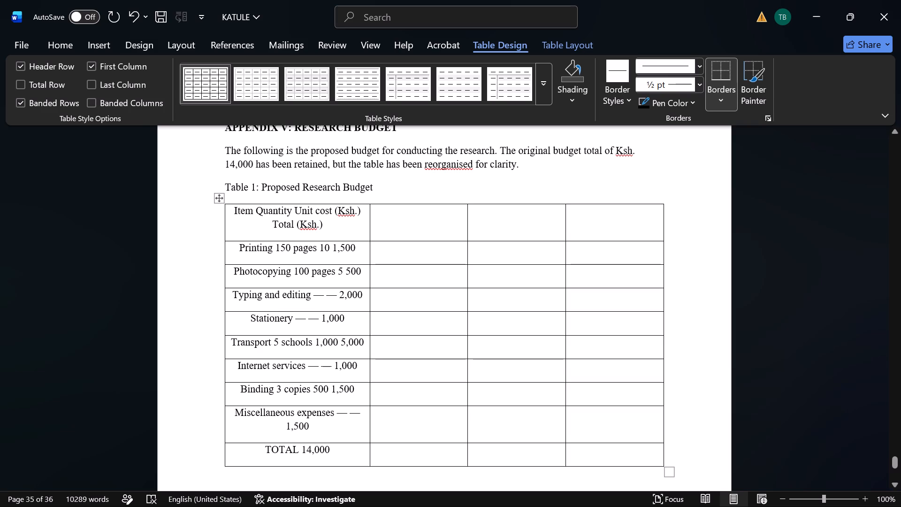
left_click_drag(291, 210, 256, 207)
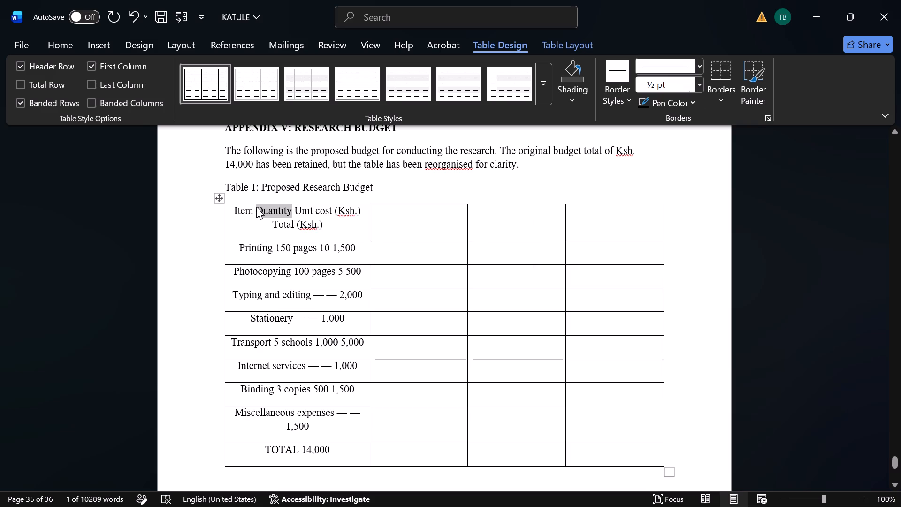
key("ctrl+x")
left_click(388, 228)
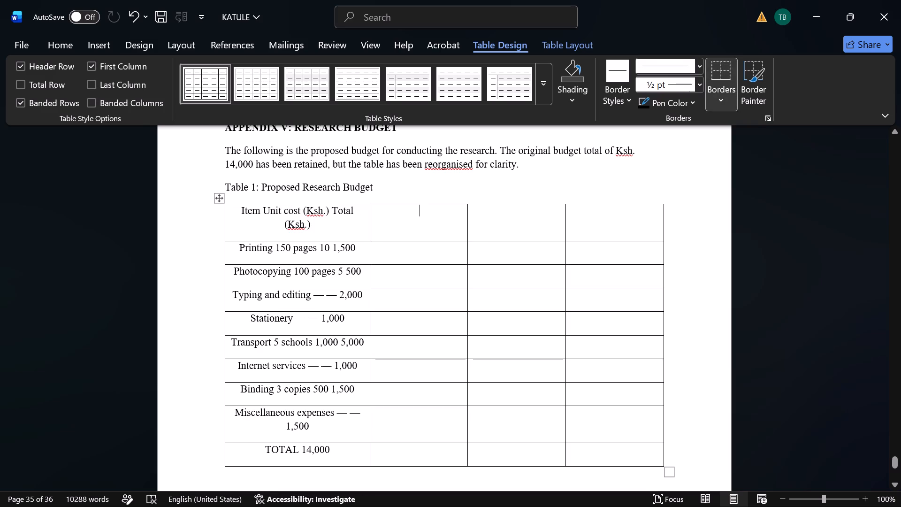
key("ctrl+v")
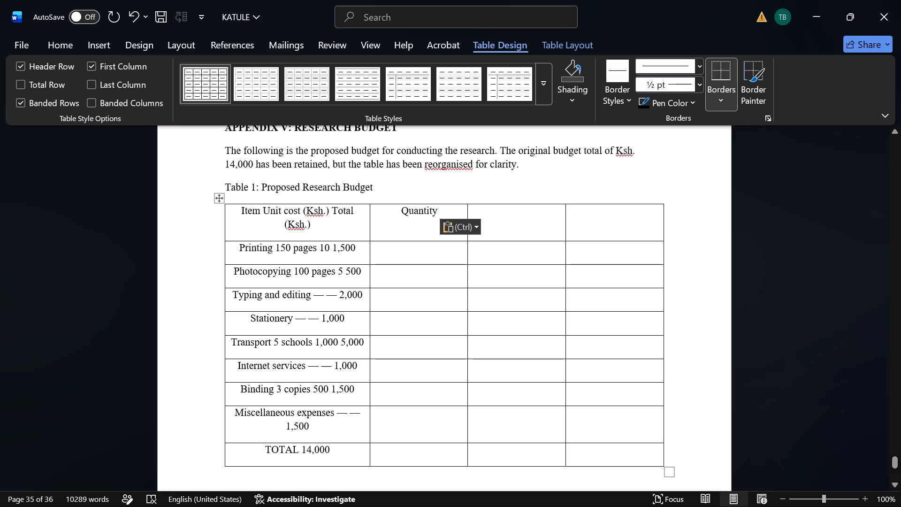
left_click_drag(328, 208, 275, 210)
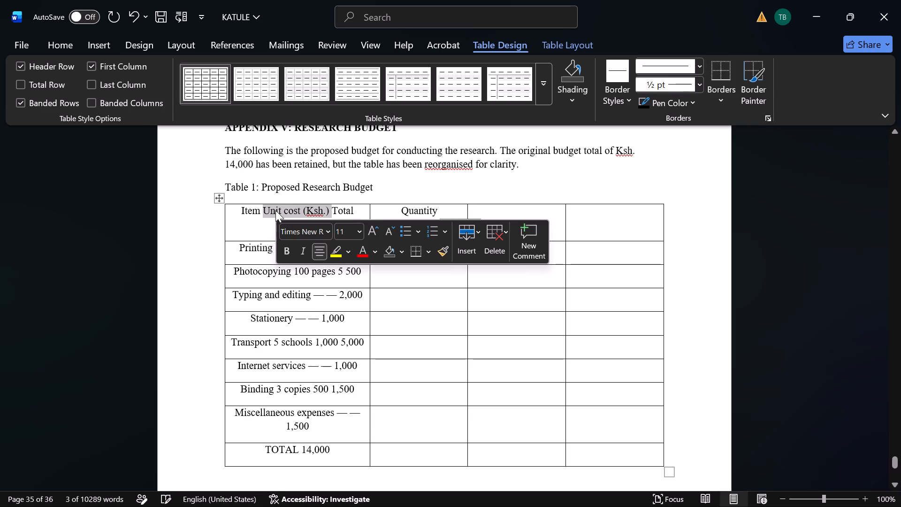
key("ctrl+x")
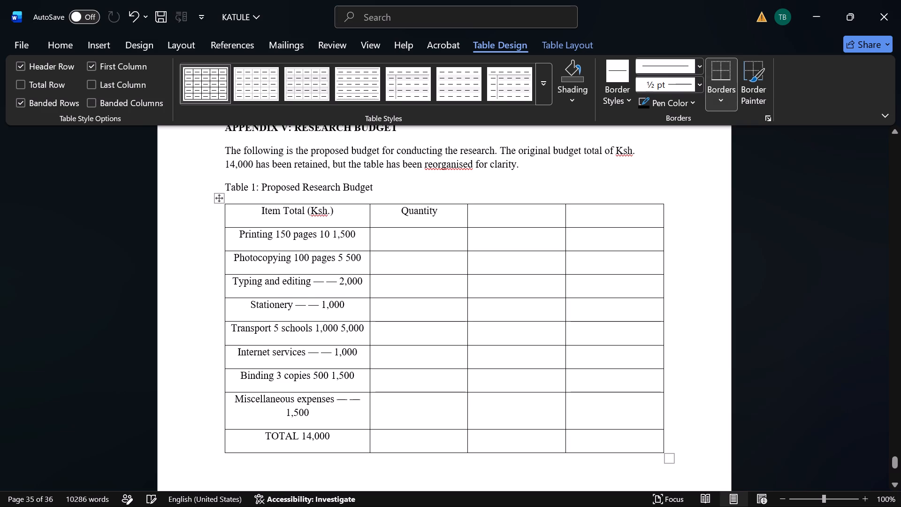
left_click(486, 221)
key("ctrl+v")
left_click_drag(332, 209, 293, 212)
left_click(334, 207)
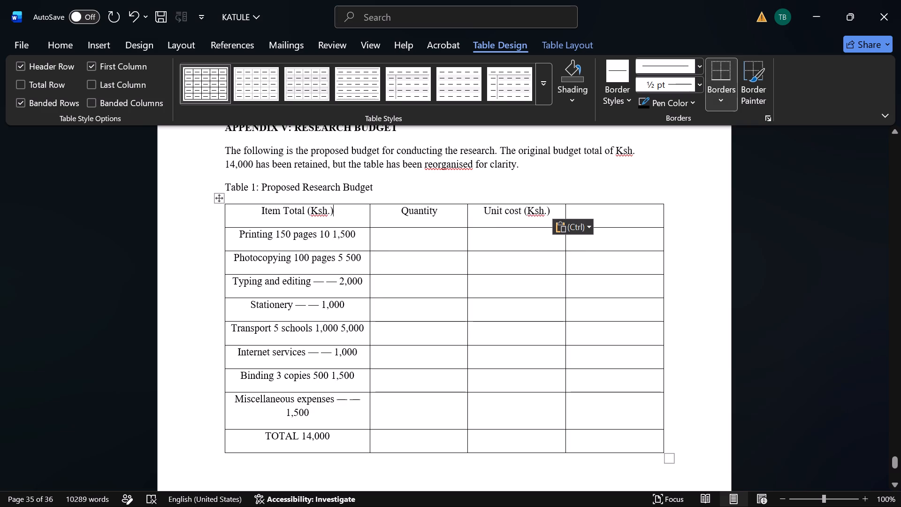
left_click_drag(334, 207, 300, 208)
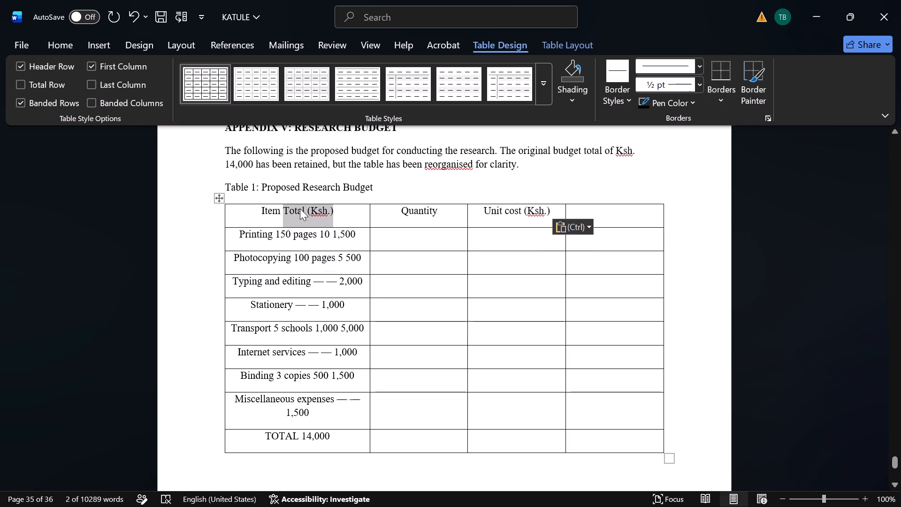
key("ctrl+x")
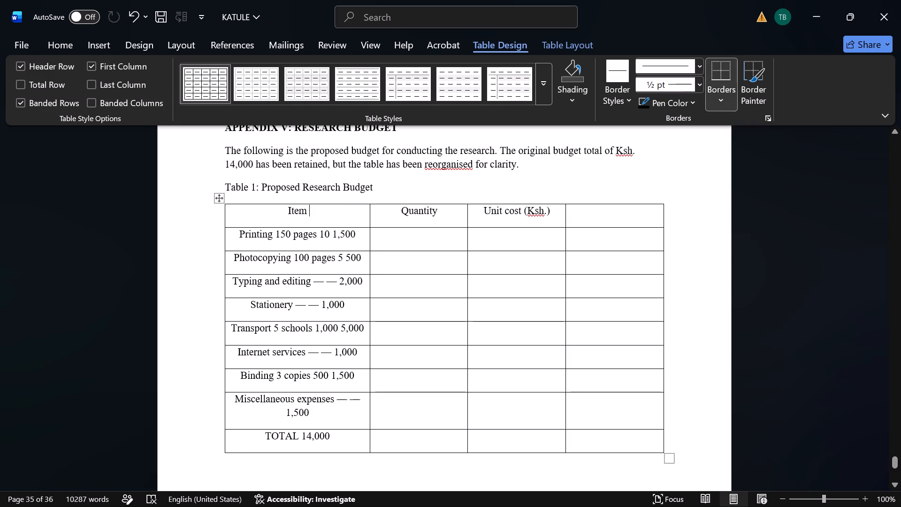
left_click(585, 211)
key("ctrl+v")
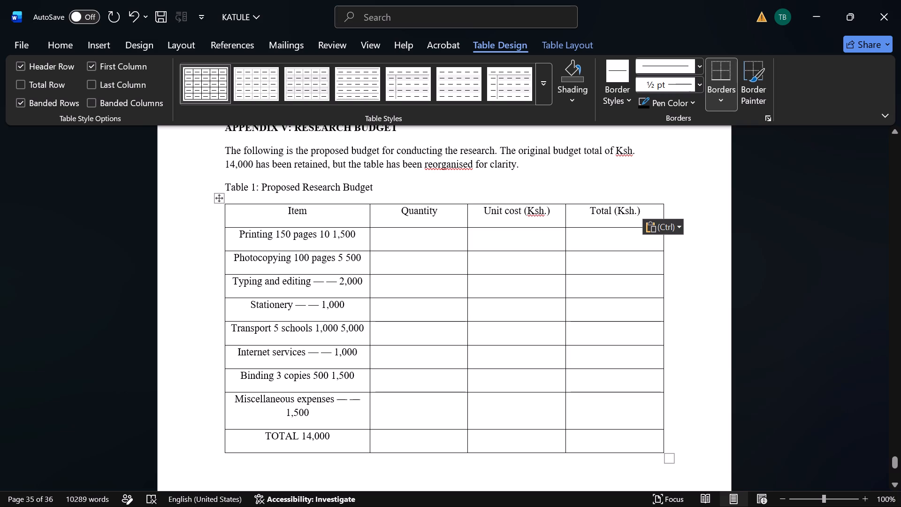
Move 150 pages out of the Printing item cell into that row's Quantity cell.
left_click_drag(292, 235, 281, 234)
left_click_drag(281, 234, 276, 234)
key("ctrl+x")
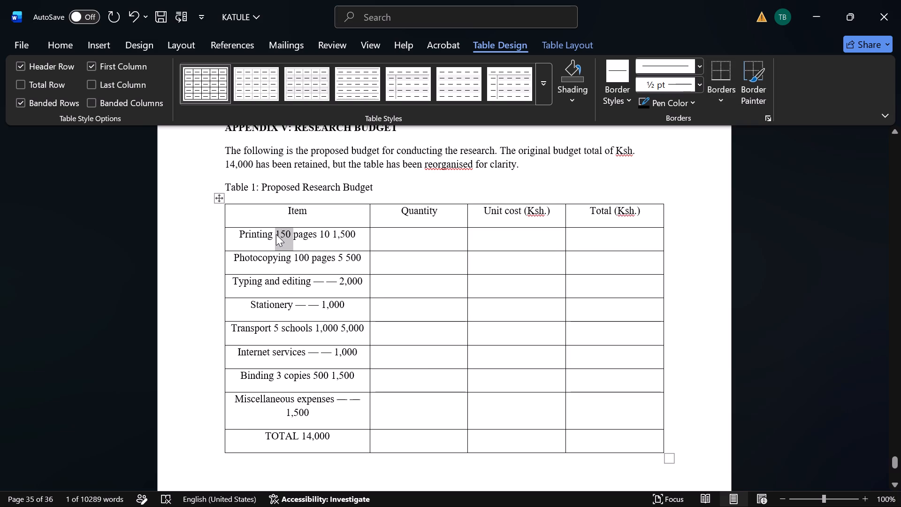
left_click(388, 238)
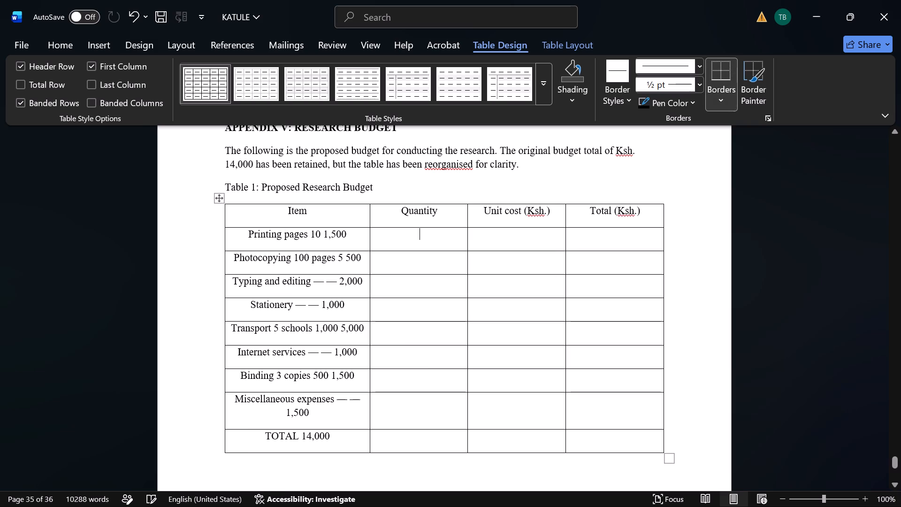
key("ctrl+v")
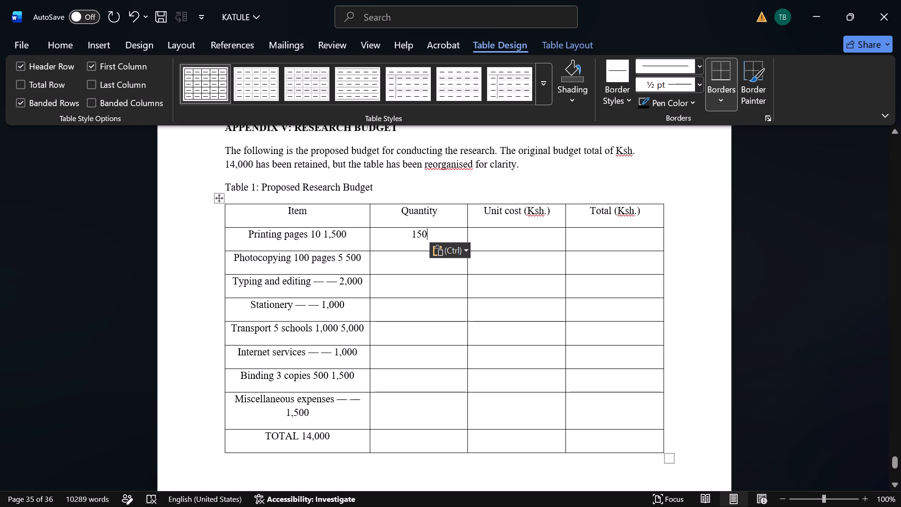
left_click_drag(307, 233, 286, 236)
left_click_drag(286, 236, 287, 236)
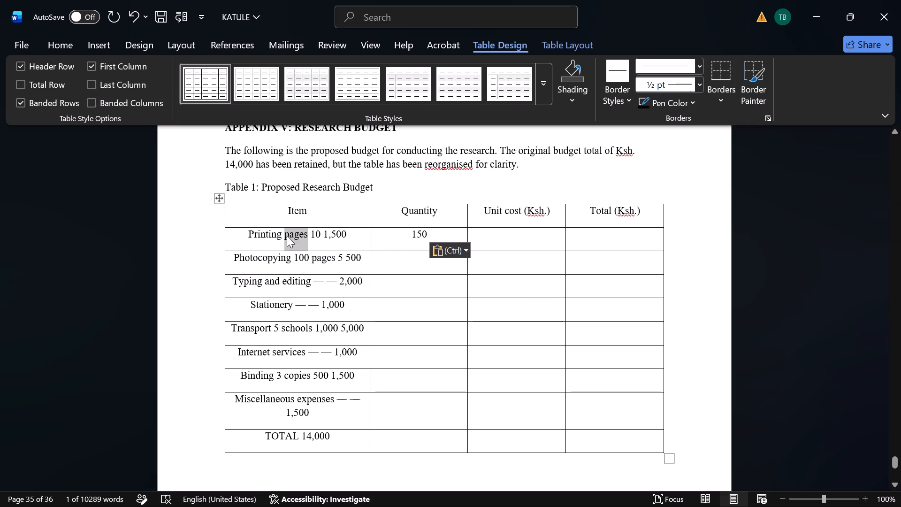
key("ctrl+x")
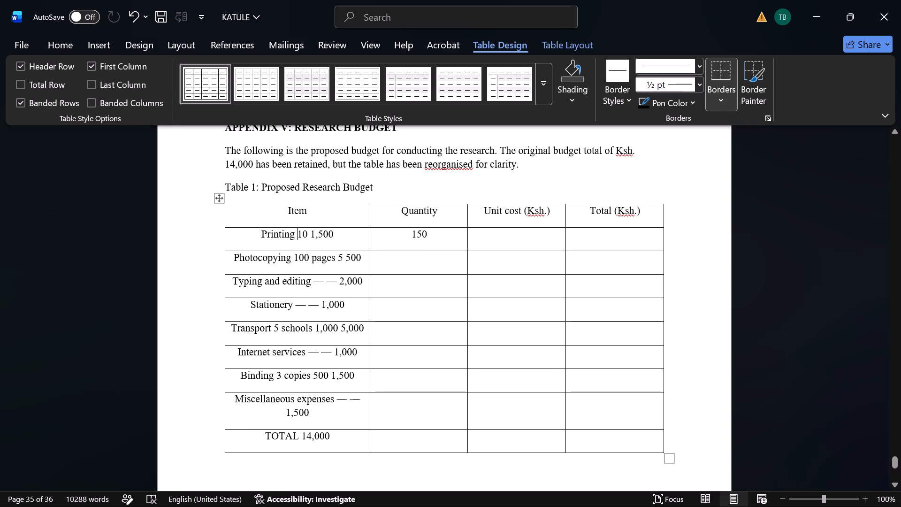
left_click(440, 240)
key("space")
key("ctrl+v")
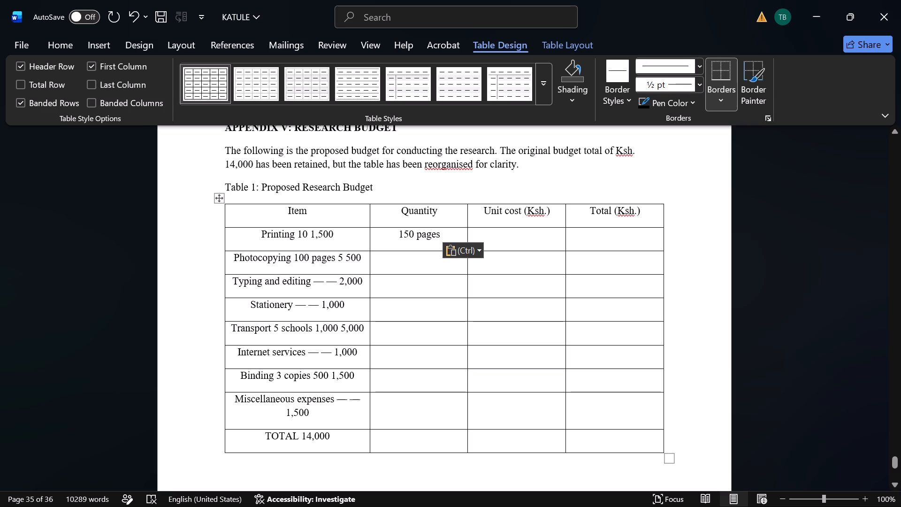
Move 10 and 1,500 out of the Printing item cell into that row's Unit cost and Total cells respectively.
left_click_drag(306, 232, 300, 233)
left_click_drag(300, 233, 298, 233)
key("ctrl+x")
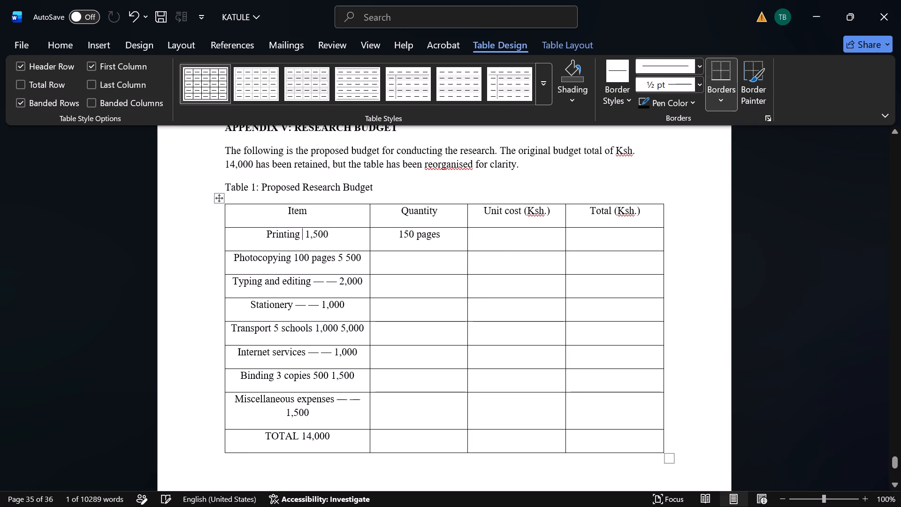
left_click(489, 238)
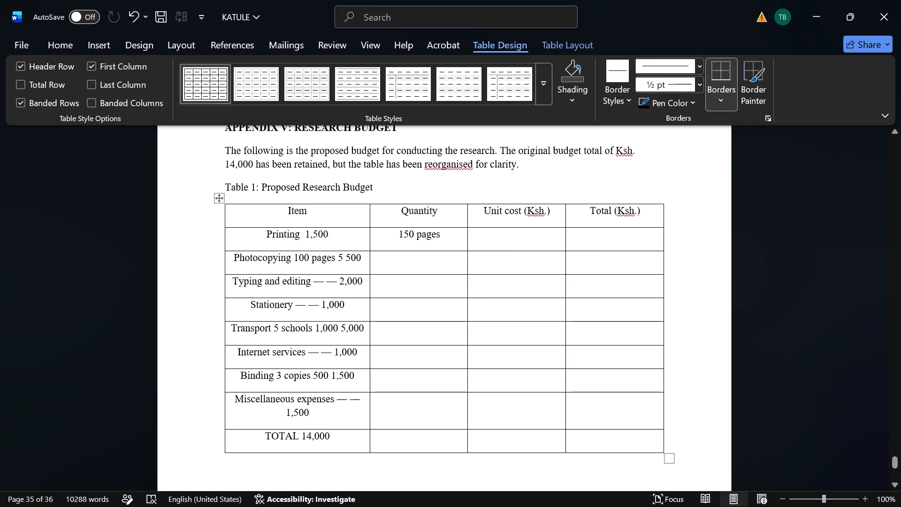
key("ctrl+v")
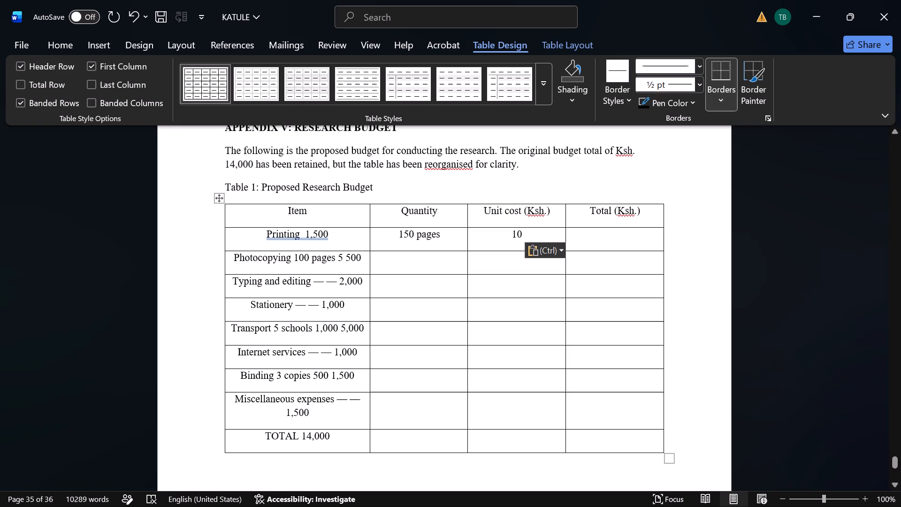
left_click_drag(333, 233, 305, 235)
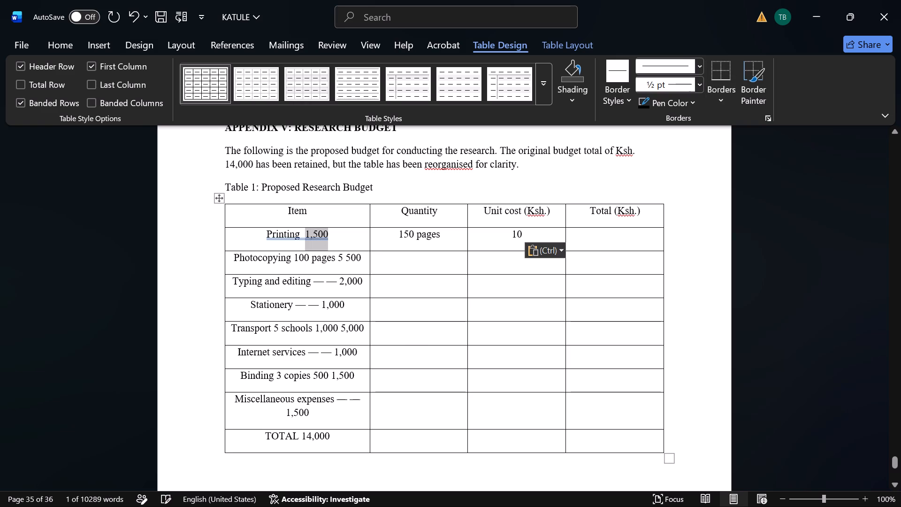
key("ctrl+x")
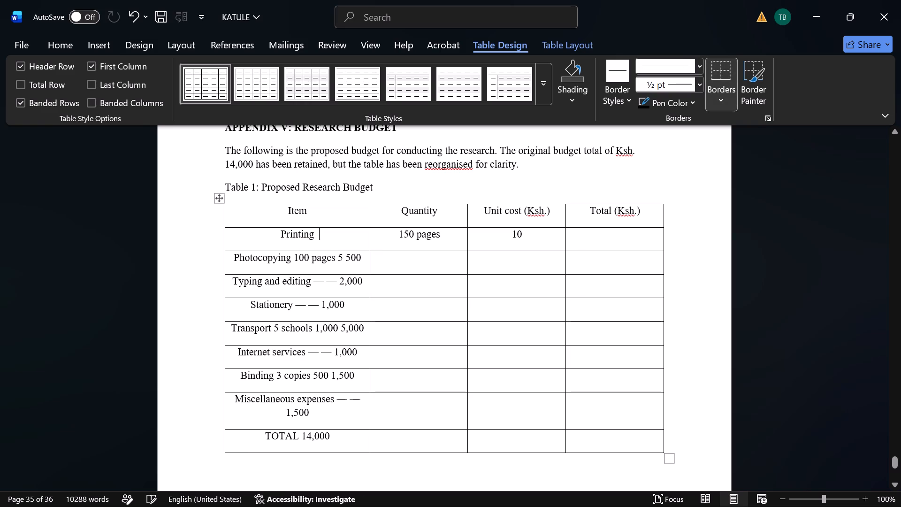
left_click(584, 240)
key("ctrl+v")
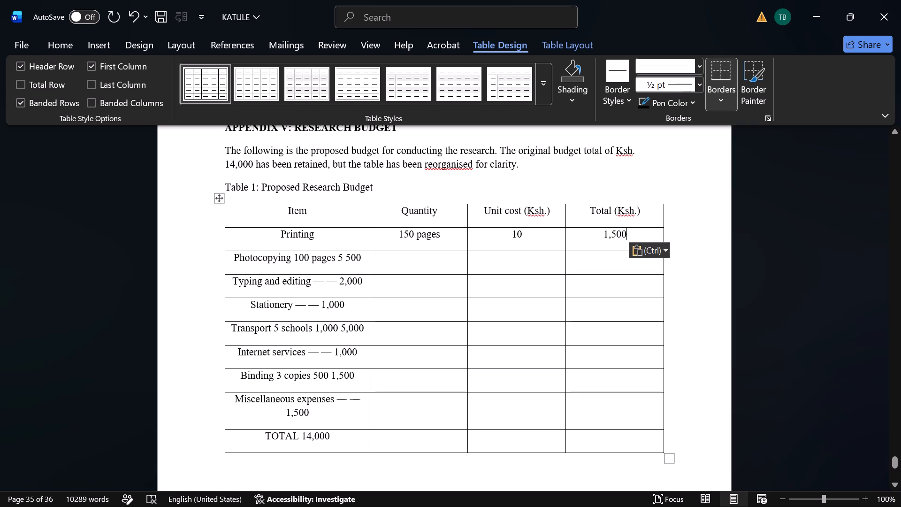
Move 100 pages, 5 and 500 out of the Photocopying item cell into that row's Quantity, Unit cost and Total cells respectively.
left_click_drag(336, 257, 303, 255)
key("ctrl+x")
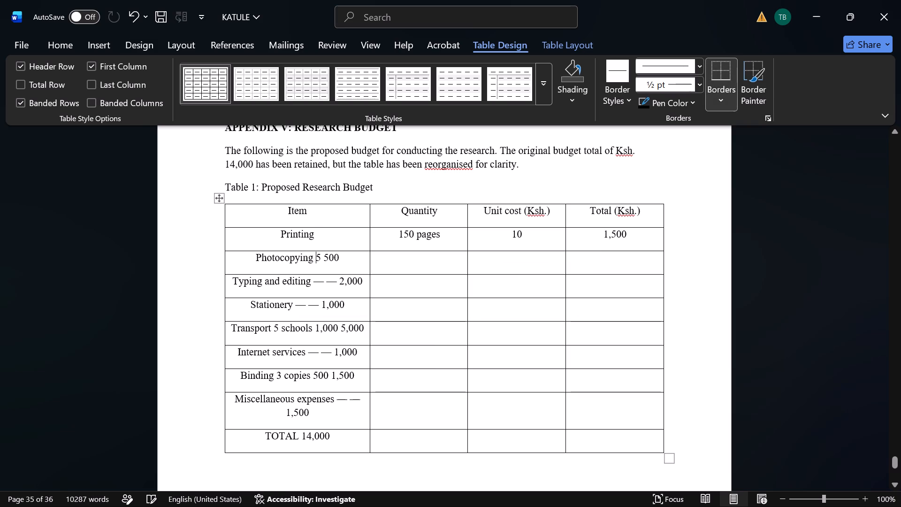
left_click(429, 265)
key("ctrl+v")
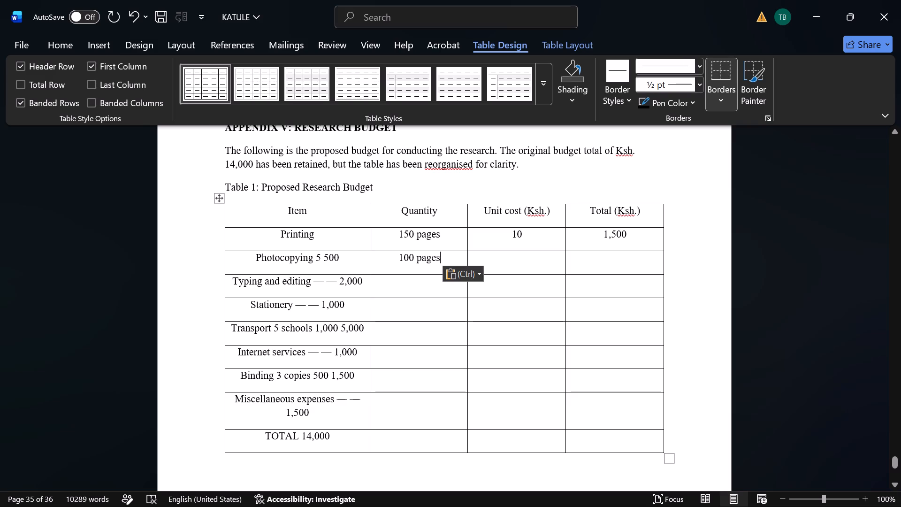
left_click_drag(322, 256, 317, 255)
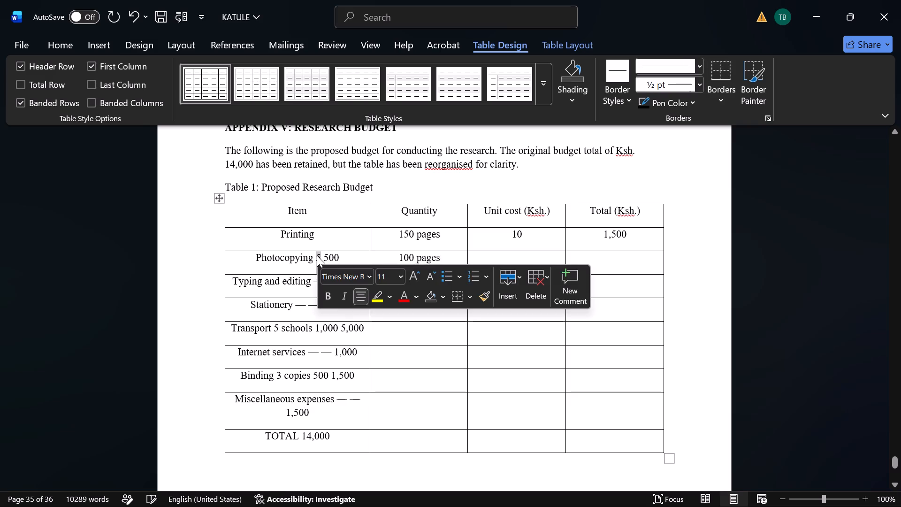
key("ctrl+x")
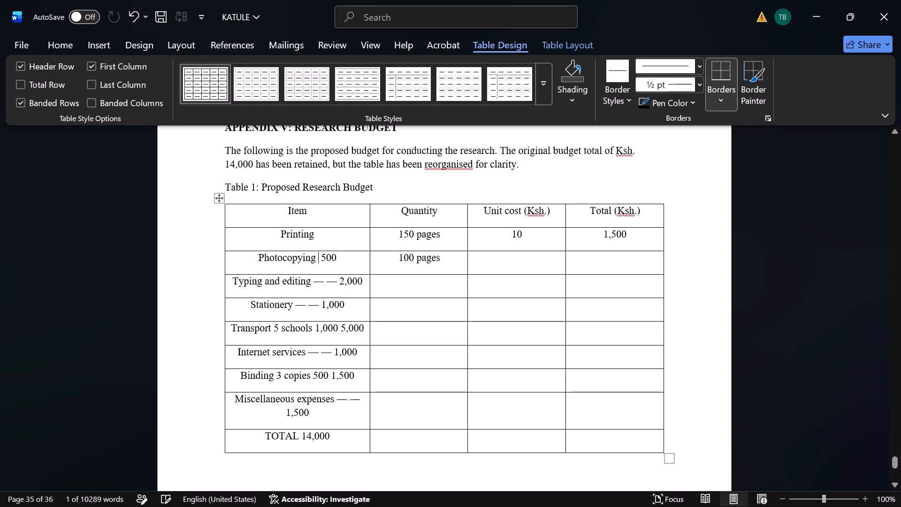
left_click(494, 263)
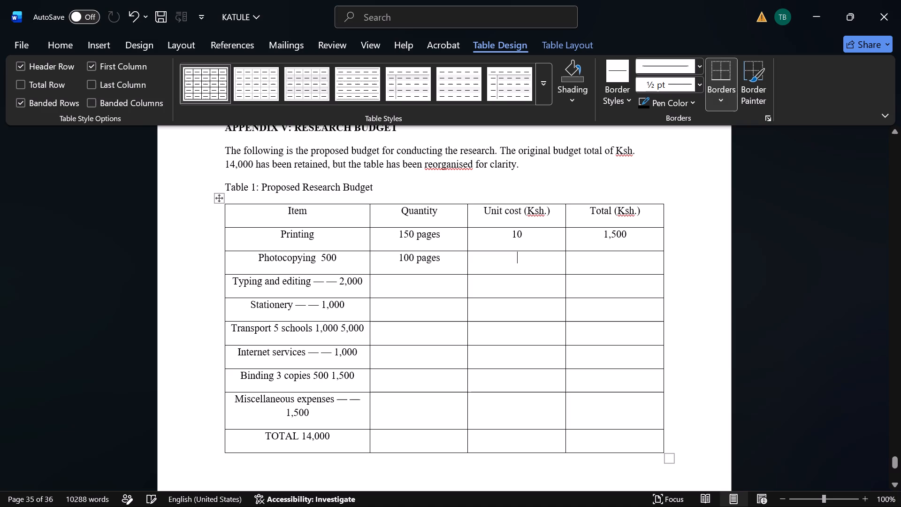
key("ctrl+v")
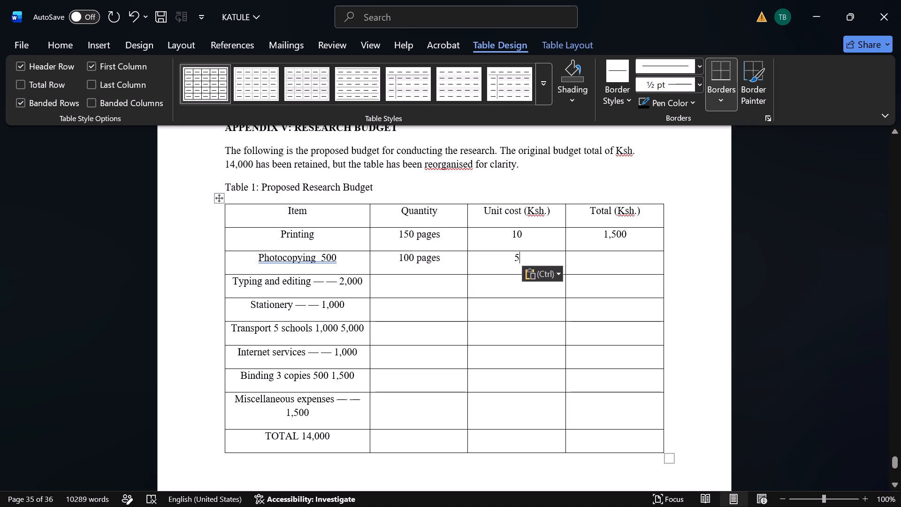
left_click_drag(336, 259, 321, 253)
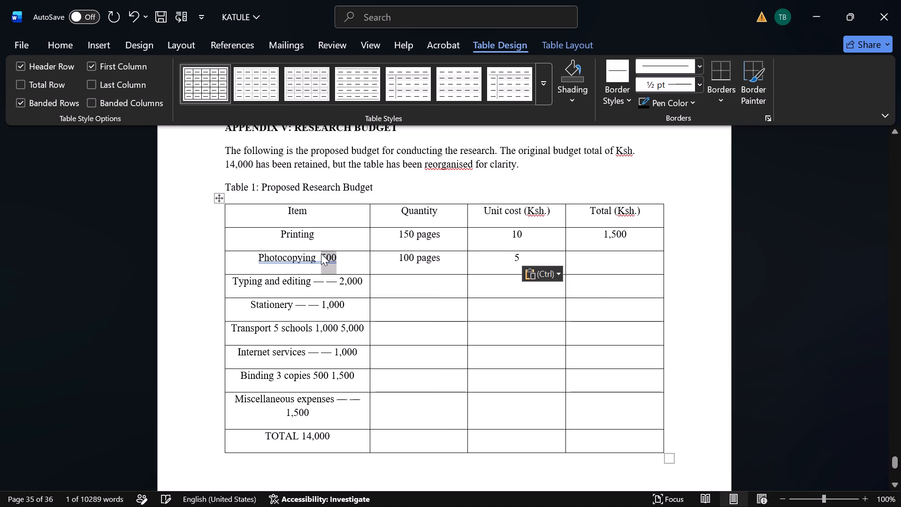
key("ctrl+x")
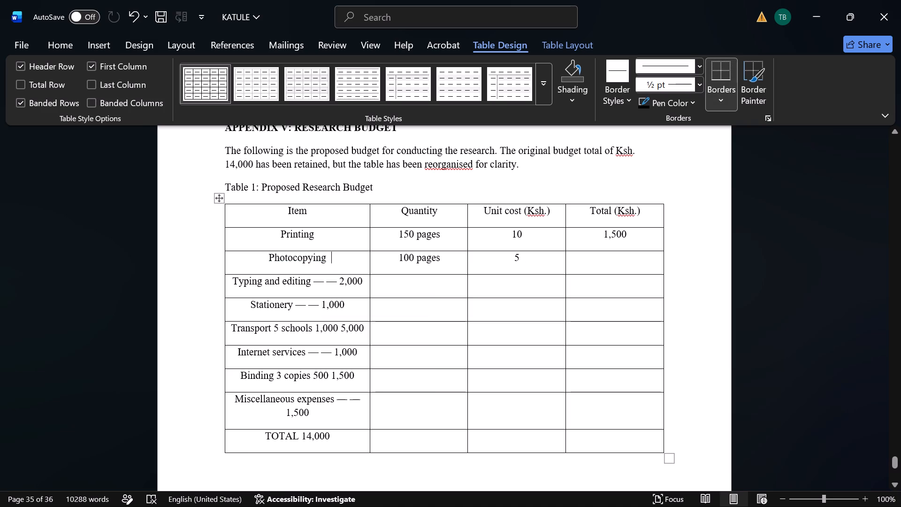
left_click(609, 258)
key("ctrl+v")
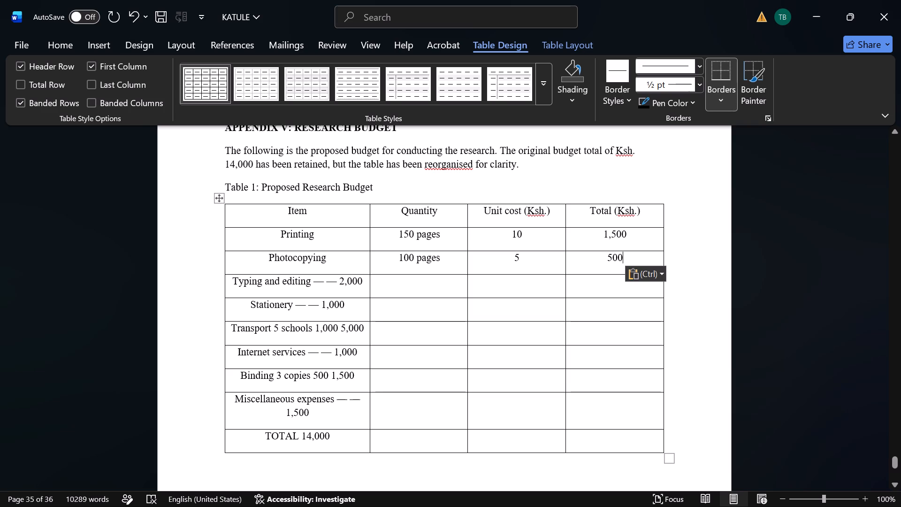
Move the two dashes out of the Typing and editing item cell into that row's Quantity and Unit cost cells.
left_click_drag(323, 282, 318, 281)
key("ctrl+x")
left_click(418, 283)
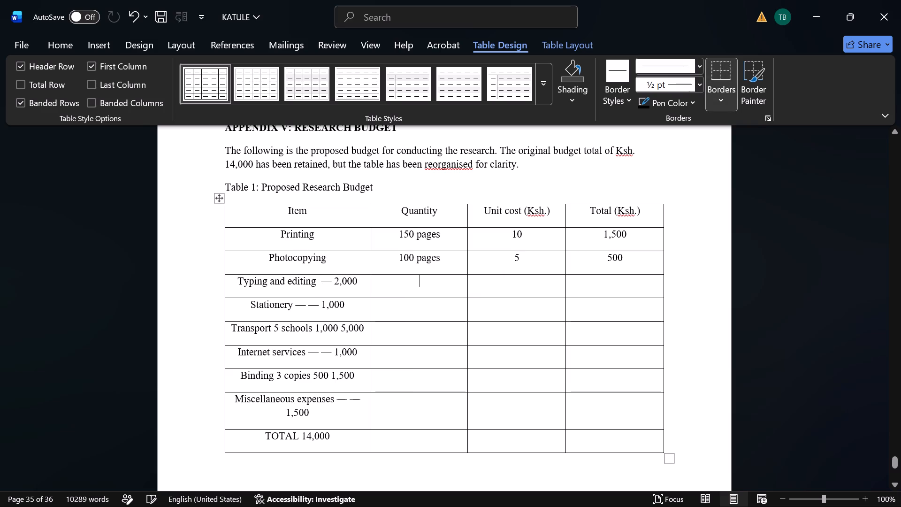
key("ctrl+v")
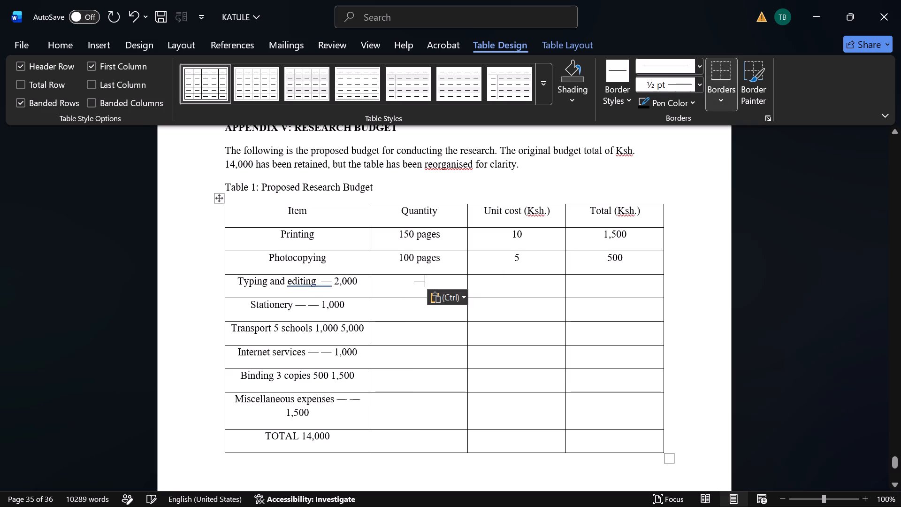
left_click_drag(331, 283, 324, 281)
key("ctrl+x")
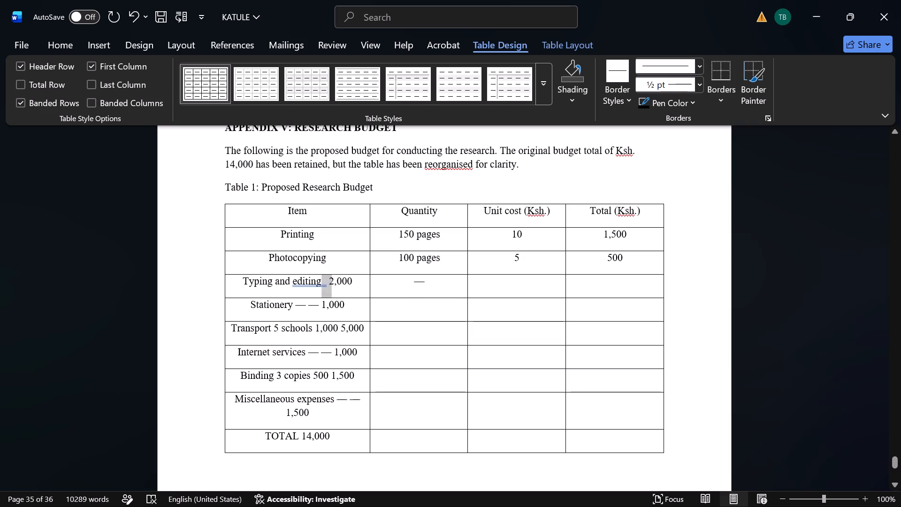
left_click(510, 295)
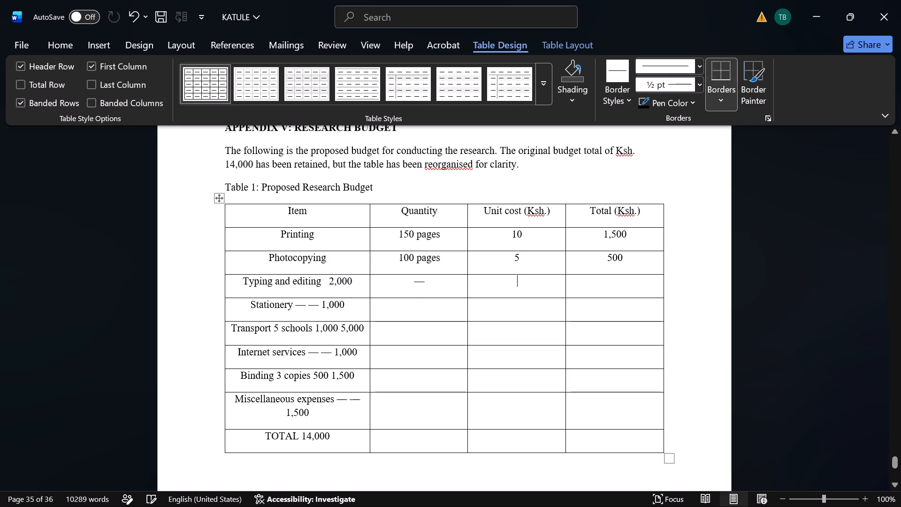
key("ctrl+v")
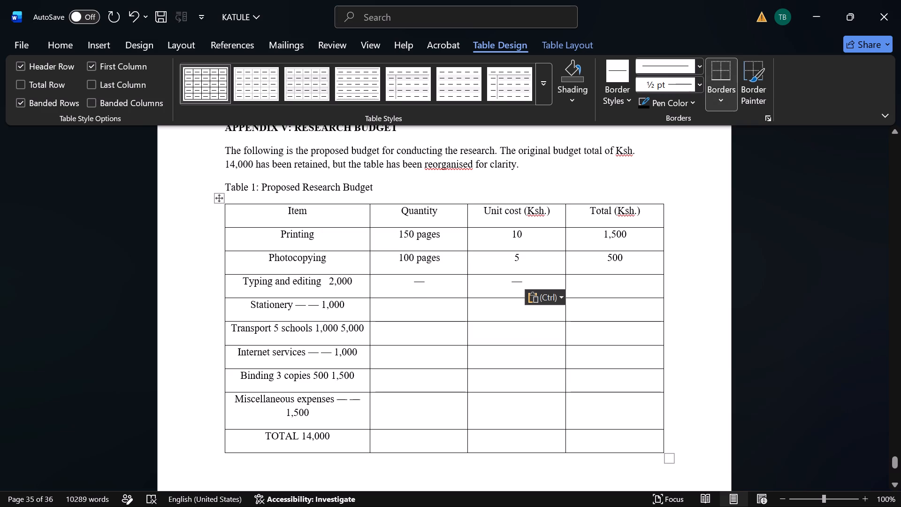
Move 2,000 out of the Typing and editing item cell into that row's Total cell.
left_click_drag(351, 279, 343, 280)
left_click_drag(343, 280, 327, 279)
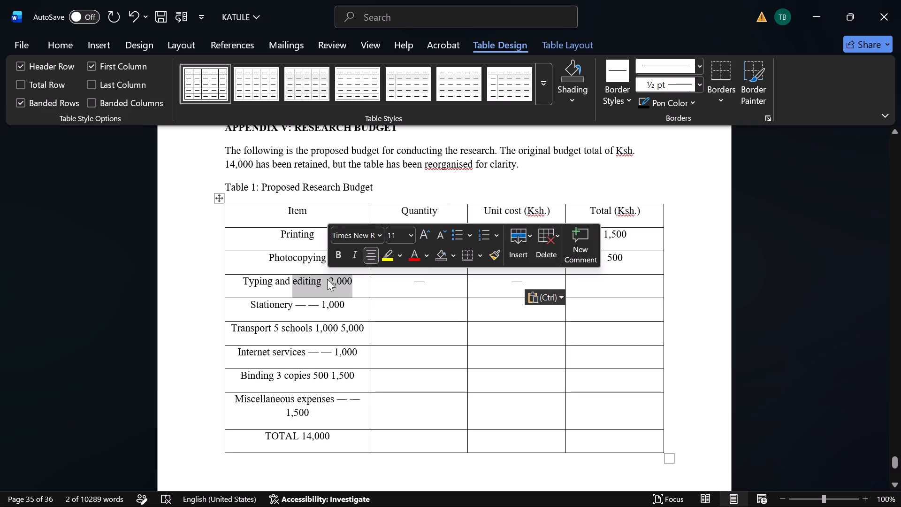
left_click(356, 277)
left_click_drag(356, 277, 338, 278)
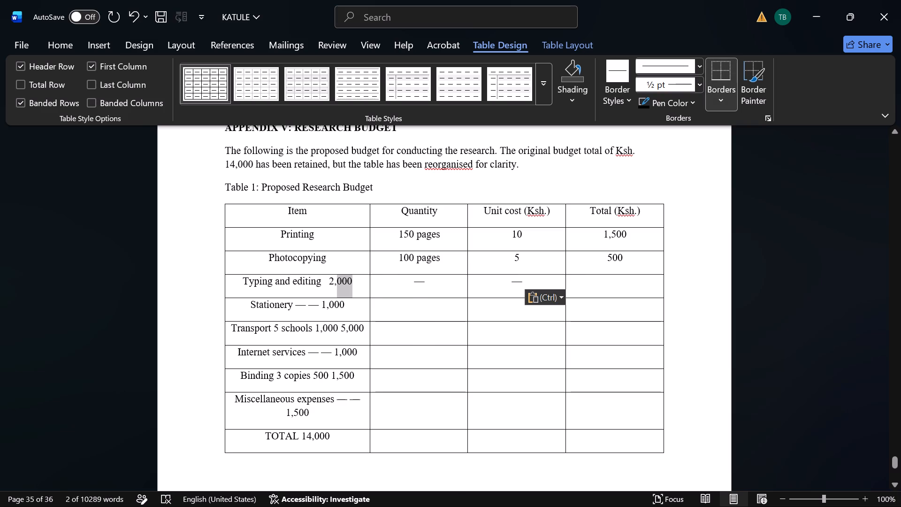
left_click_drag(338, 278, 328, 278)
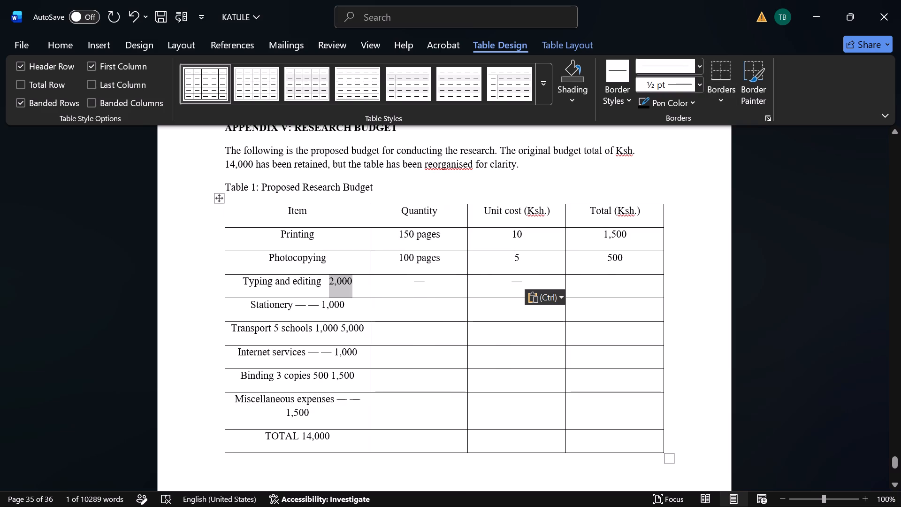
key("ctrl+x")
left_click(619, 285)
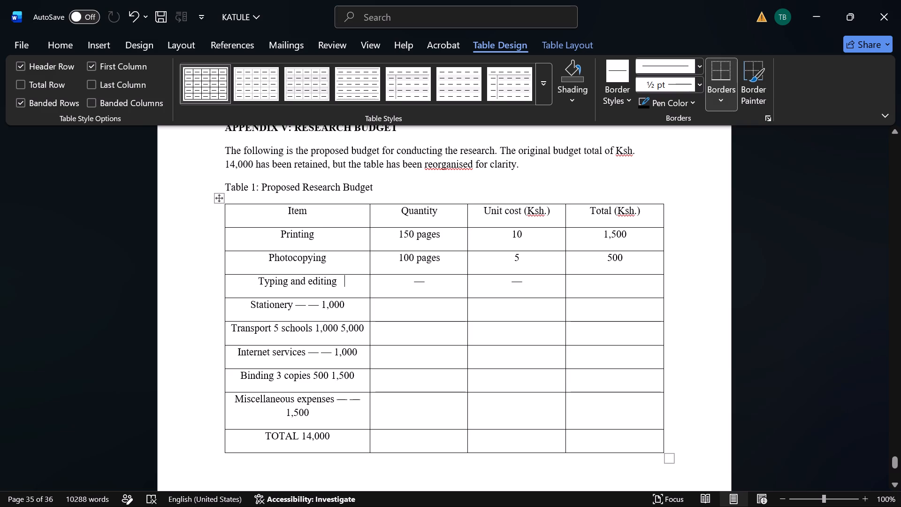
key("ctrl+v")
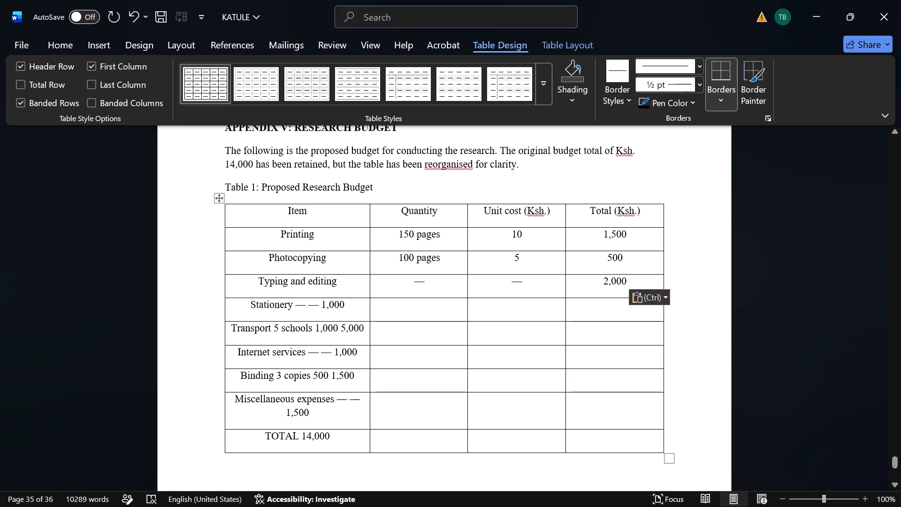
Move the two dashes out of the Stationery item cell into that row's Quantity and Unit cost cells.
left_click_drag(319, 304, 292, 303)
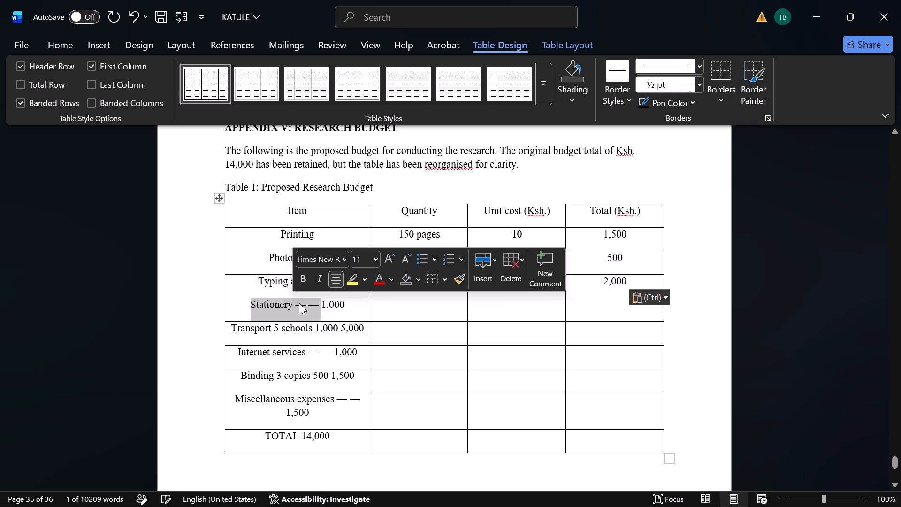
left_click(306, 305)
left_click_drag(306, 305, 304, 305)
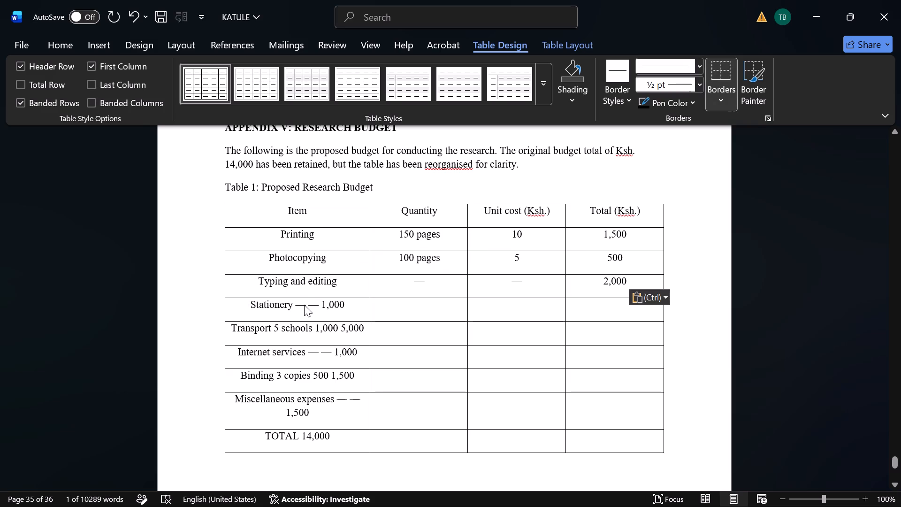
left_click_drag(304, 305, 299, 304)
key("ctrl+x")
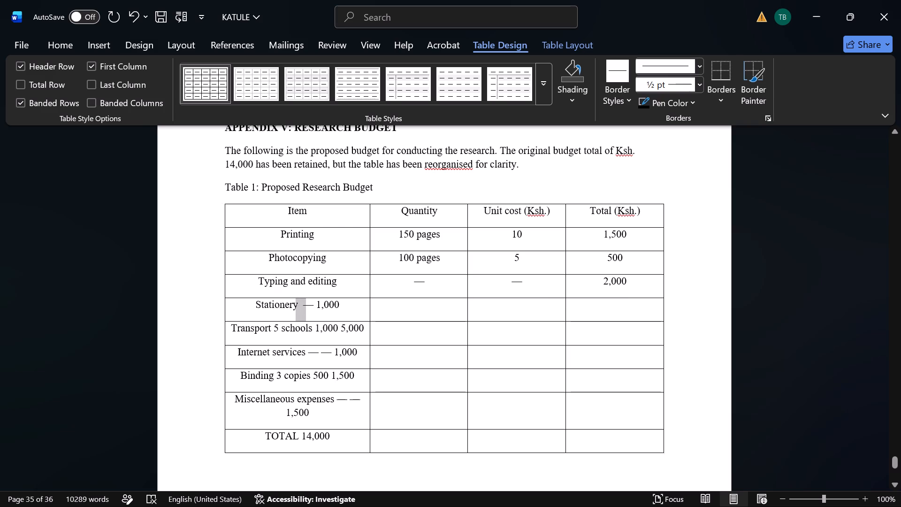
left_click(421, 302)
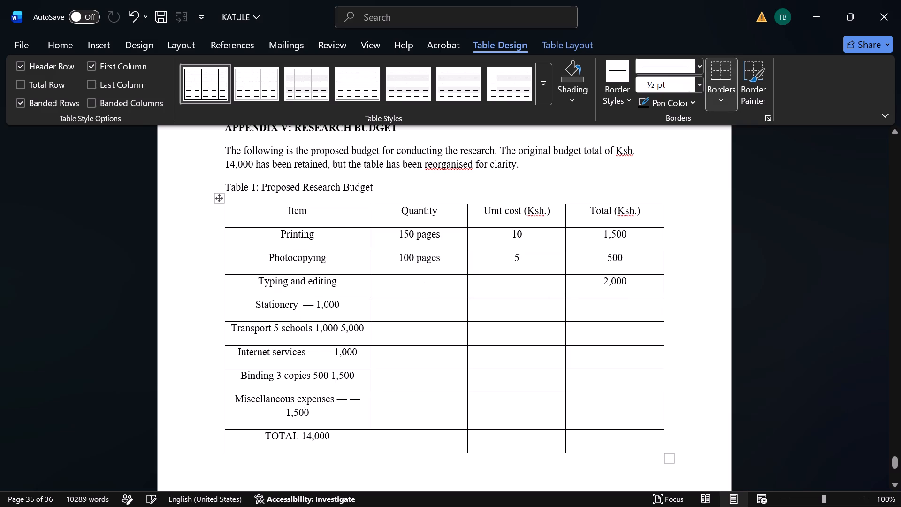
key("ctrl+v")
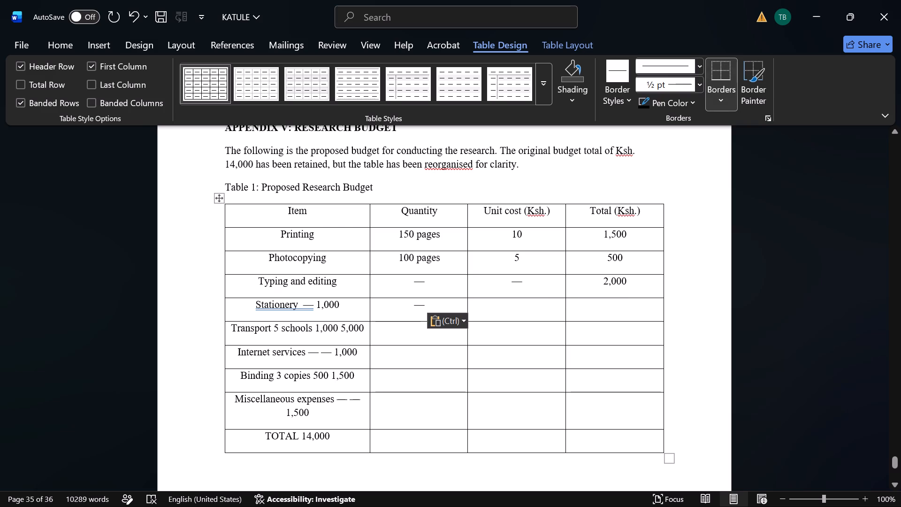
left_click_drag(314, 302, 301, 305)
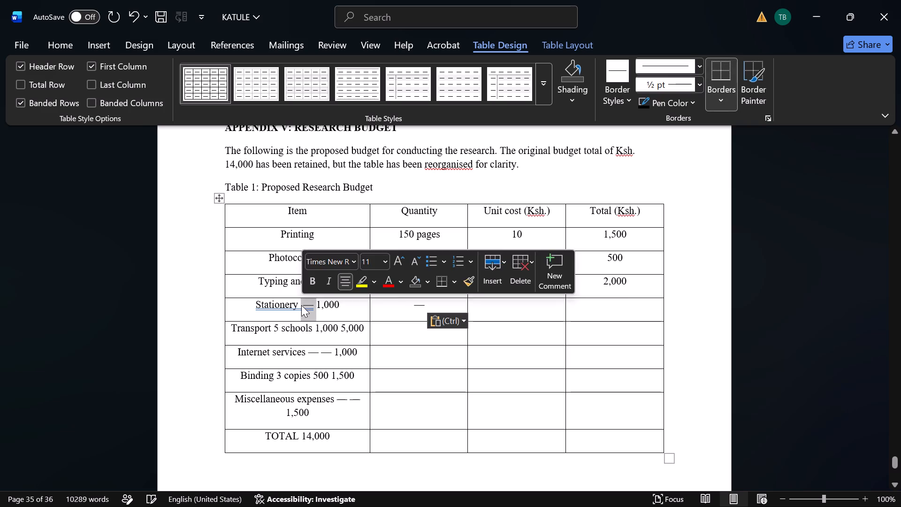
key("ctrl+x")
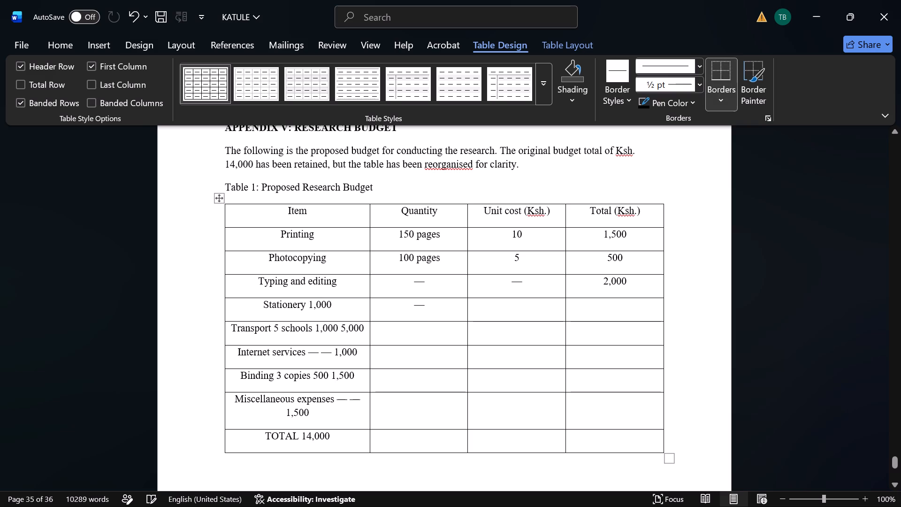
left_click(508, 308)
key("ctrl+v")
Move 1,000 out of the Stationery item cell into that row's Total cell.
left_click_drag(341, 305, 320, 305)
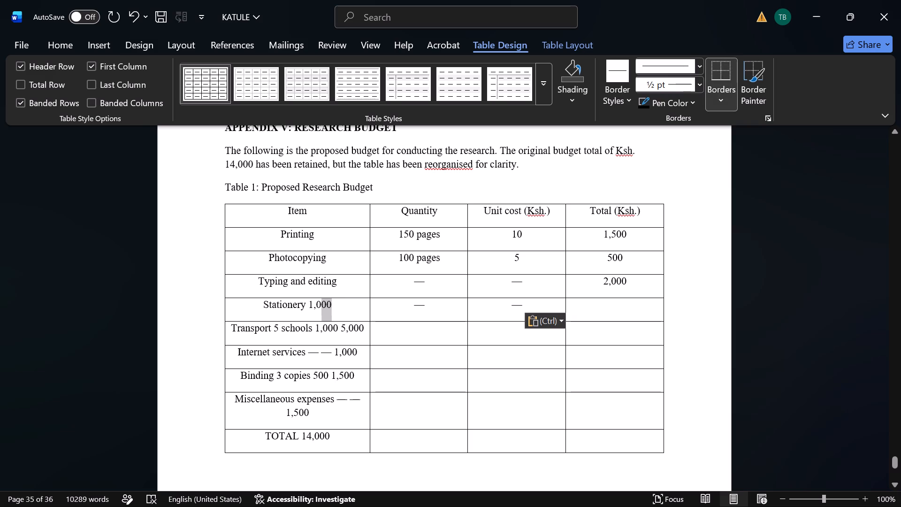
left_click_drag(320, 305, 311, 304)
left_click_drag(311, 304, 308, 307)
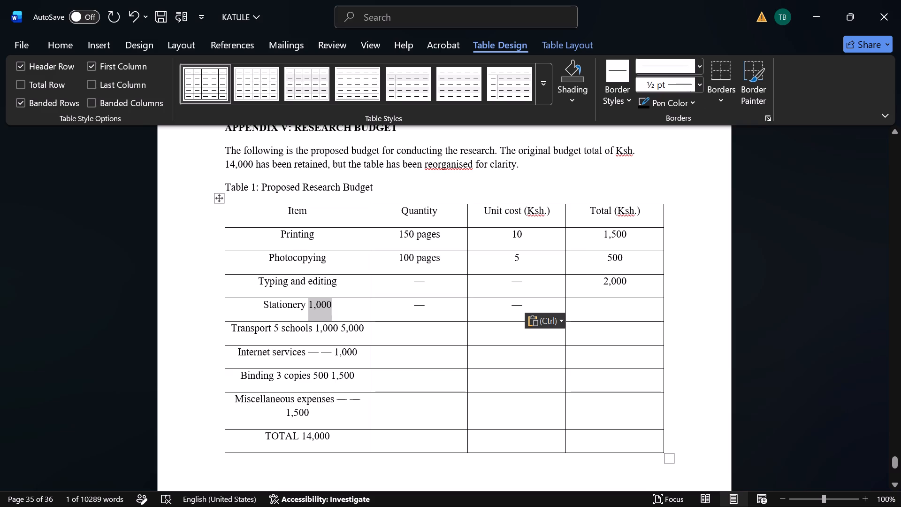
key("ctrl+x")
left_click(597, 313)
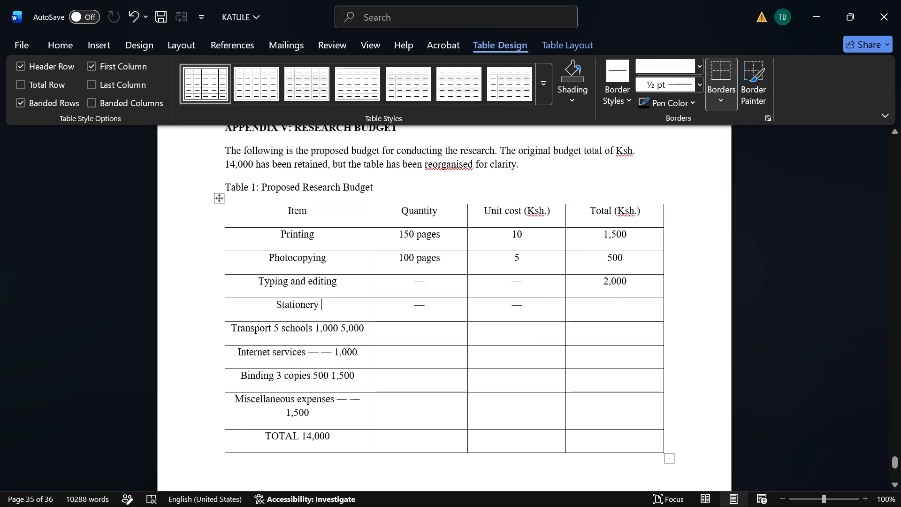
key("ctrl+v")
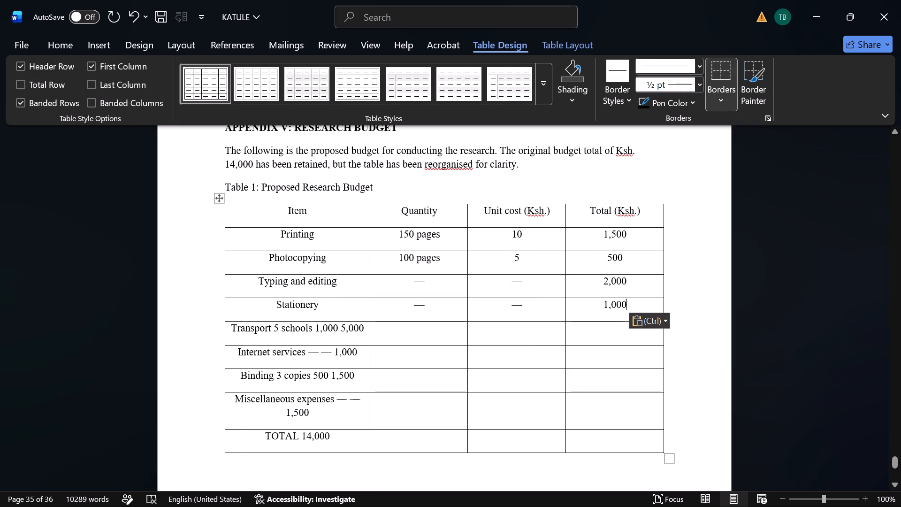
Move 5 schools and 1,000 out of the Transport item cell into that row's Quantity and Unit cost cells respectively.
left_click_drag(313, 329, 276, 328)
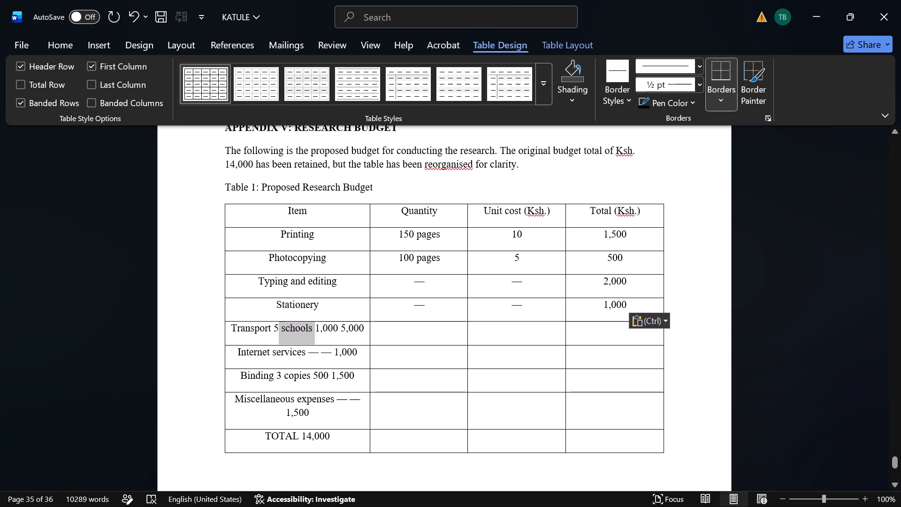
left_click_drag(276, 328, 274, 328)
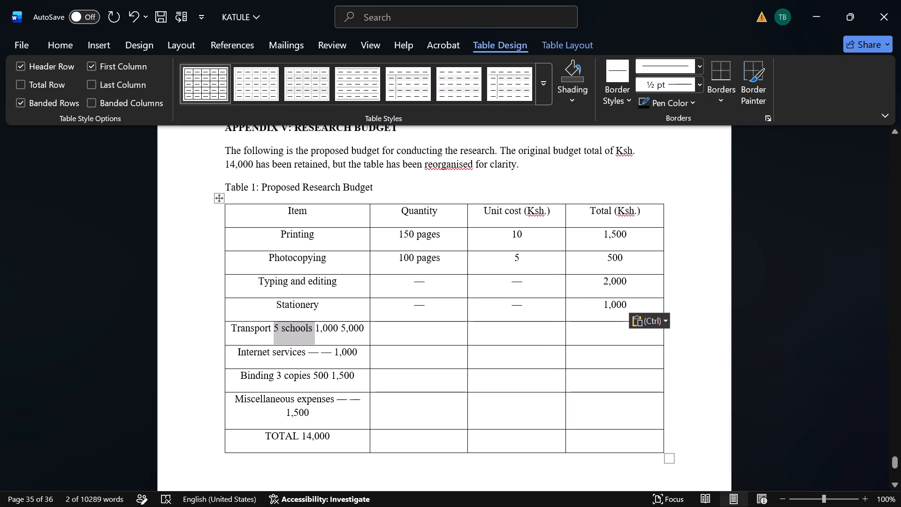
key("ctrl+x")
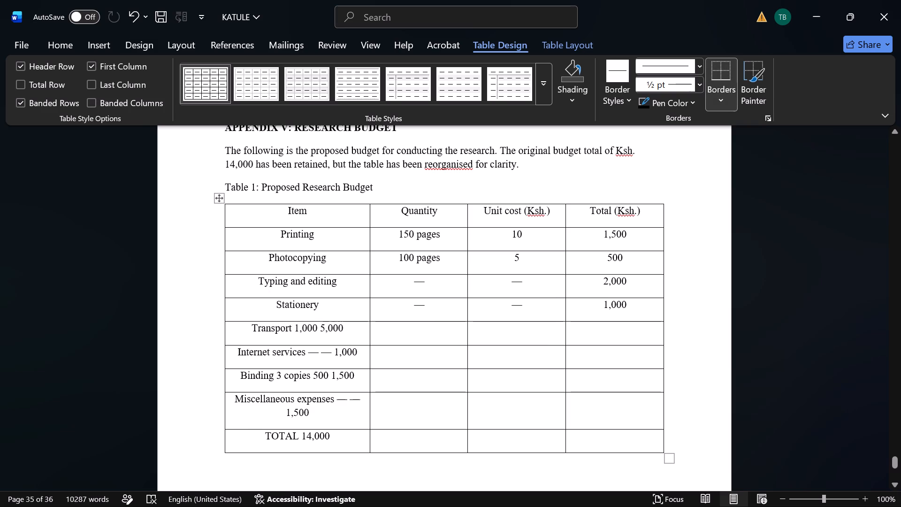
left_click(411, 338)
key("ctrl+v")
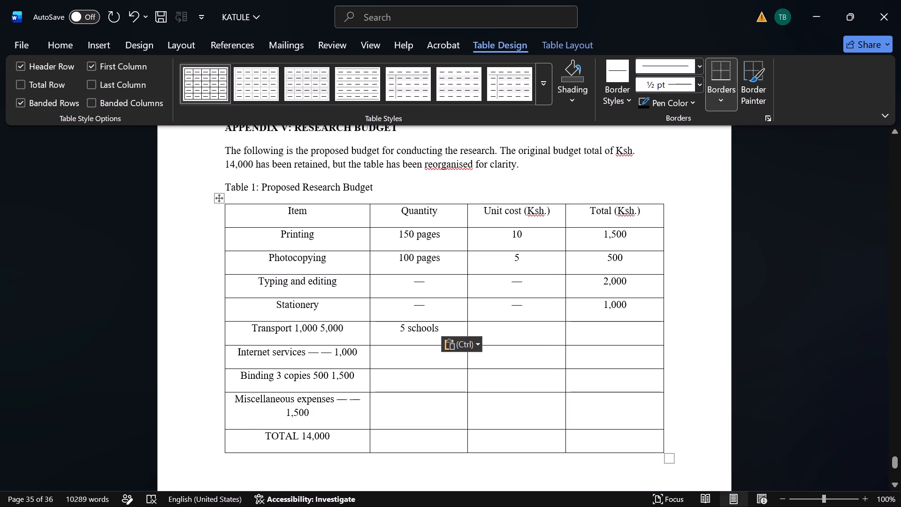
left_click_drag(318, 328, 294, 327)
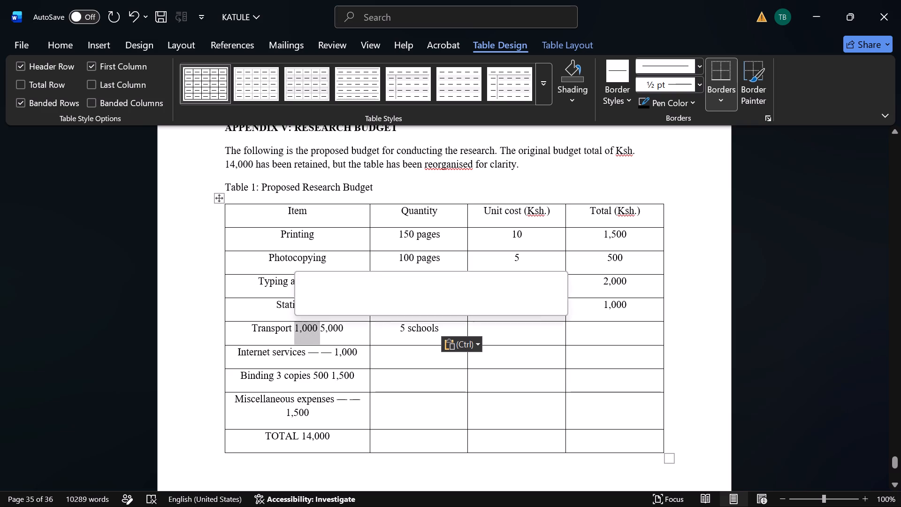
key("ctrl+x")
left_click(525, 330)
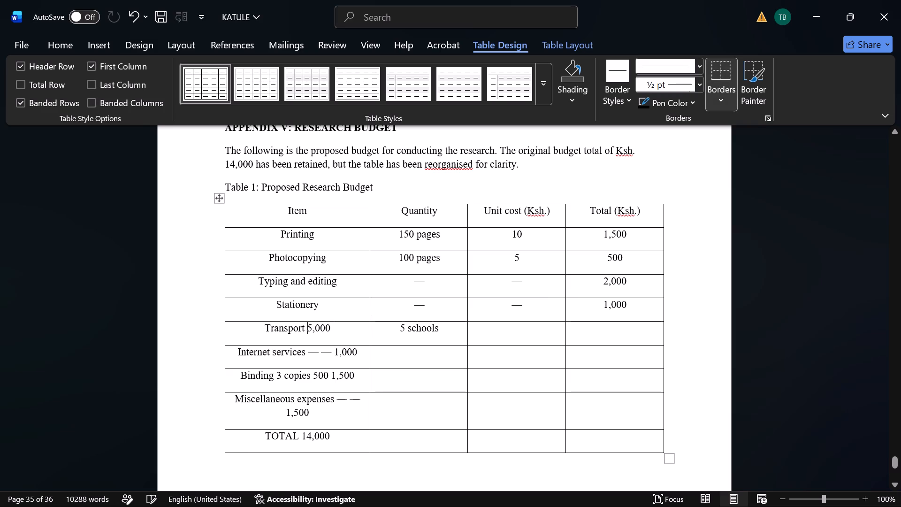
key("ctrl+v")
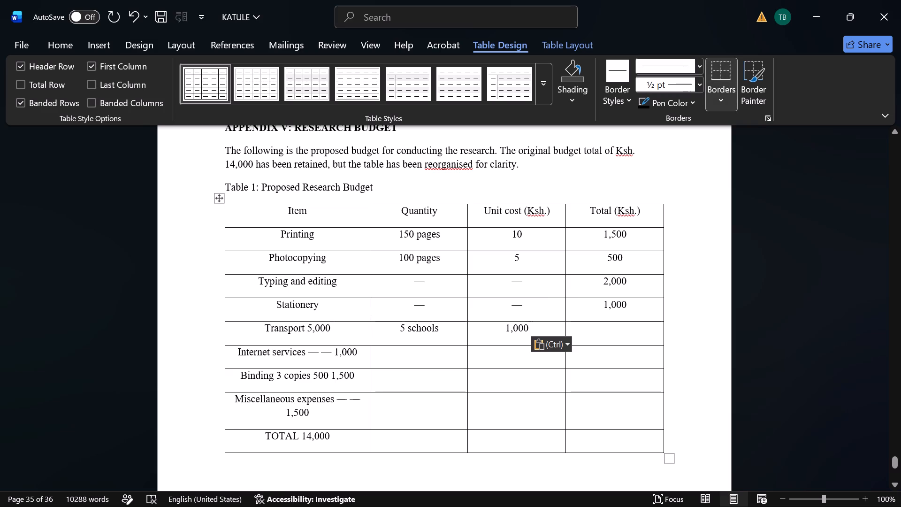
Move 5,000 out of the Transport item cell into that row's Total cell, and narrow the Total column slightly.
left_click_drag(331, 330, 306, 320)
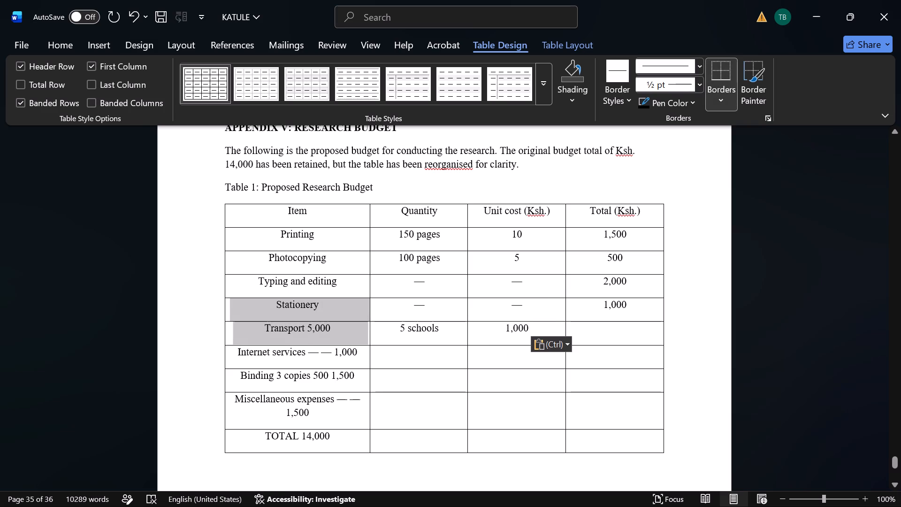
left_click_drag(306, 320, 336, 326)
left_click(336, 326)
left_click_drag(336, 326, 308, 327)
key("ctrl+x")
left_click_drag(664, 331, 610, 338)
left_click(610, 338)
left_click_drag(610, 338, 628, 336)
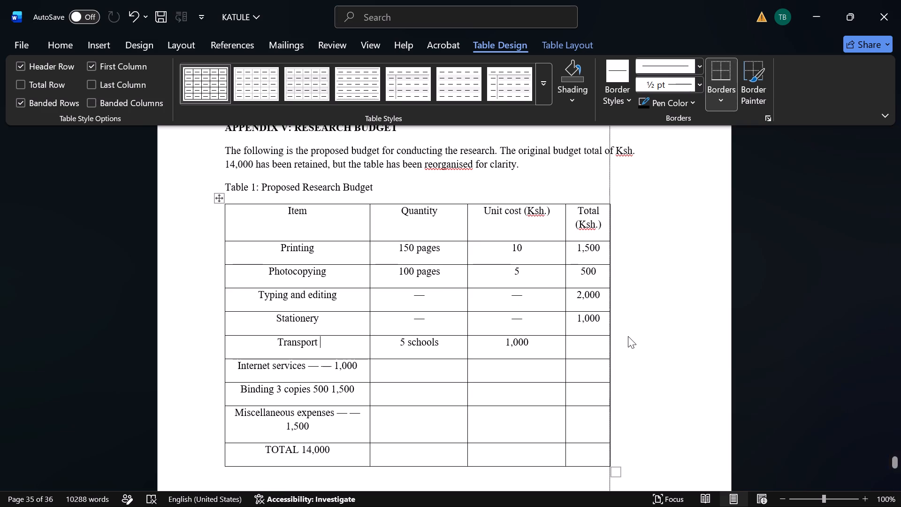
left_click_drag(628, 336, 628, 336)
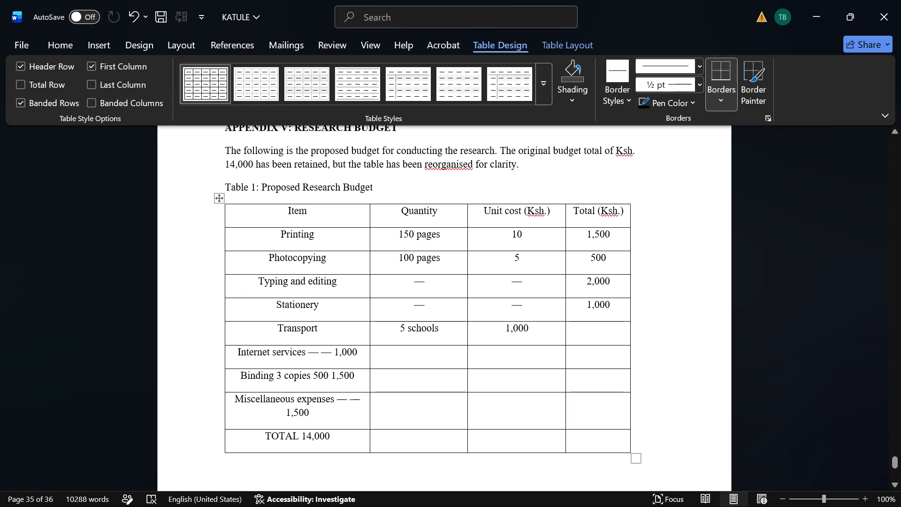
left_click(588, 332)
key("ctrl+v")
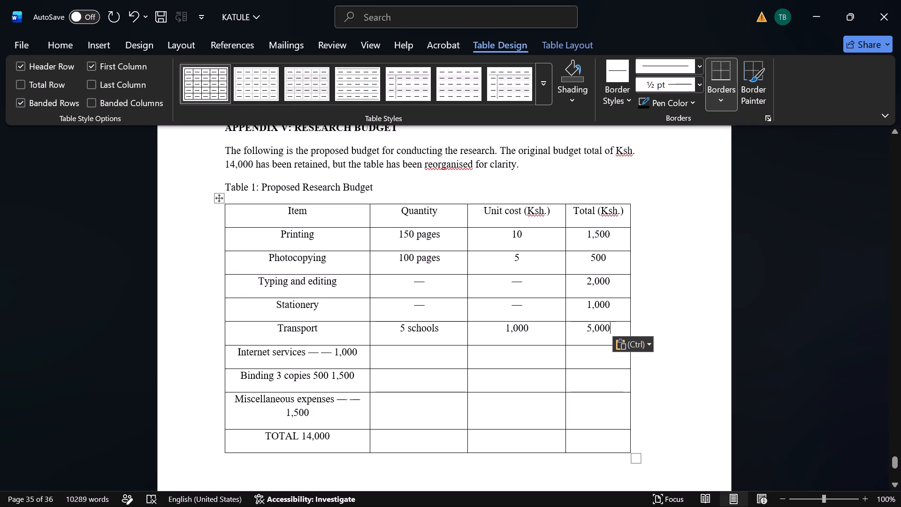
Remove the two dashes from the Internet services item cell and enter an underscore in that row's Quantity and Unit cost cells.
left_click_drag(332, 351, 313, 350)
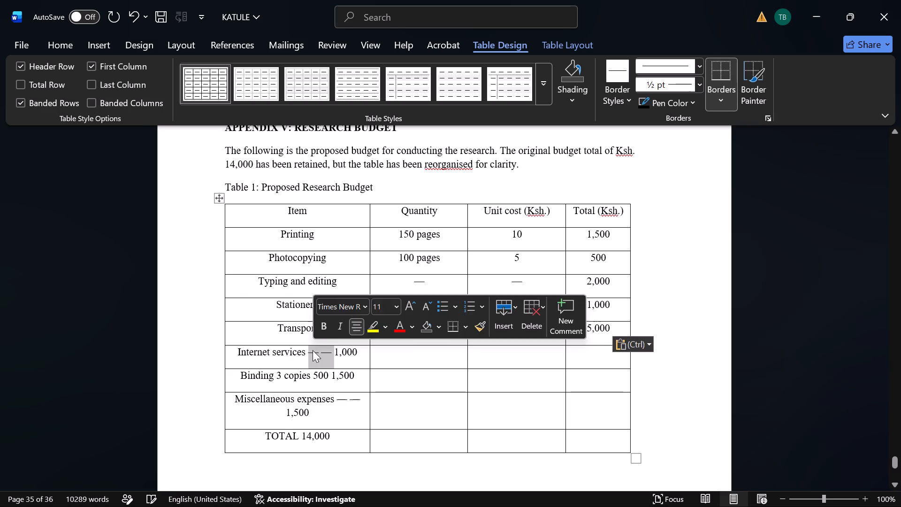
key("ctrl+x")
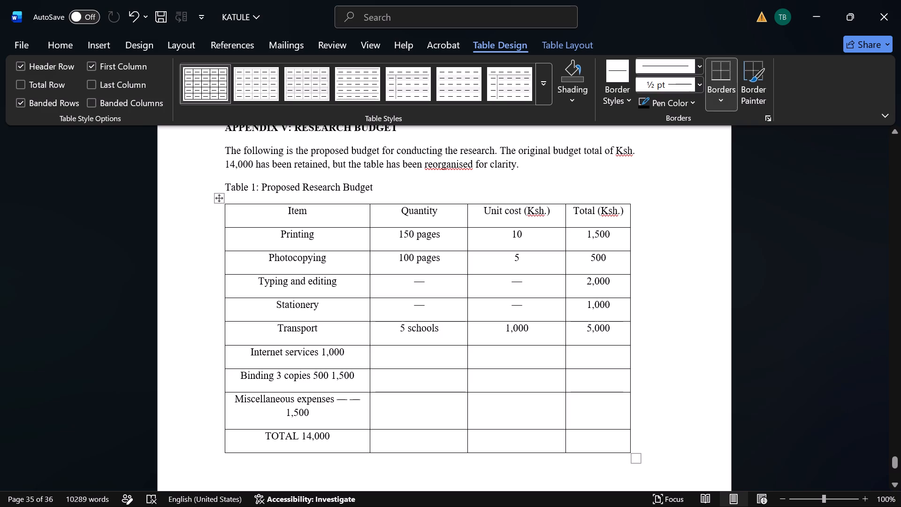
left_click(421, 359)
key("minus")
key("BackSpace")
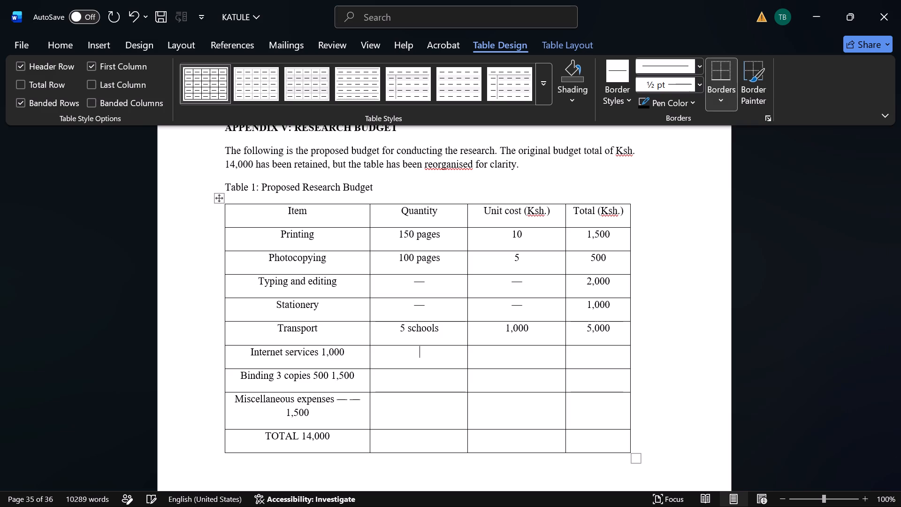
key("shift+underscore")
left_click(500, 359)
key("shift+underscore")
Move 1,000 out of the Internet services item cell into that row's Total cell.
left_click(613, 356)
left_click_drag(347, 353, 323, 349)
key("ctrl+x")
left_click(323, 349, "ctrl")
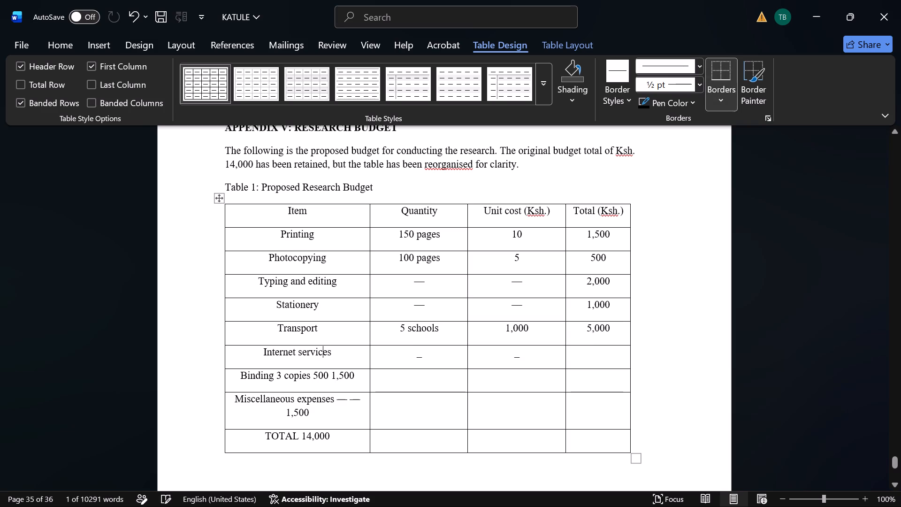
left_click(597, 357)
key("ctrl+v")
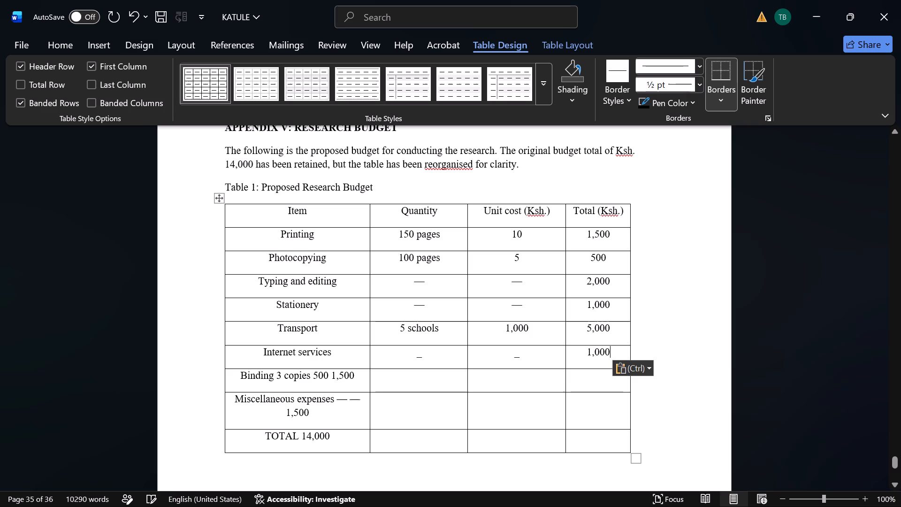
Move 3 copies and 500 out of the Binding item cell into that row's Quantity and Unit cost cells respectively.
left_click_drag(311, 377, 293, 373)
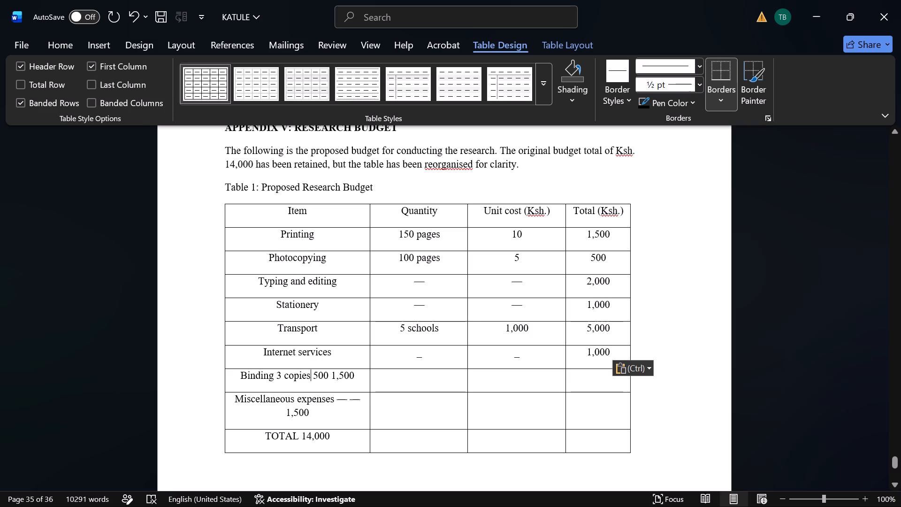
left_click_drag(293, 373, 277, 371)
left_click_drag(277, 371, 279, 372)
key("ctrl+x")
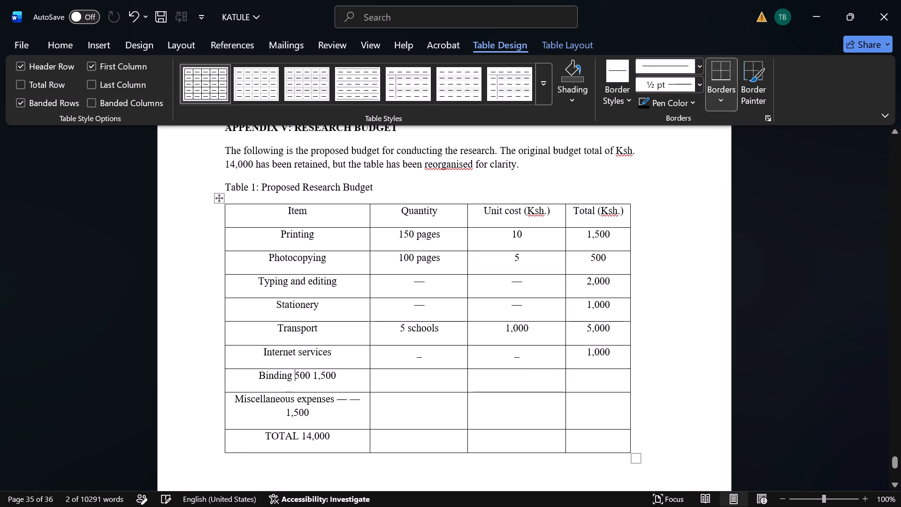
left_click(408, 384)
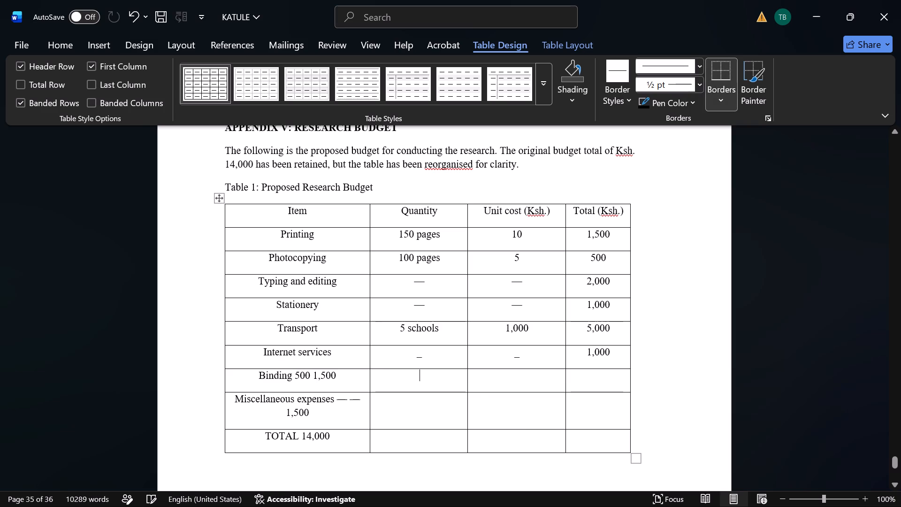
key("ctrl+v")
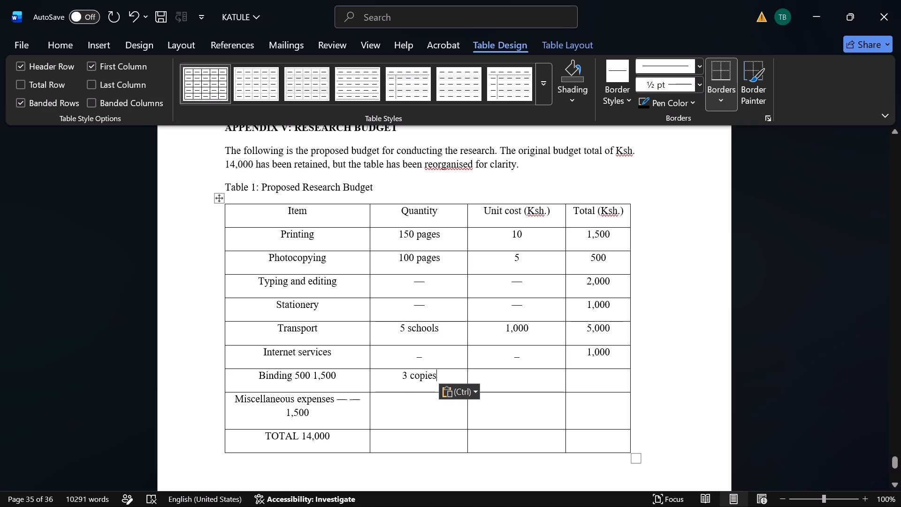
left_click(314, 376)
left_click_drag(314, 376, 312, 376)
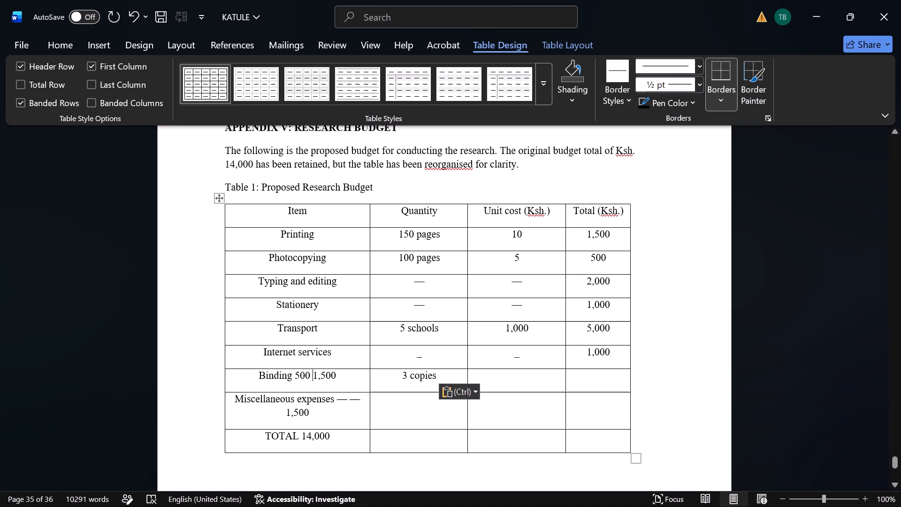
left_click_drag(312, 376, 296, 372)
key("ctrl+x")
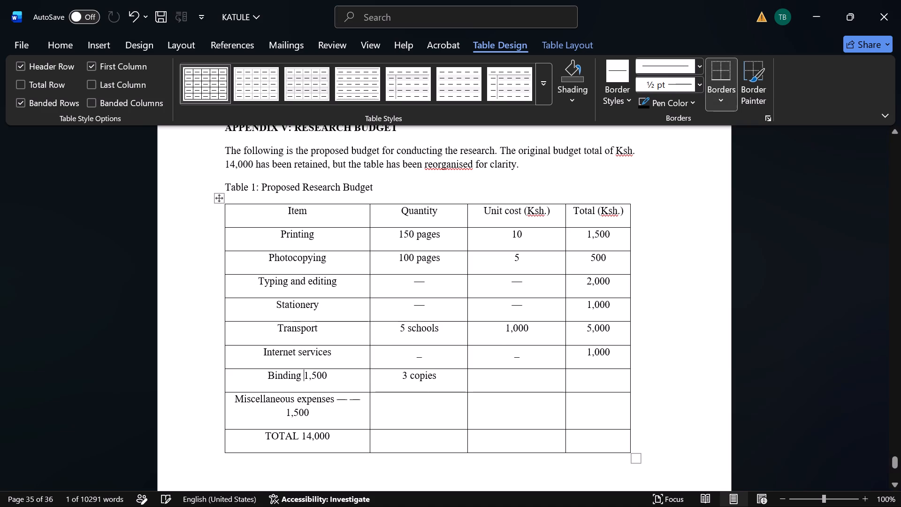
left_click(504, 379)
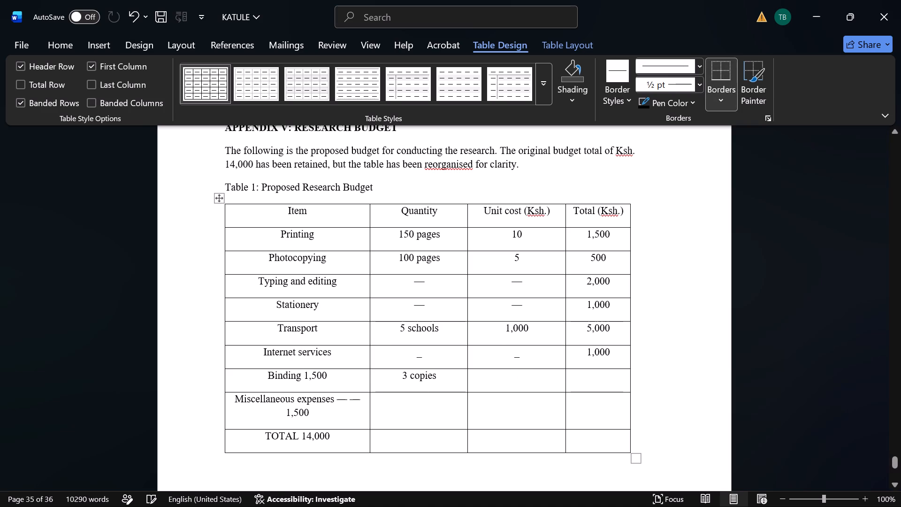
key("ctrl+v")
Move 1,500 out of the Binding item cell into that row's Total cell.
left_click_drag(329, 376, 305, 374)
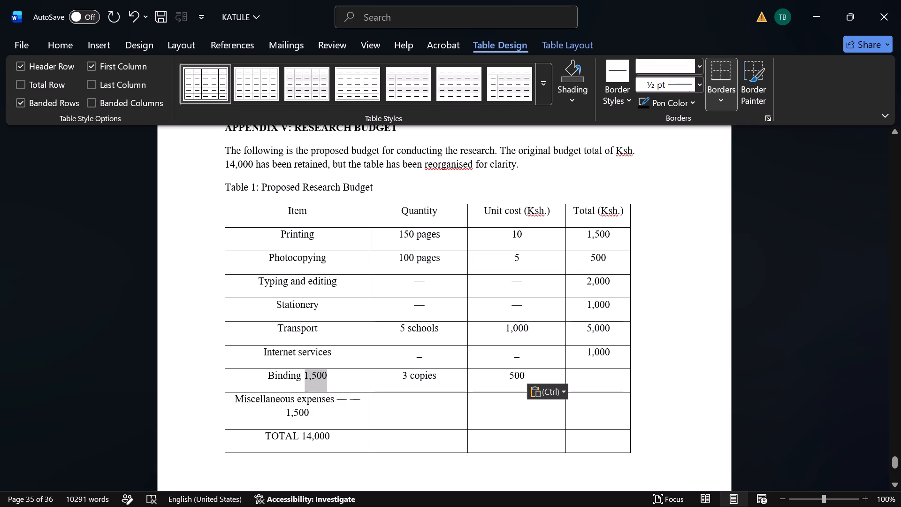
left_click_drag(305, 374, 304, 374)
key("ctrl+x")
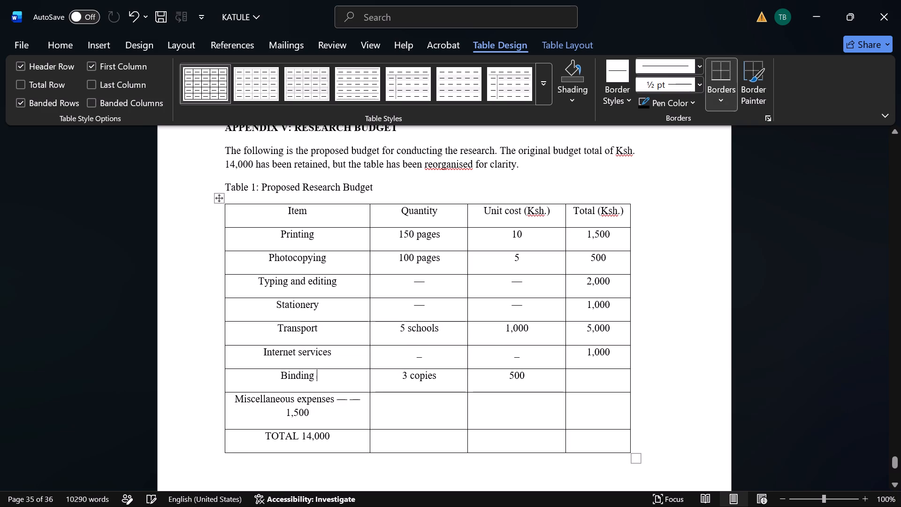
left_click(592, 375)
key("ctrl+v")
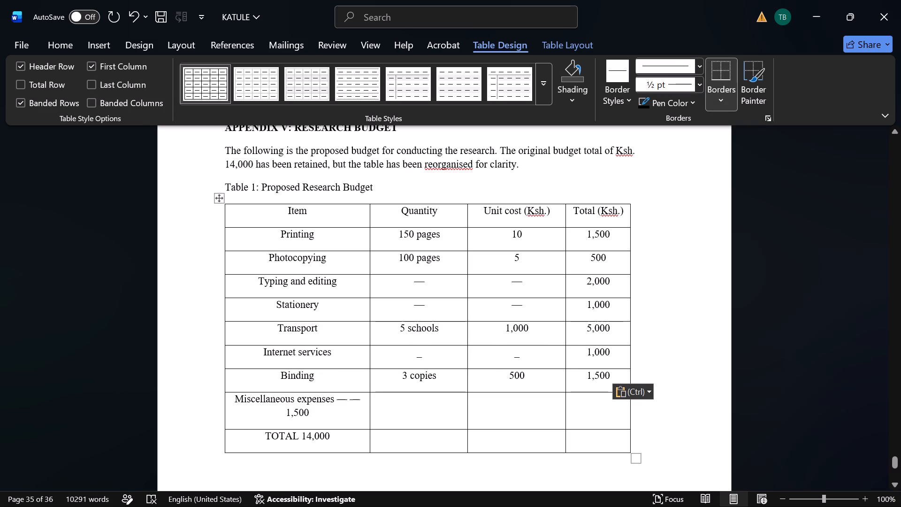
Cut one dash from the Miscellaneous expenses item cell and paste it into that row's Quantity and Unit cost cells.
left_click_drag(359, 400, 355, 400)
left_click_drag(355, 400, 355, 400)
left_click_drag(359, 400, 351, 399)
key("ctrl+x")
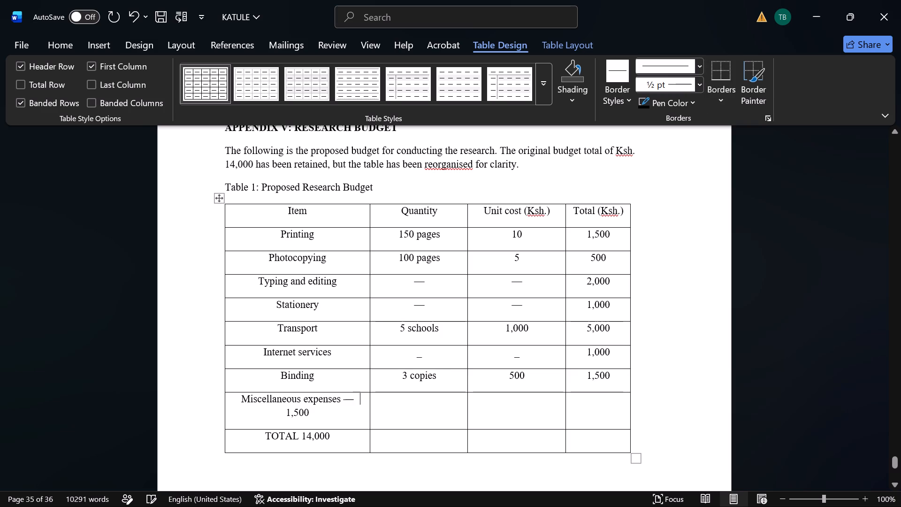
left_click(432, 408)
key("ctrl+v")
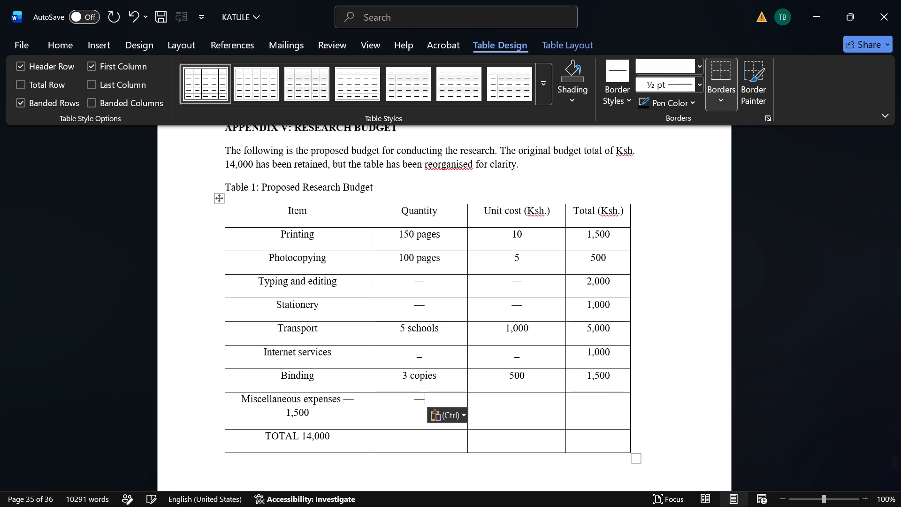
left_click(541, 408)
key("ctrl+v")
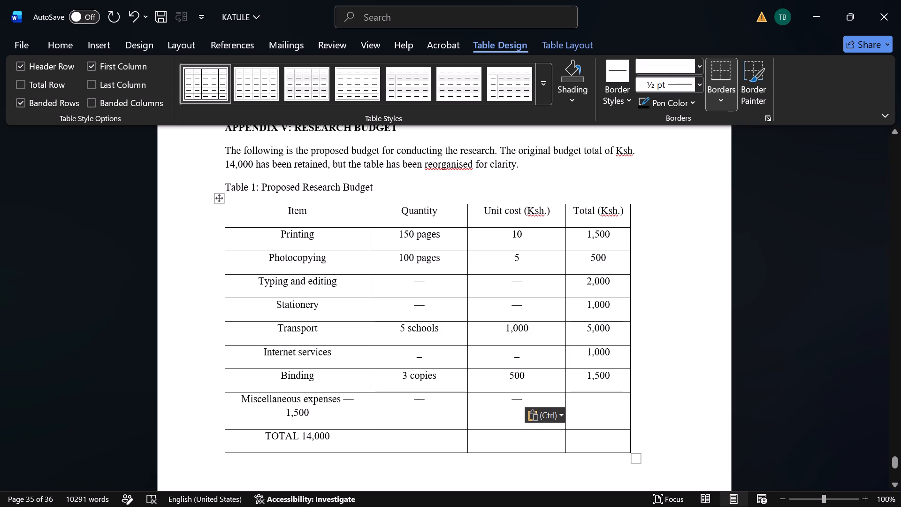
Move 1,500 from the Miscellaneous expenses item cell into that row's Total cell, and delete the leftover dash after the item name.
left_click_drag(321, 413, 287, 412)
key("ctrl+x")
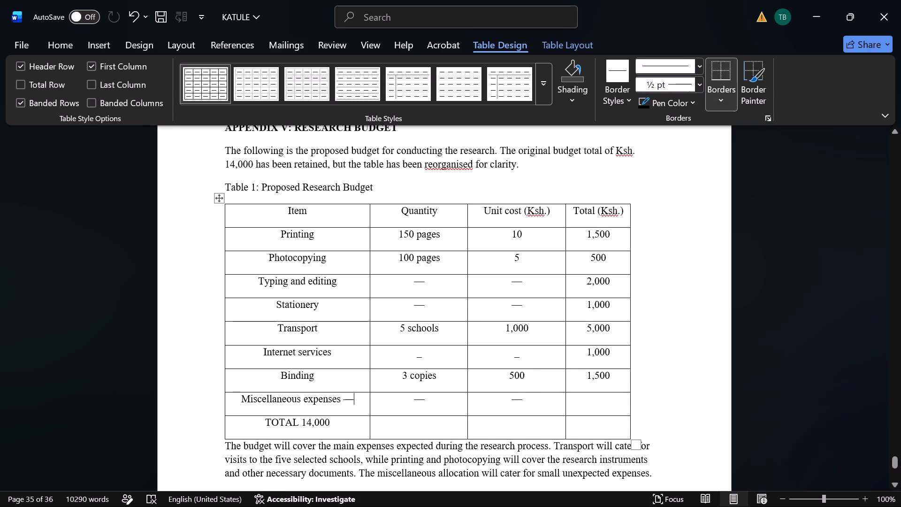
left_click(590, 401)
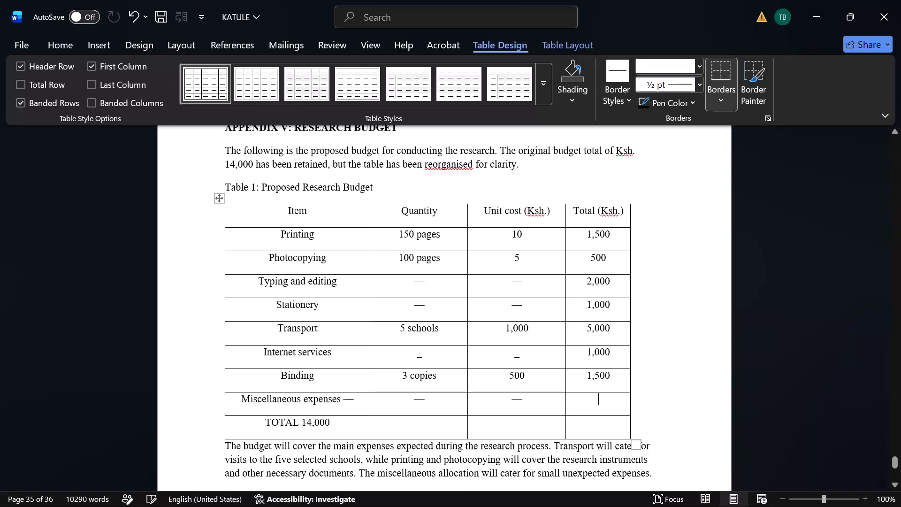
key("ctrl+v")
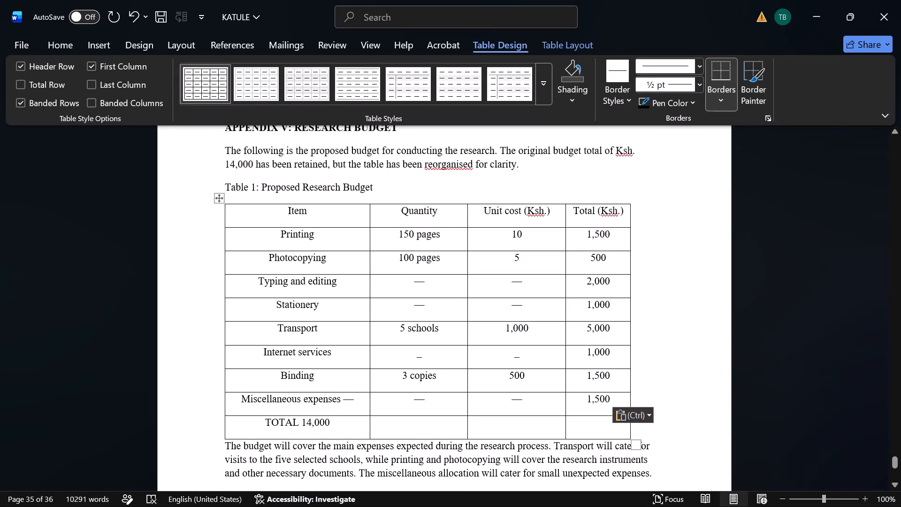
left_click(357, 397)
key("BackSpace")
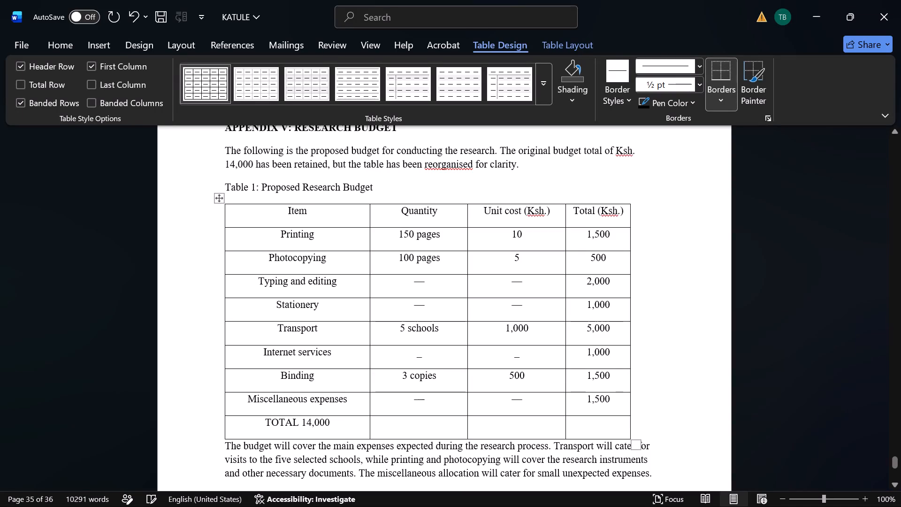
Move 14,000 out of the TOTAL item cell into that row's Total (Ksh.) cell.
left_click_drag(333, 422, 304, 420)
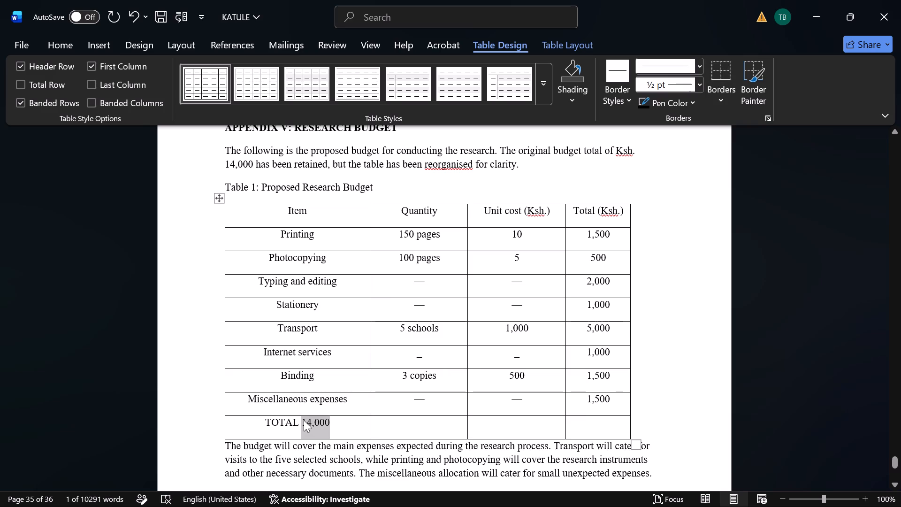
key("ctrl+x")
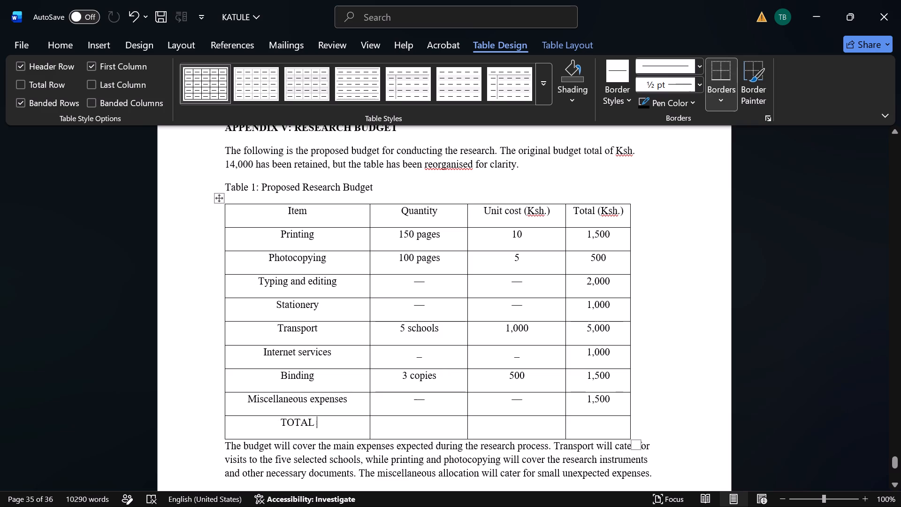
left_click(588, 423)
key("ctrl+v")
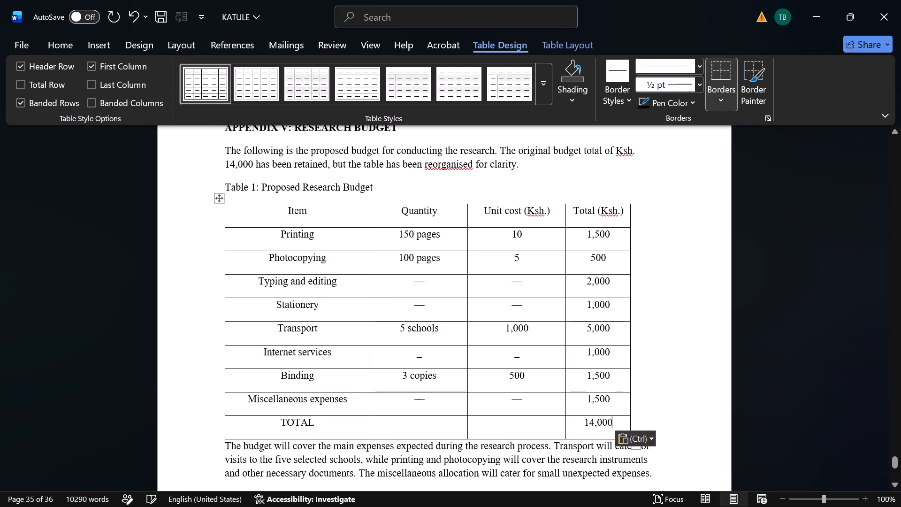
Insert a paragraph break between the budget table and the explanatory paragraph beneath it.
scroll(623, 454, "down", 1)
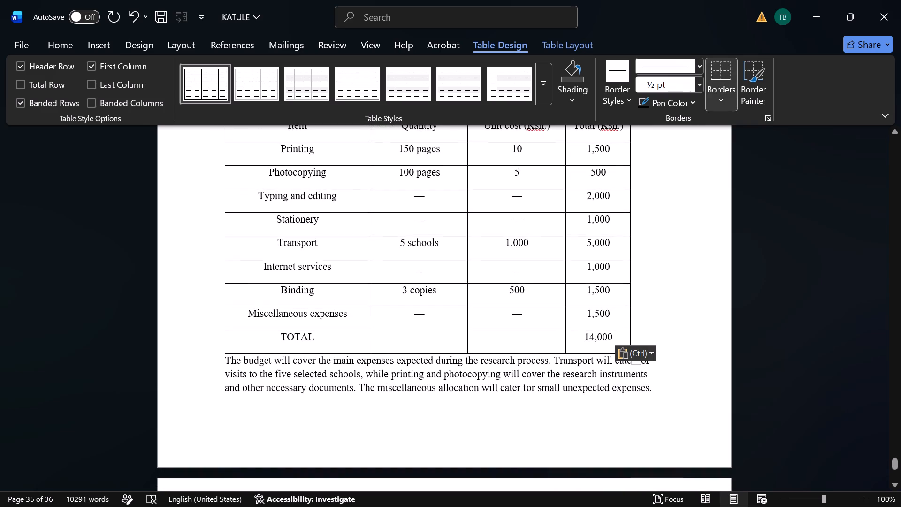
left_click(224, 358)
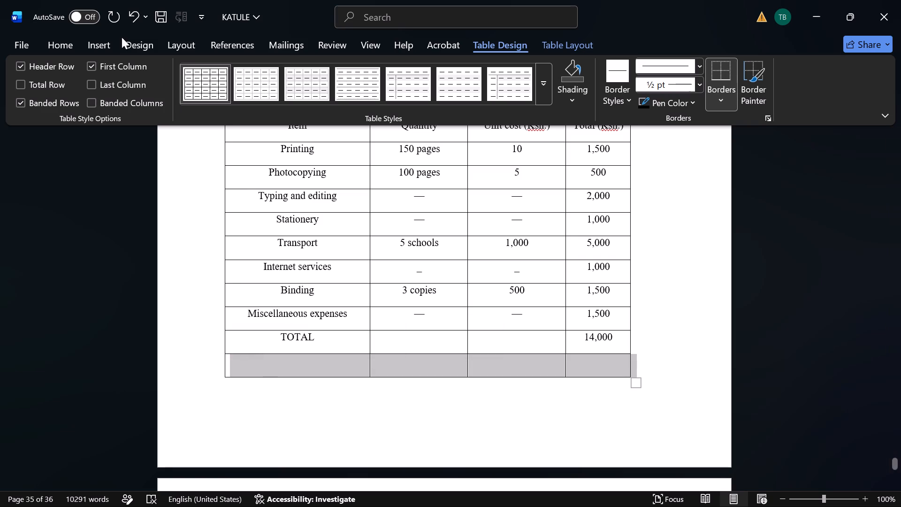
left_click(128, 15)
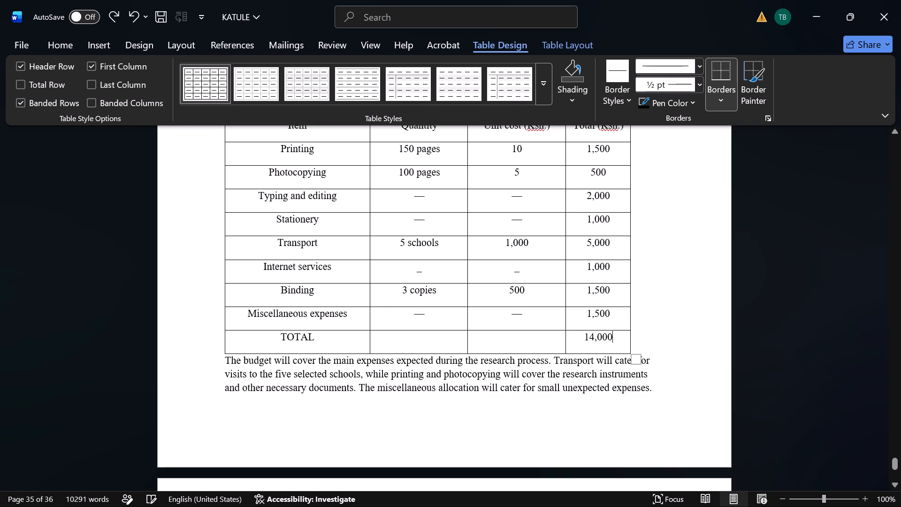
left_click(225, 366)
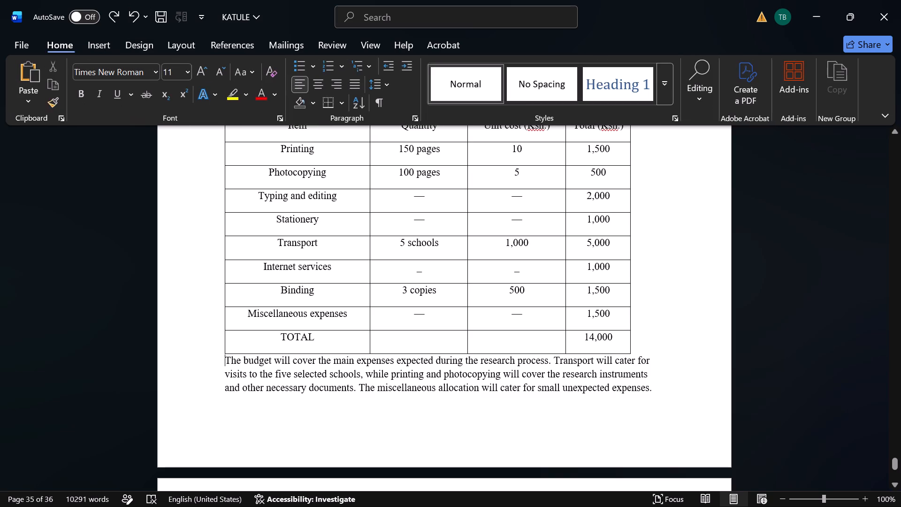
key("Return")
Turn the Table 2 work plan lines, from the Activity heading through Final corrections and submission, into a single-column table.
scroll(386, 330, "down", 1)
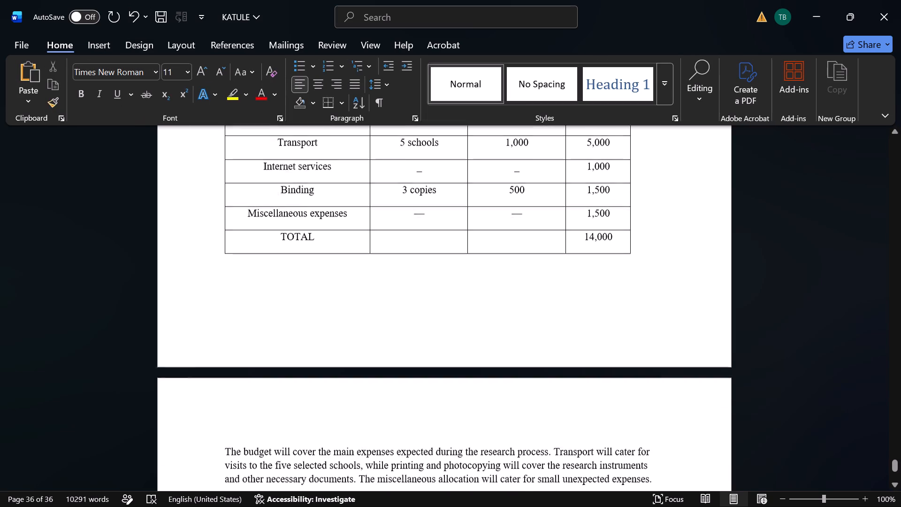
scroll(386, 330, "down", 2)
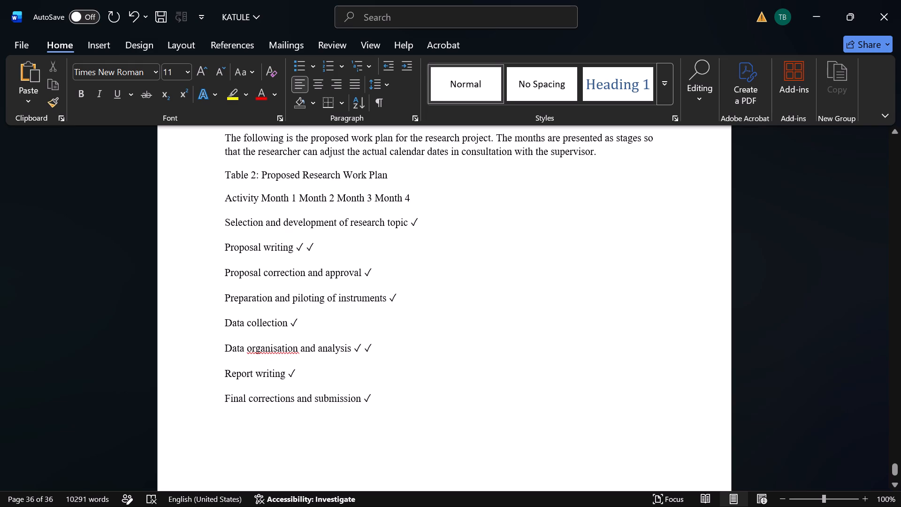
left_click_drag(219, 197, 416, 367)
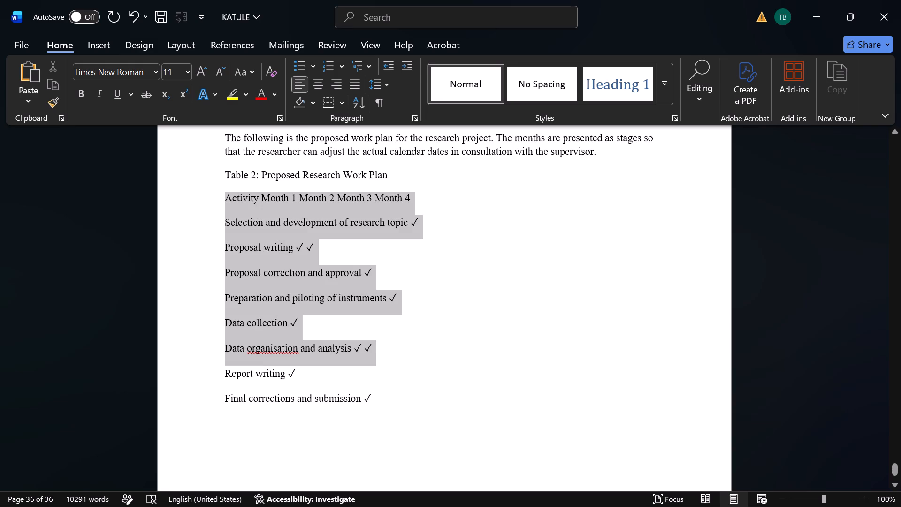
left_click_drag(416, 367, 389, 397)
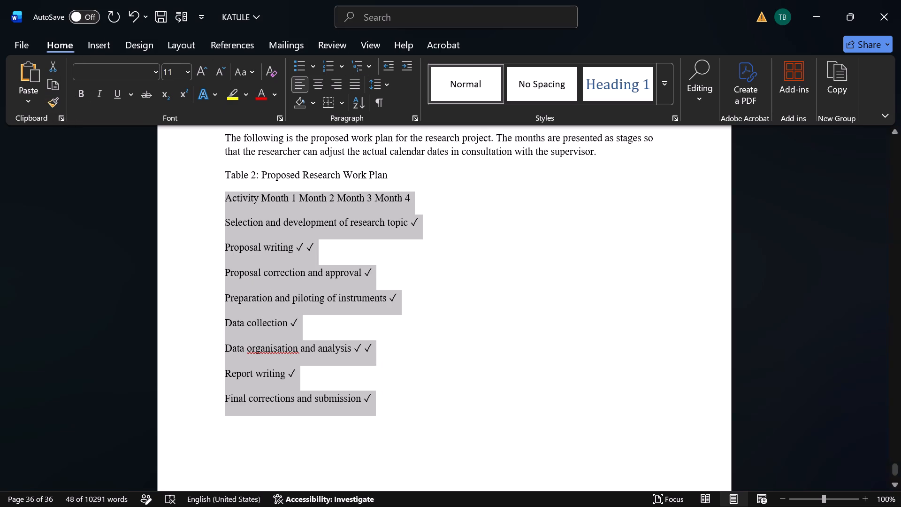
left_click(106, 46)
left_click(102, 97)
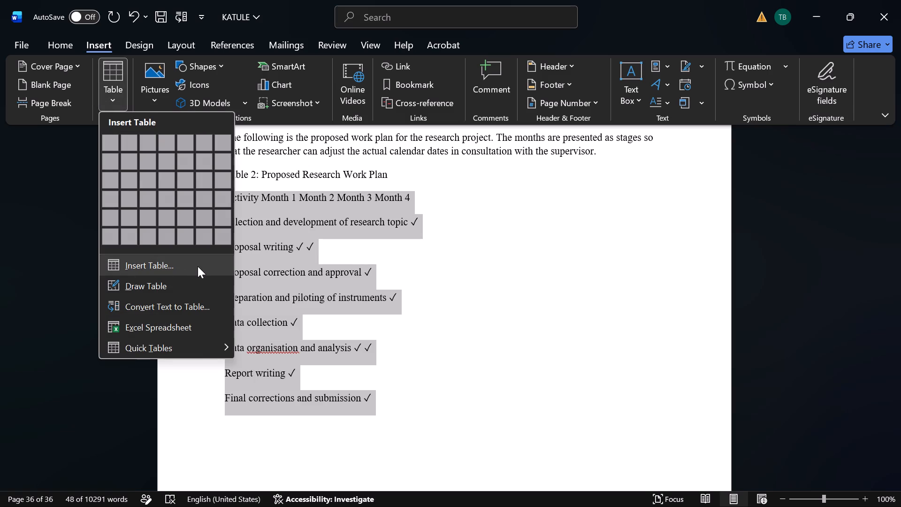
left_click(198, 266)
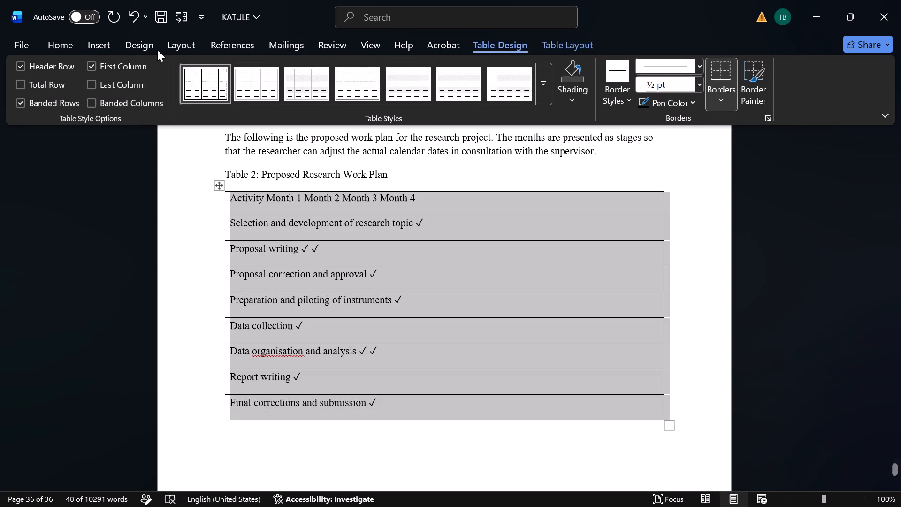
left_click(296, 193)
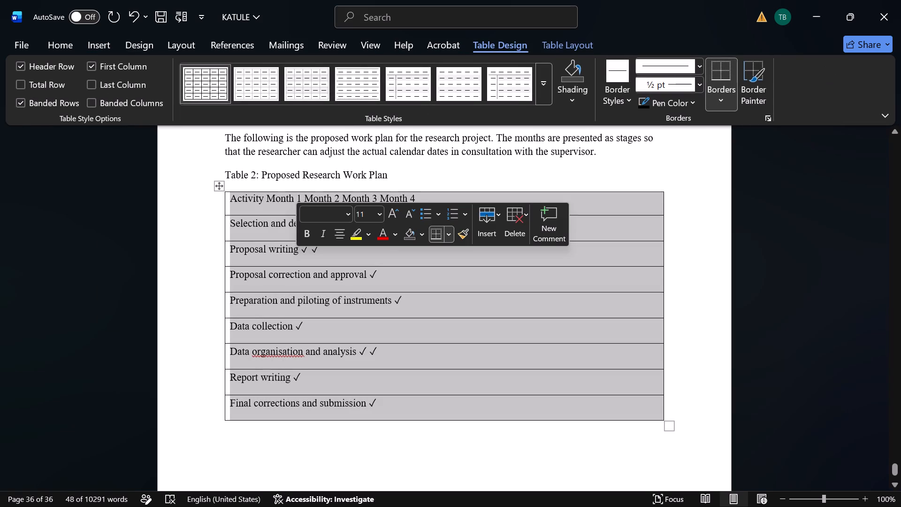
double_click(296, 193)
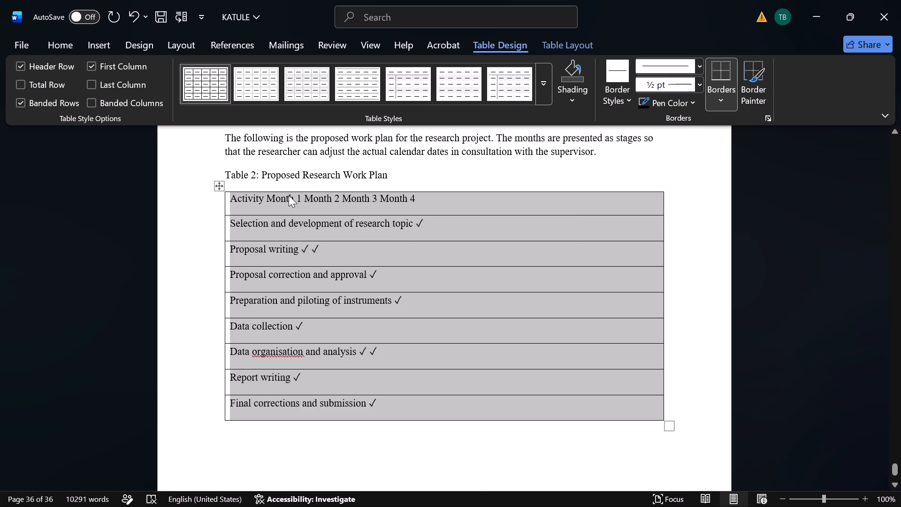
left_click(328, 205)
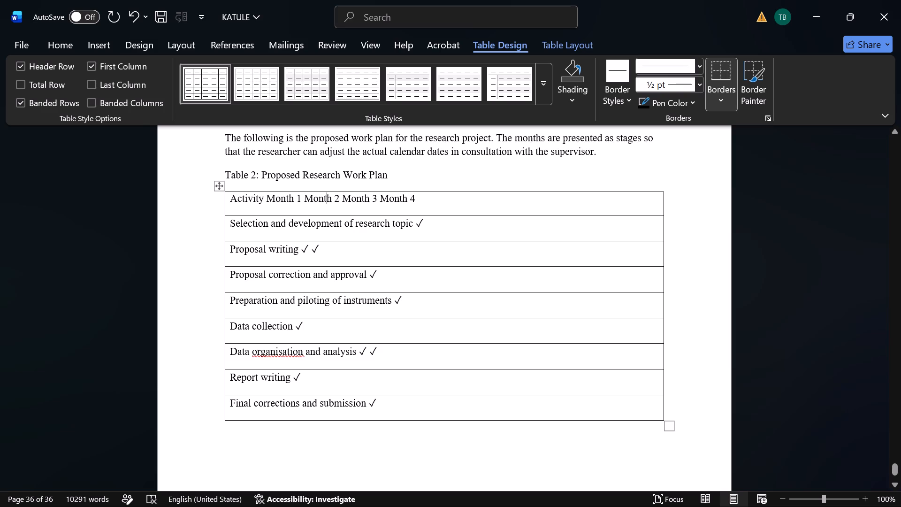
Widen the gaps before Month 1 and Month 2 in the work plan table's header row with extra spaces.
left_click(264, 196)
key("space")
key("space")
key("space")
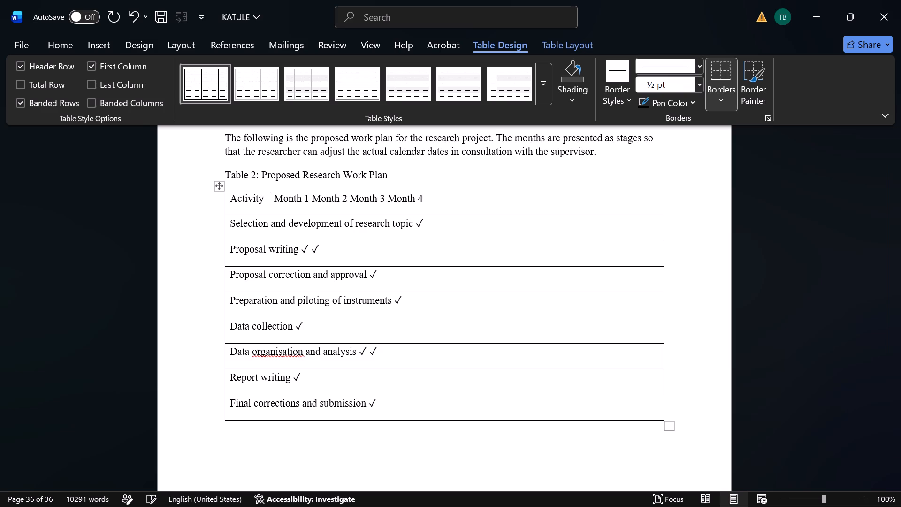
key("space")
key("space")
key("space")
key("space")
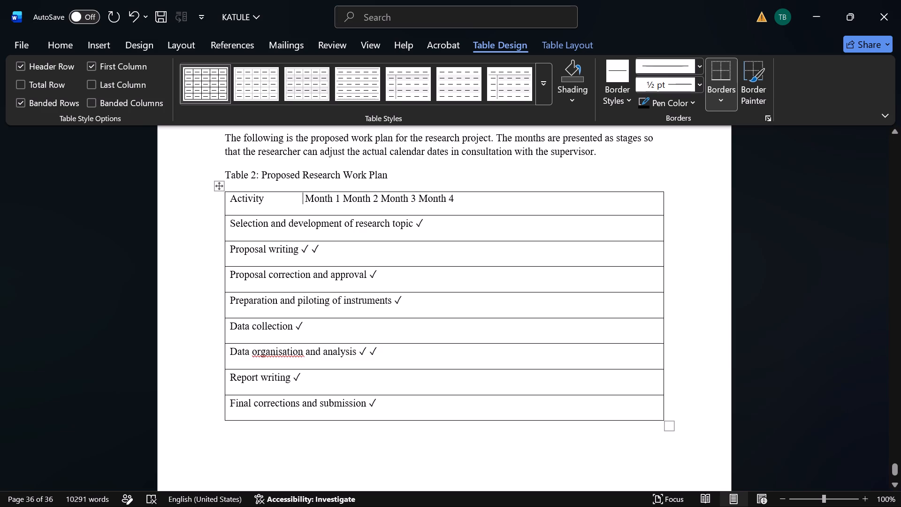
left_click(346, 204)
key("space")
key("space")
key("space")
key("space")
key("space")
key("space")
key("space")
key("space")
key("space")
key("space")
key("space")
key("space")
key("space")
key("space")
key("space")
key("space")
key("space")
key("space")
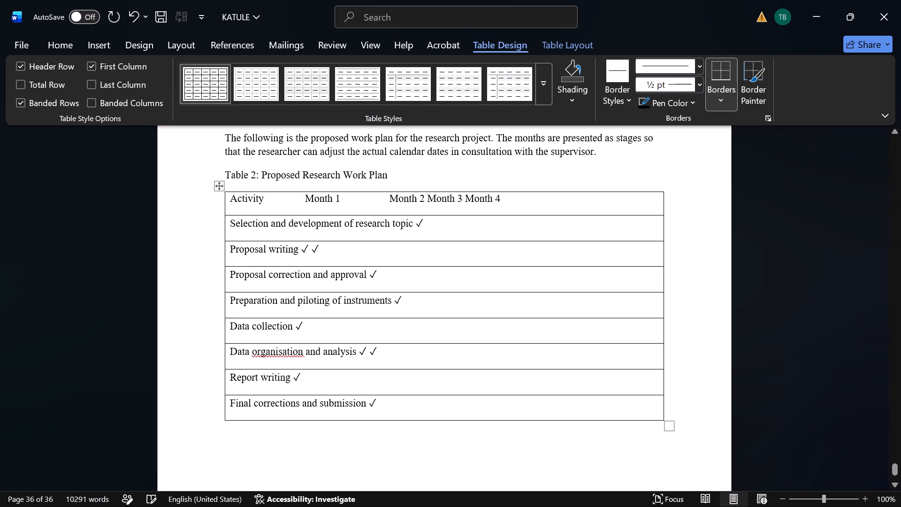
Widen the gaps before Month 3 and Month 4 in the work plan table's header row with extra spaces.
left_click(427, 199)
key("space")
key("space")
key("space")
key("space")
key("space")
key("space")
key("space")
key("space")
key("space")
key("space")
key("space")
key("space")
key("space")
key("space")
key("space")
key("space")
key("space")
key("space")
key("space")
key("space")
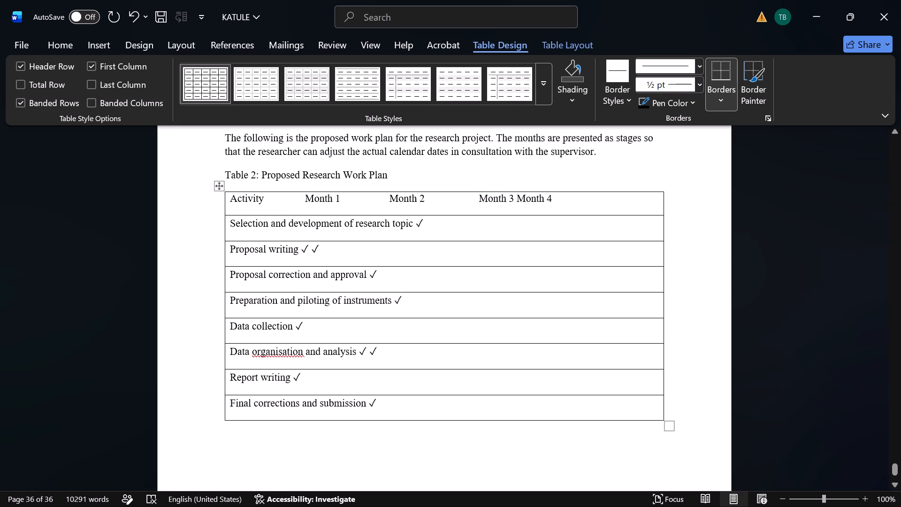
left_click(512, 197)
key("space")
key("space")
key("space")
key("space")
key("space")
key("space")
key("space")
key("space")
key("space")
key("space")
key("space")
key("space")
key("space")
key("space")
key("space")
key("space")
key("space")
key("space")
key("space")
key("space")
Add four blank columns after the activity column of the work plan table.
left_click(663, 187)
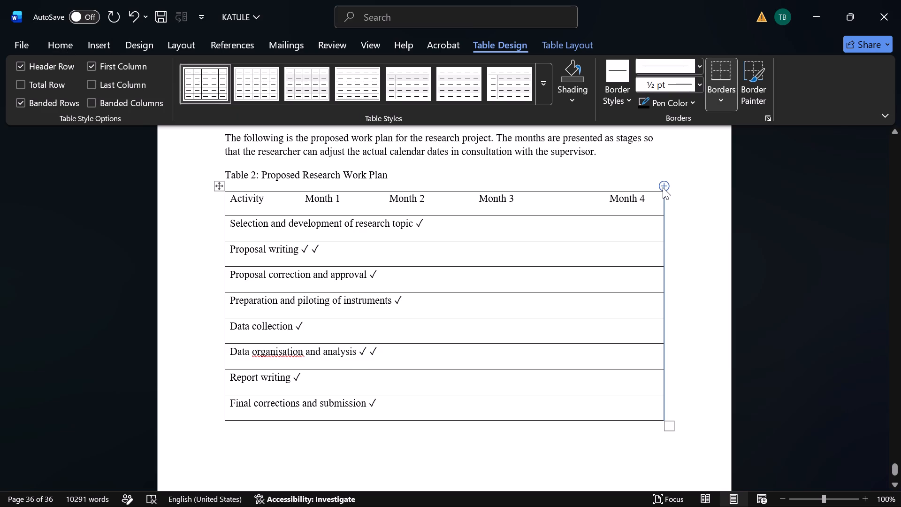
left_click(663, 187)
left_click(663, 187)
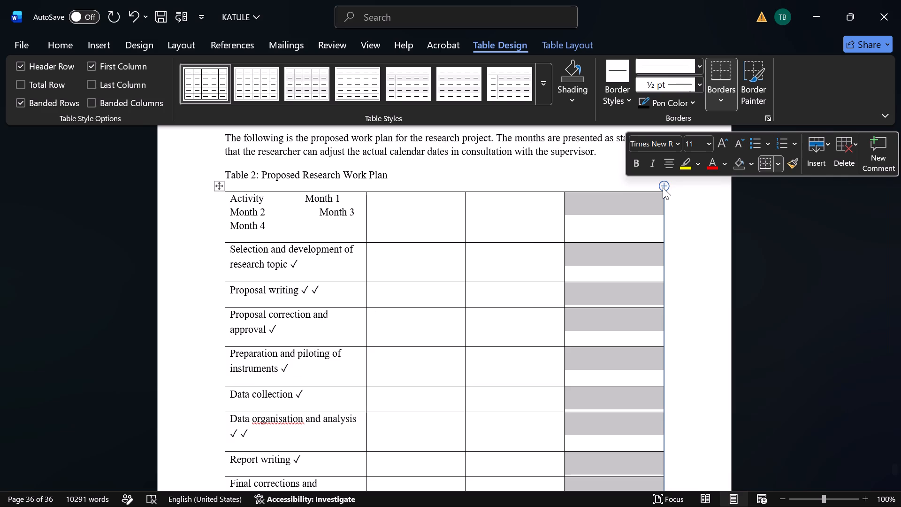
left_click(663, 187)
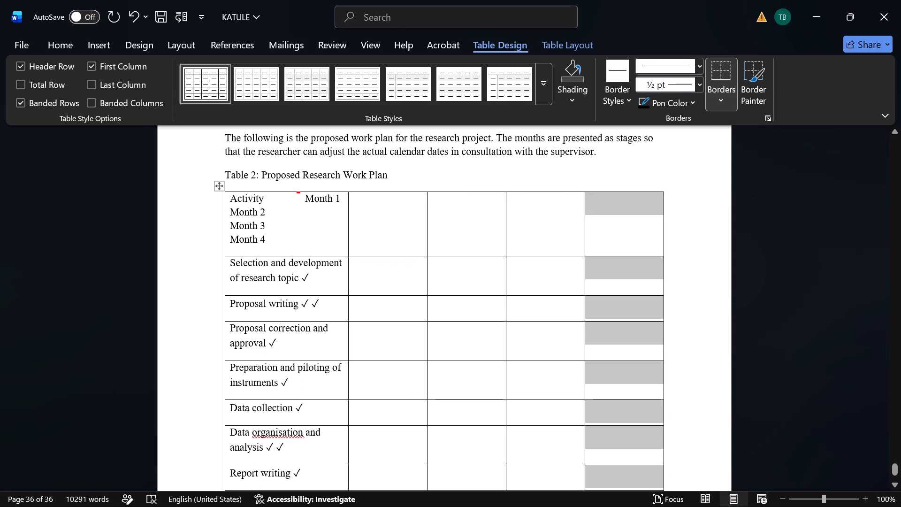
Move Month 1 and Month 2 out of the Activity header cell into the second and third columns' header cells.
left_click_drag(340, 200, 307, 200)
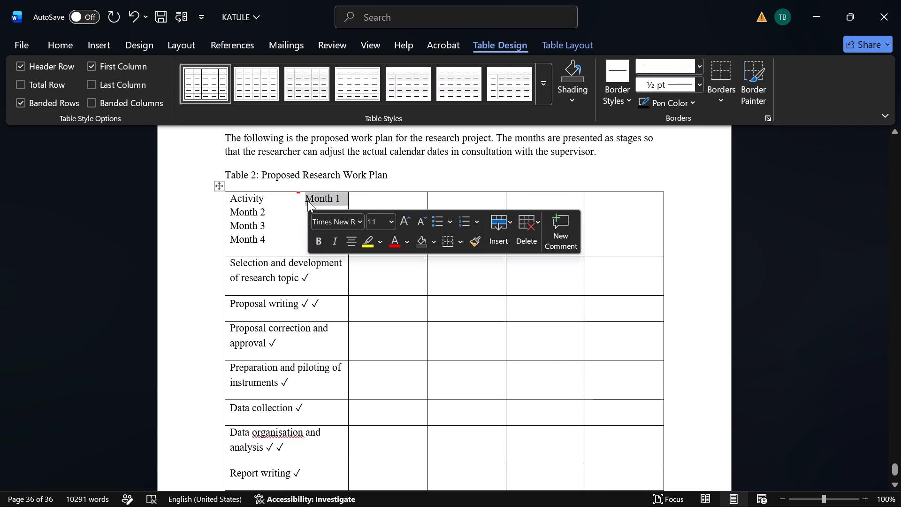
key("ctrl+x")
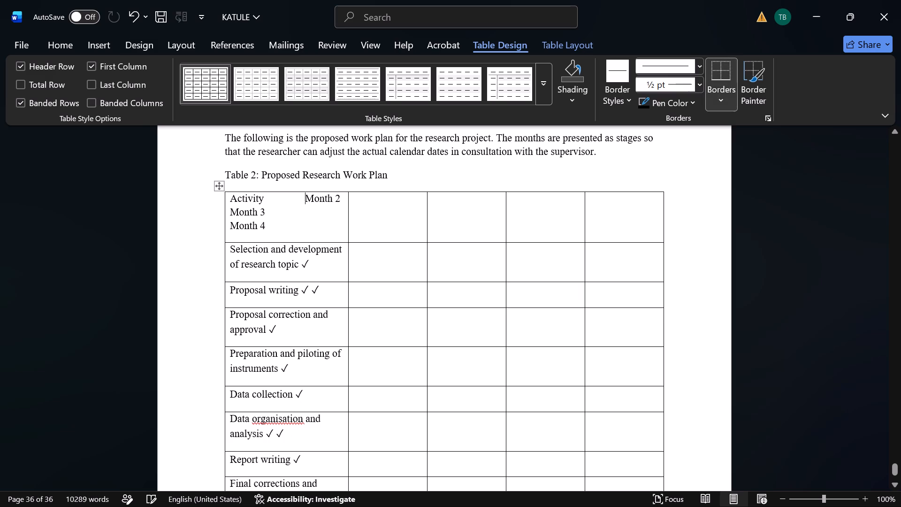
left_click(380, 200)
key("ctrl+v")
left_click_drag(343, 198, 310, 198)
key("ctrl+x")
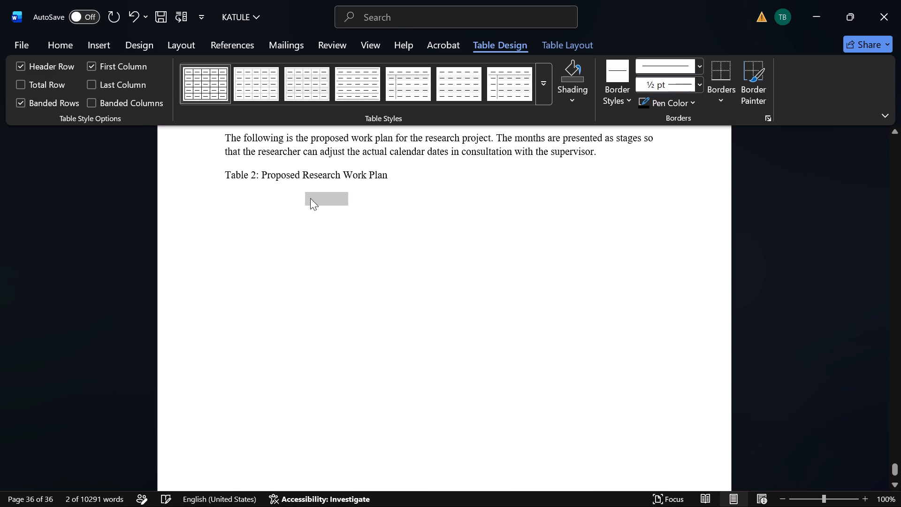
left_click(453, 209)
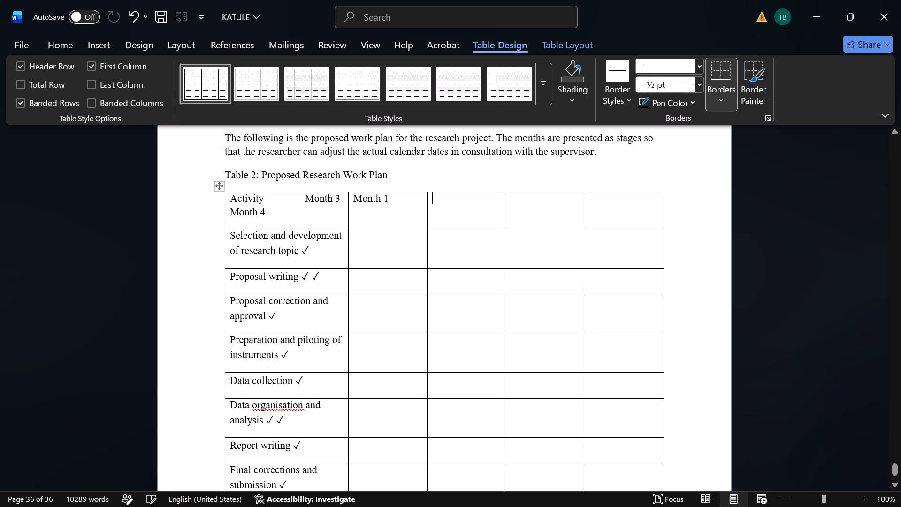
key("ctrl+v")
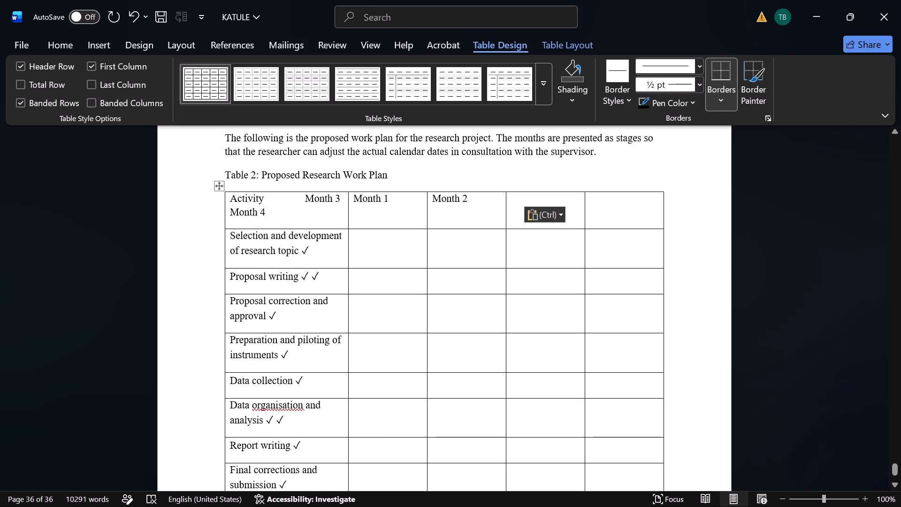
Move Month 3 and Month 4 out of the Activity header cell into the fourth and fifth columns' header cells.
left_click_drag(342, 196, 307, 196)
key("ctrl+x")
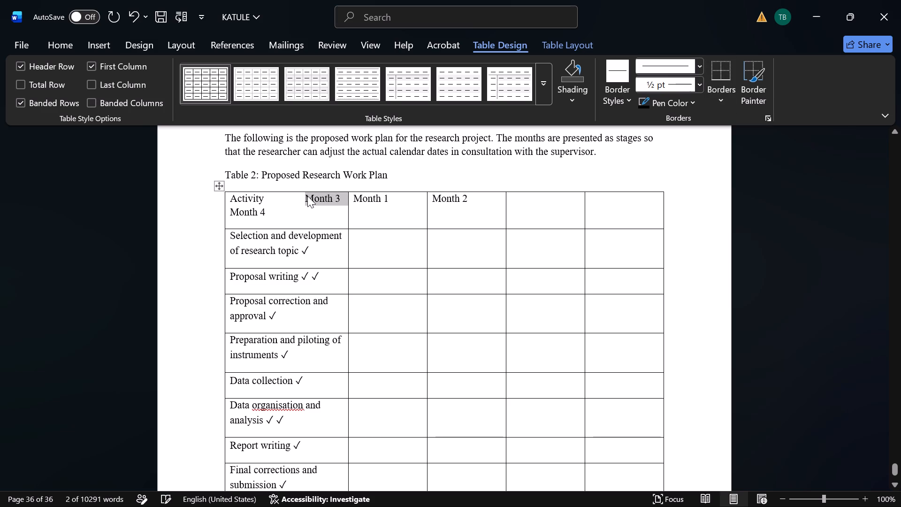
left_click(512, 201)
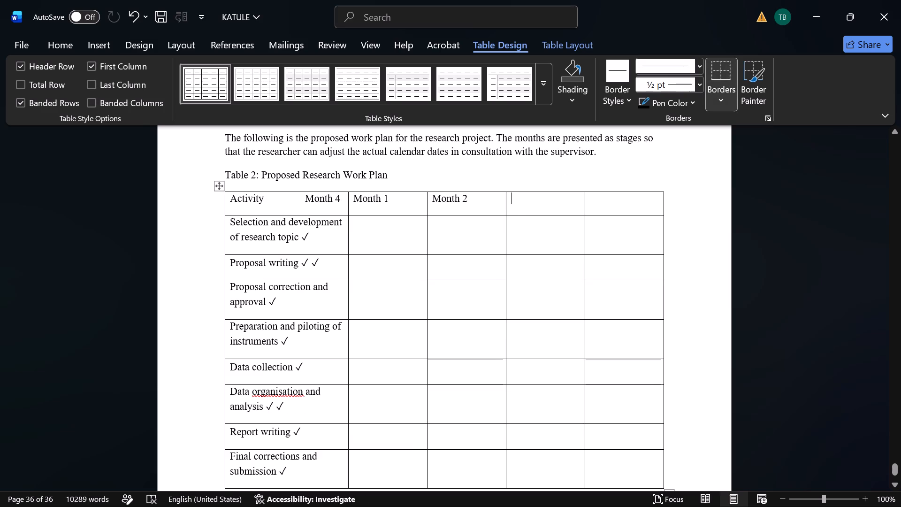
key("ctrl+v")
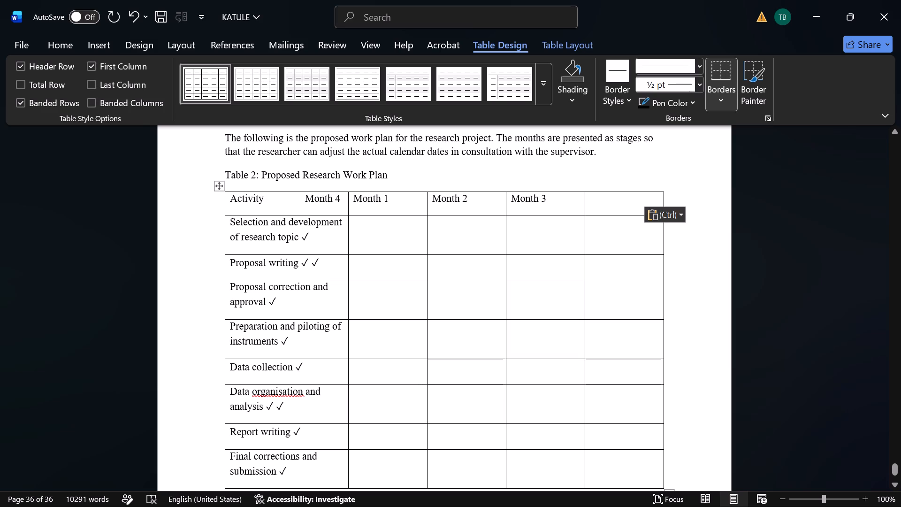
left_click_drag(341, 197, 314, 194)
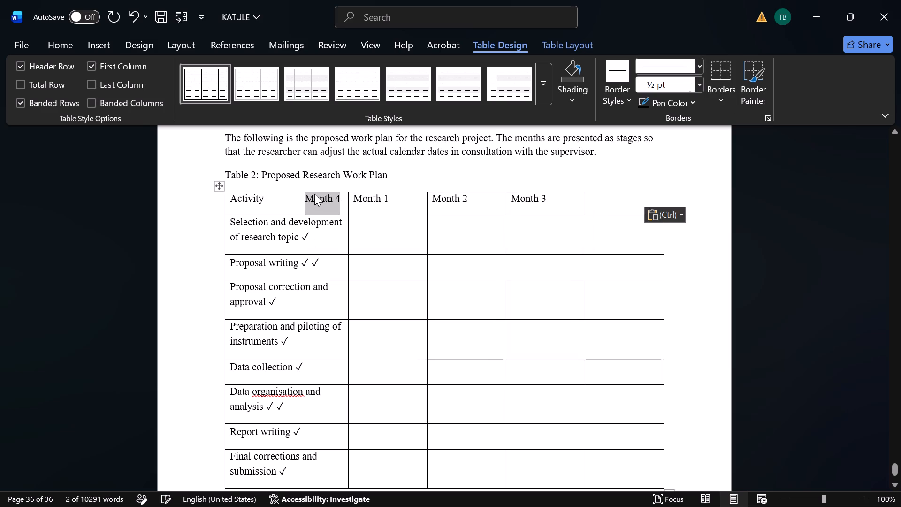
key("ctrl+x")
left_click(640, 202)
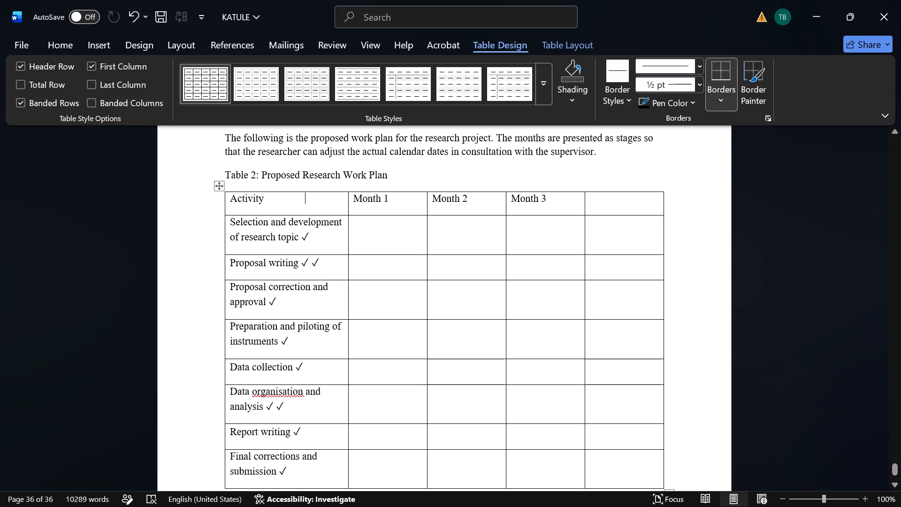
key("ctrl+v")
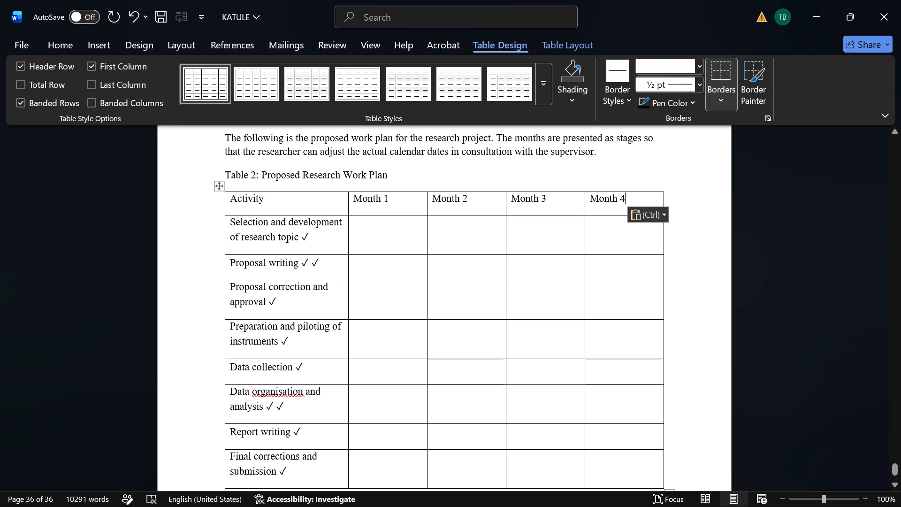
Place the text cursor in the Month 1 cell of the Proposal correction and approval row.
scroll(388, 248, "down", 1)
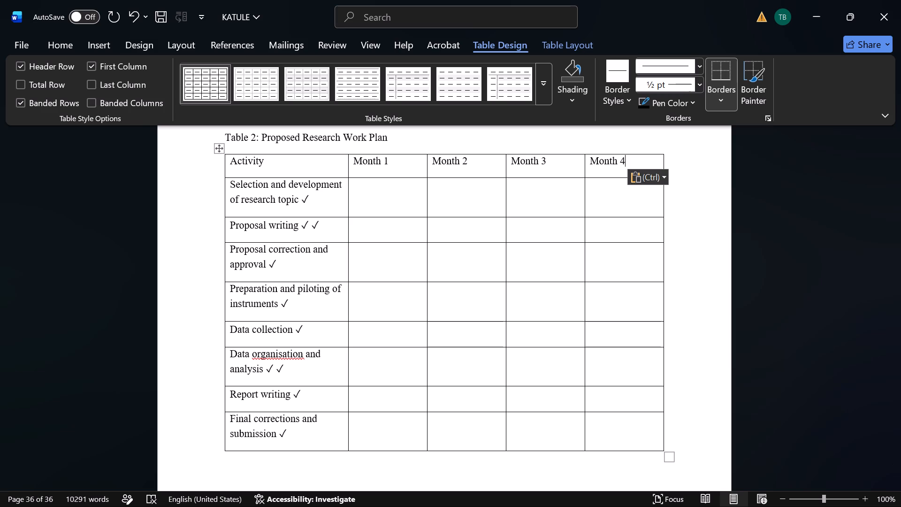
left_click(388, 248)
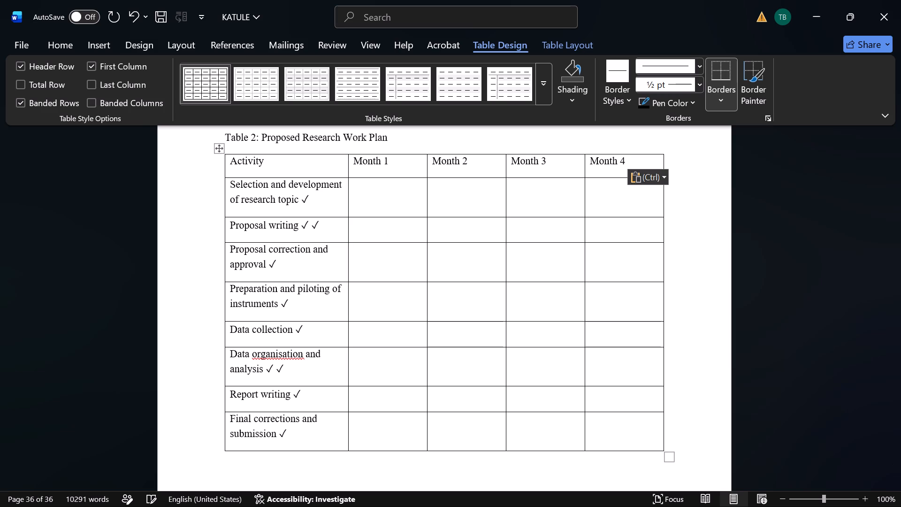
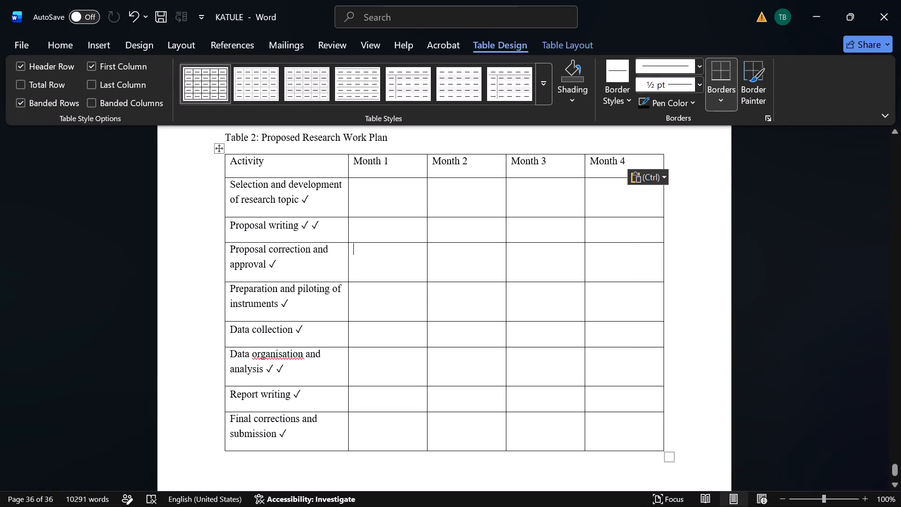
Undo the last paste of Month 4 in the fifth column's header cell.
left_click_drag(321, 197, 301, 198)
left_click_drag(301, 198, 303, 198)
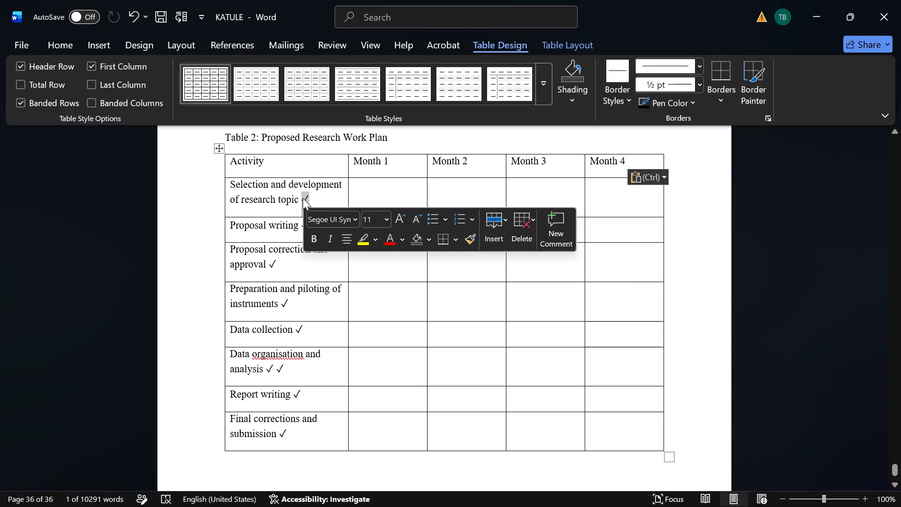
key("ctrl+z")
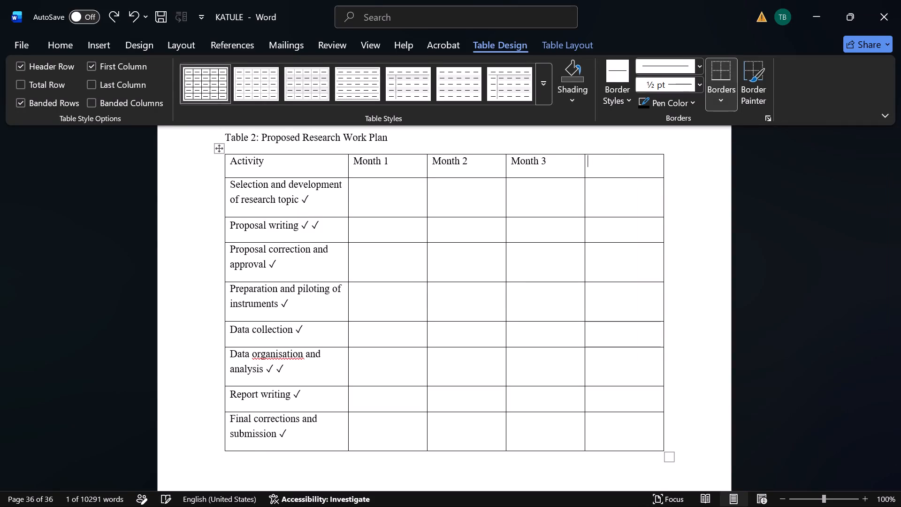
key("ctrl+x")
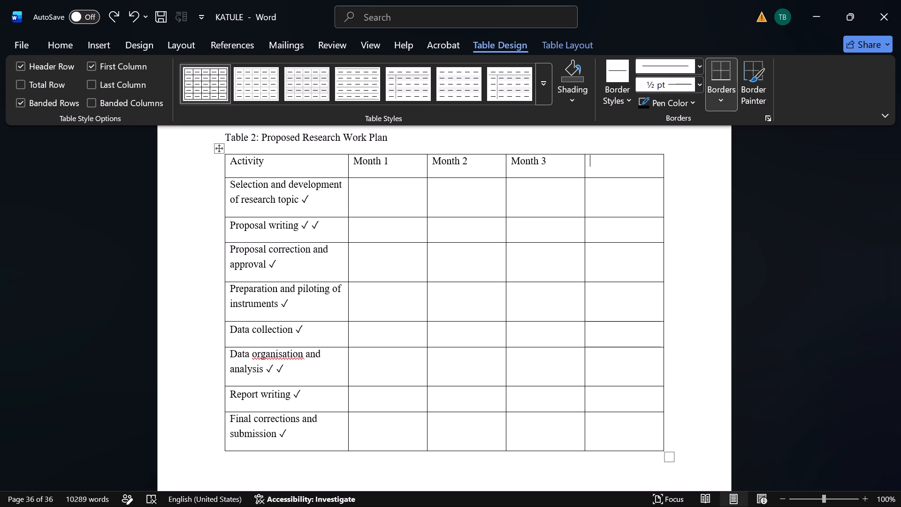
Move the check mark after Selection and development of research topic into that row's Month 1 cell.
left_click_drag(310, 197, 301, 199)
key("ctrl+x")
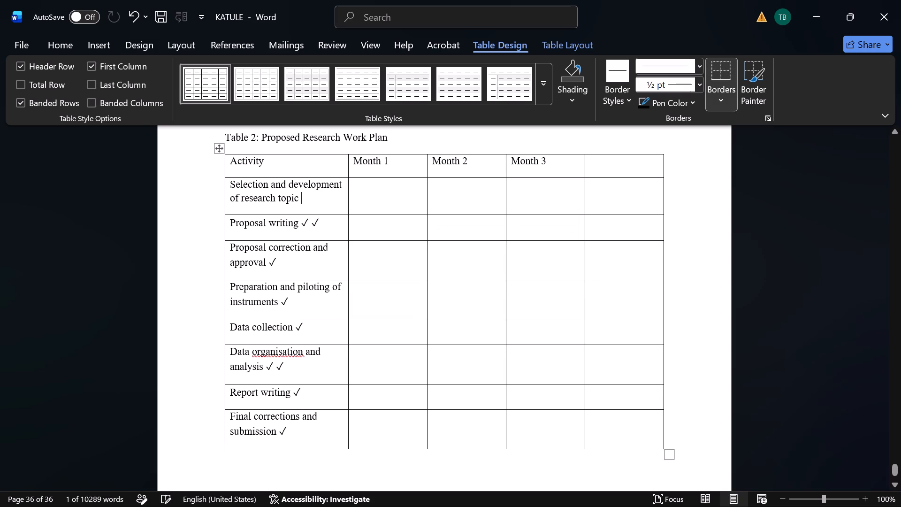
left_click(359, 191)
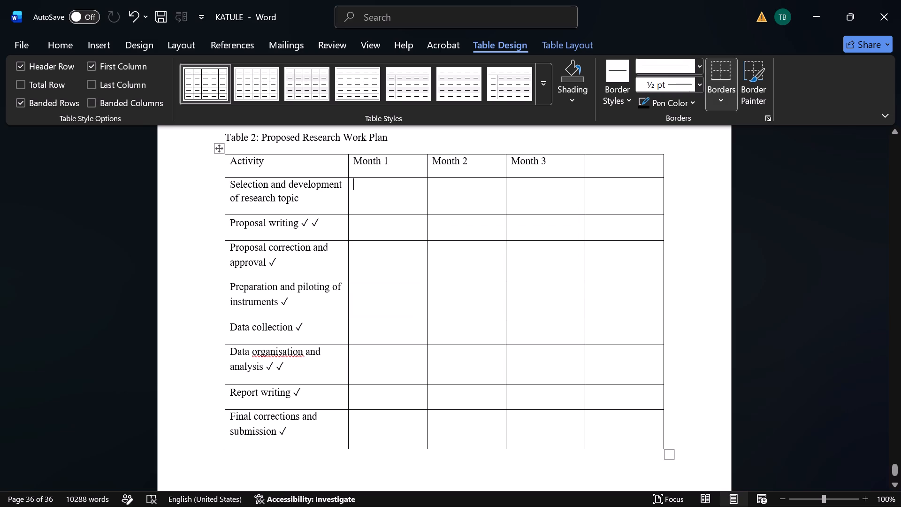
key("ctrl+v")
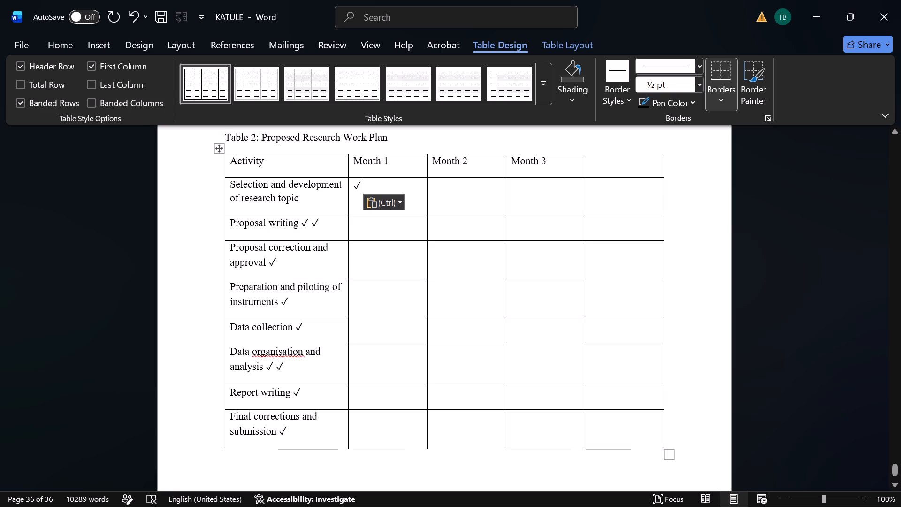
Paste the check mark into the Month 1 and Month 2 cells of the Proposal writing row.
left_click_drag(321, 221, 301, 223)
left_click_drag(301, 223, 309, 222)
left_click(383, 227)
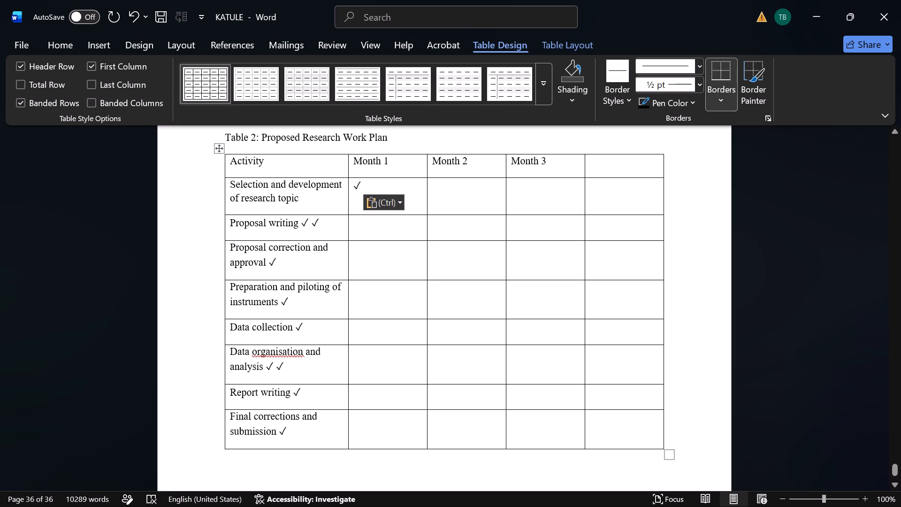
key("ctrl+v")
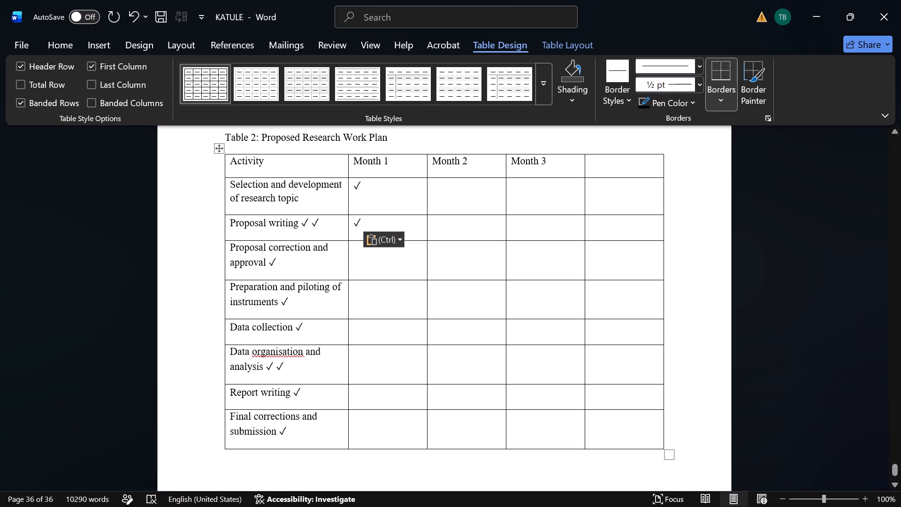
left_click(476, 231)
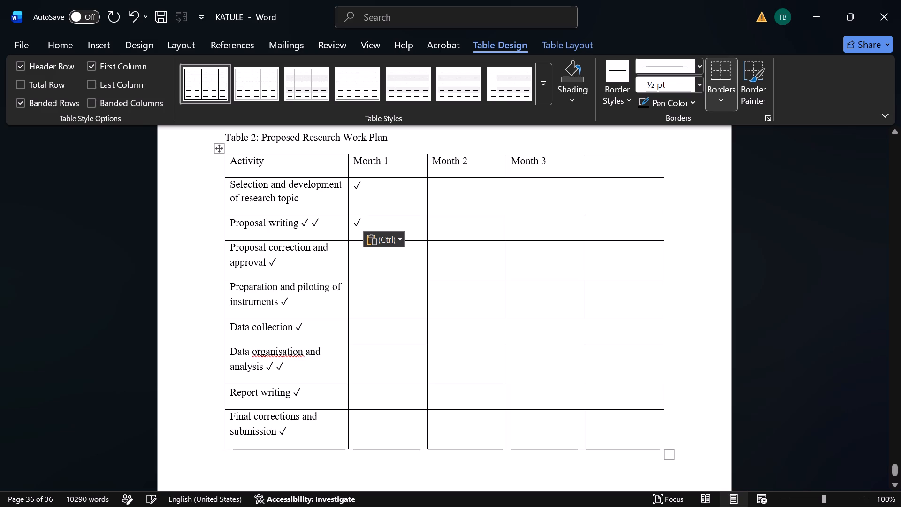
key("ctrl+v")
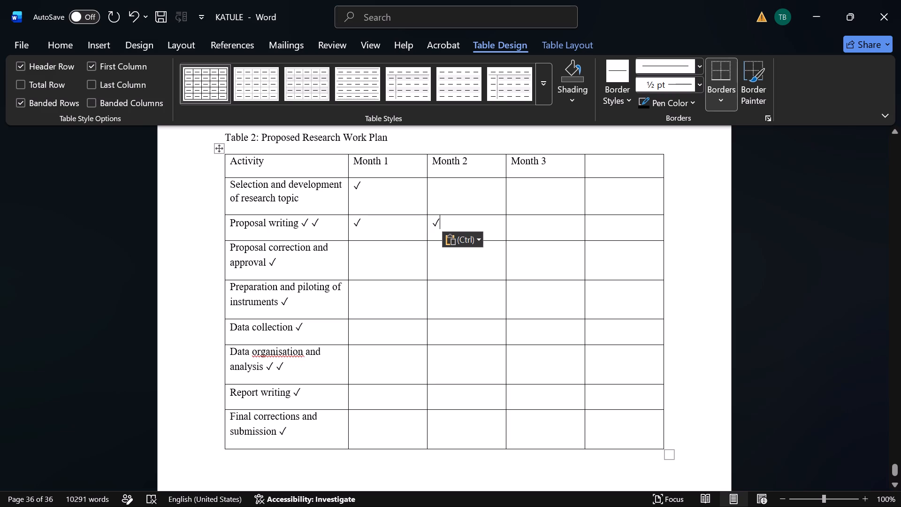
Paste a check mark into the Month 2 cells of the Proposal correction and approval and the Preparation and piloting of instruments rows.
left_click(445, 246)
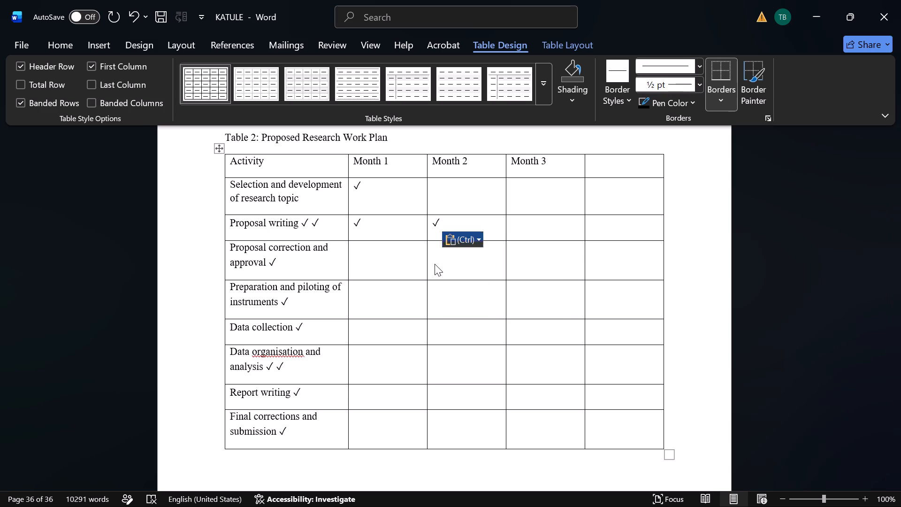
left_click(435, 264)
key("ctrl+v")
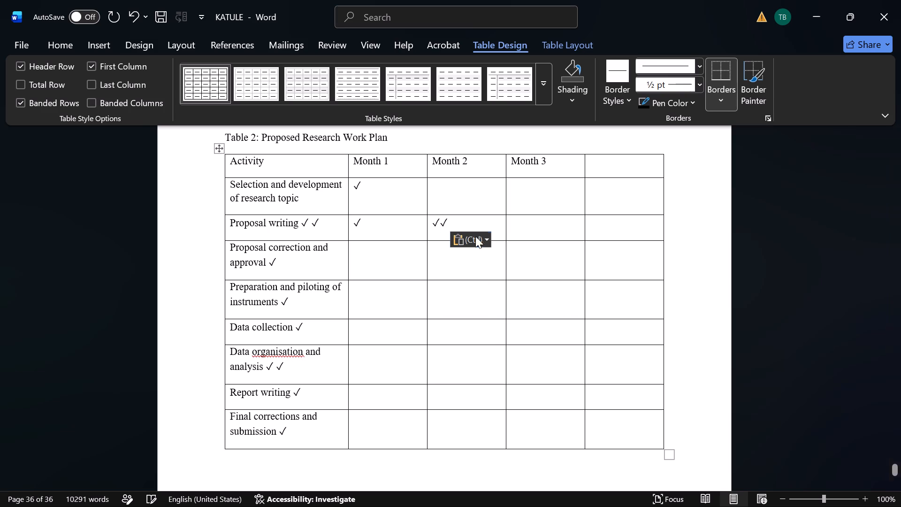
key("BackSpace")
key("Down")
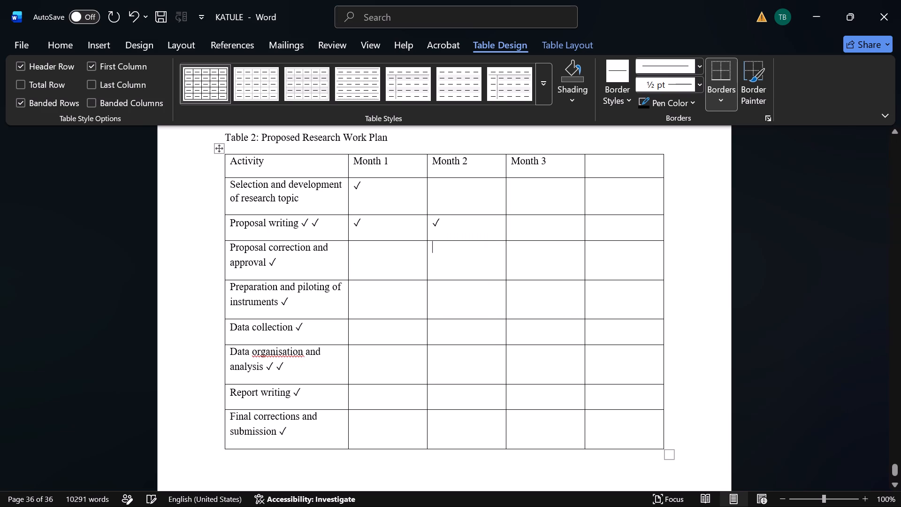
key("ctrl+v")
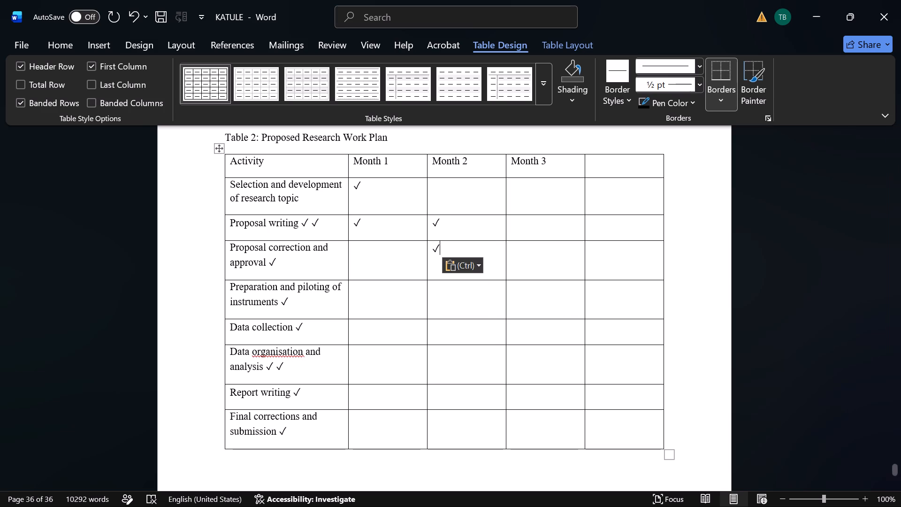
left_click(452, 302)
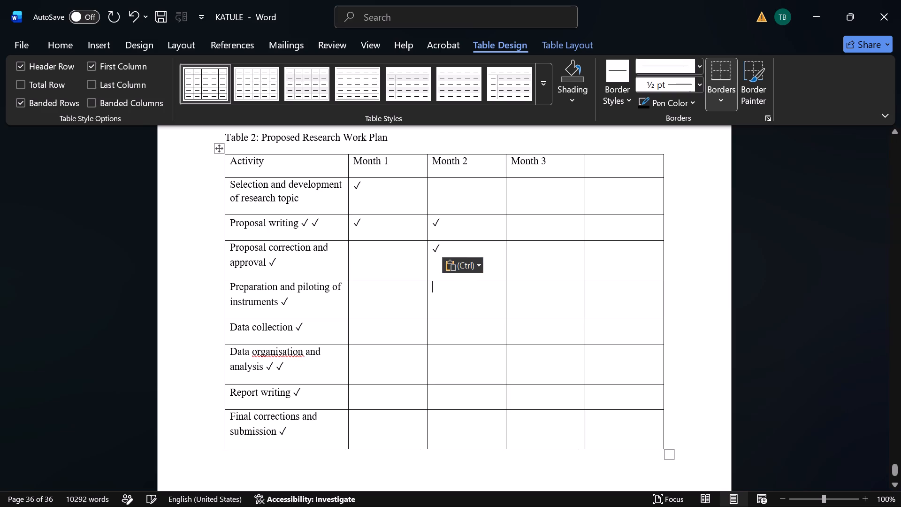
key("ctrl+v")
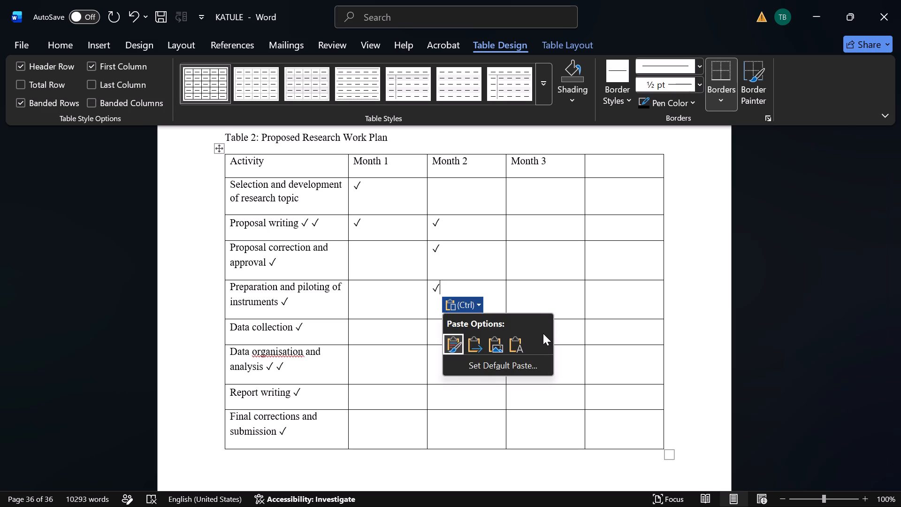
Paste a check mark into the Month 3 cells of the Data collection and the Data organisation and analysis rows.
left_click(543, 333)
left_click(559, 337)
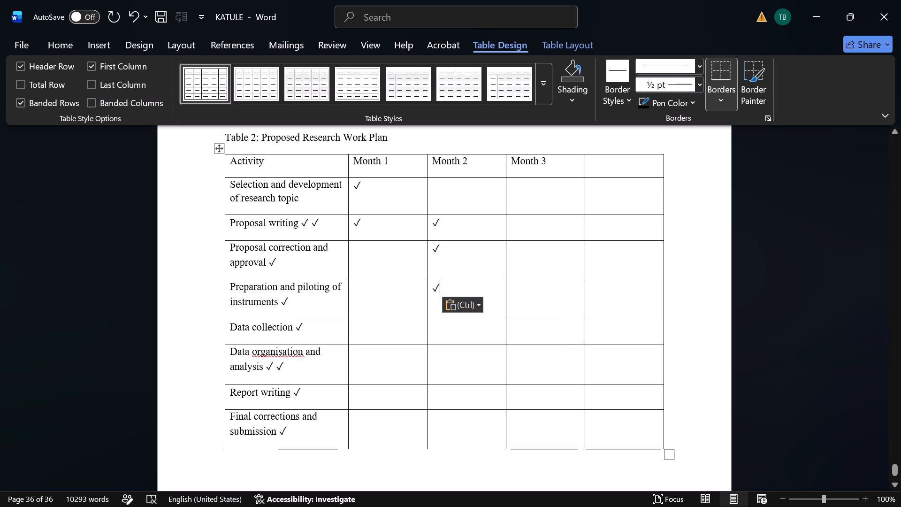
left_click(559, 337)
left_click(559, 337)
key("ctrl+v")
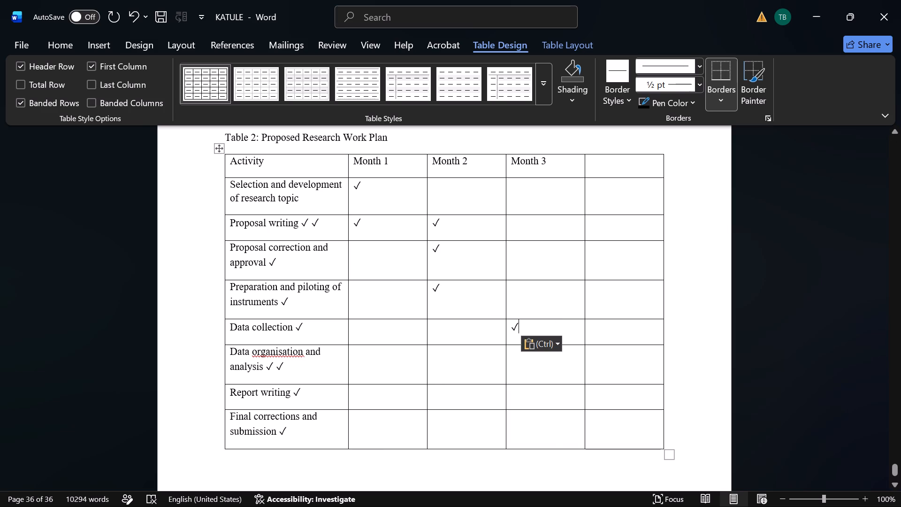
left_click(563, 377)
key("ctrl+v")
Paste a check mark into the fifth-column cells of the Report writing, Final corrections and submission, and Data organisation and analysis rows.
left_click(595, 392)
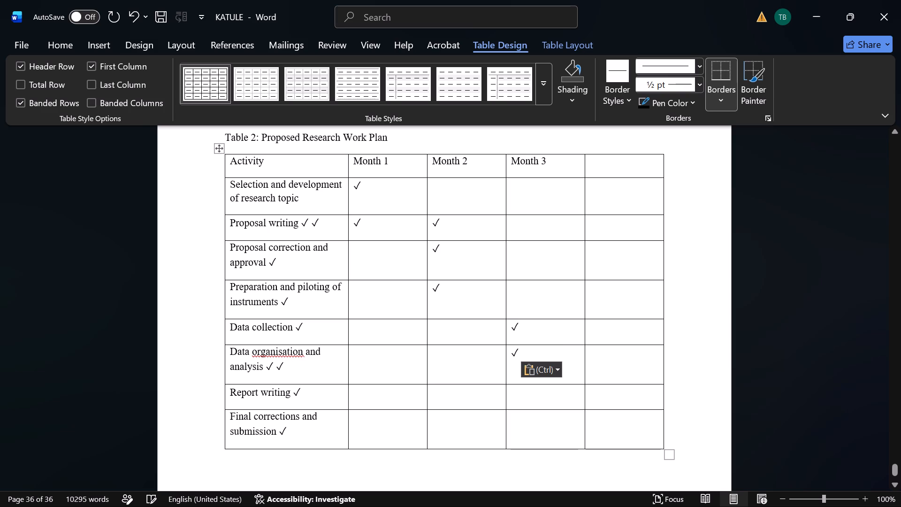
key("ctrl+v")
left_click(606, 424)
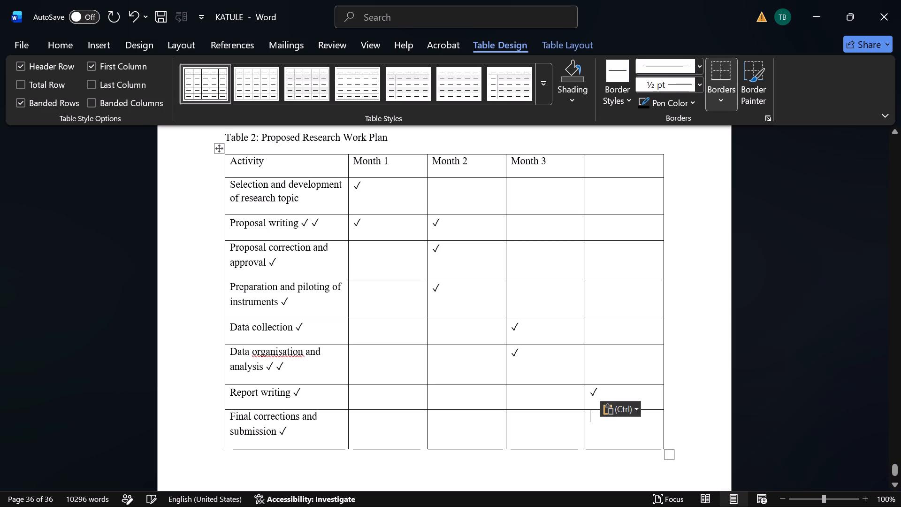
key("ctrl+v")
scroll(748, 357, "down", 1)
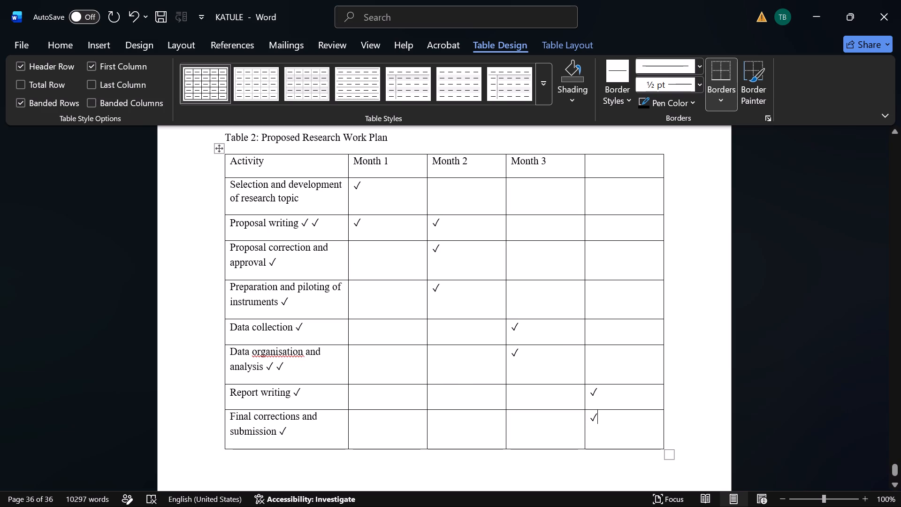
scroll(748, 357, "down", 1)
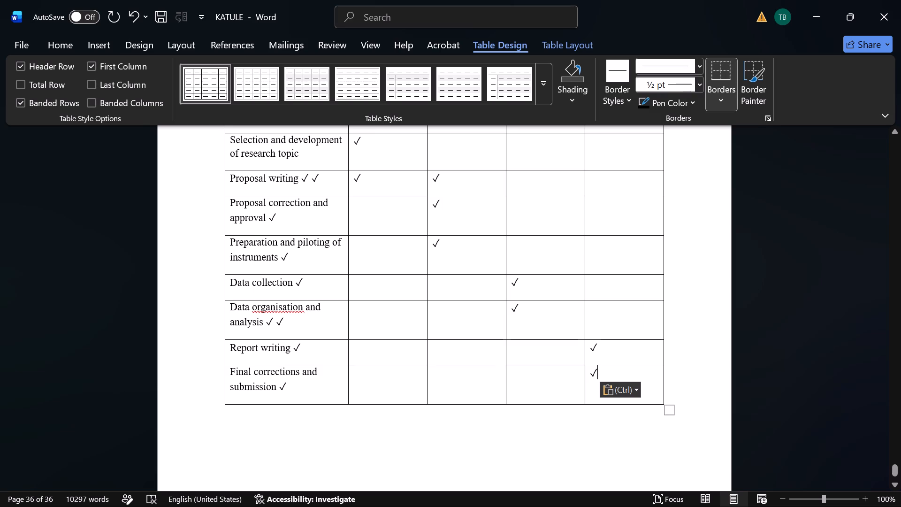
left_click(626, 315)
key("ctrl+v")
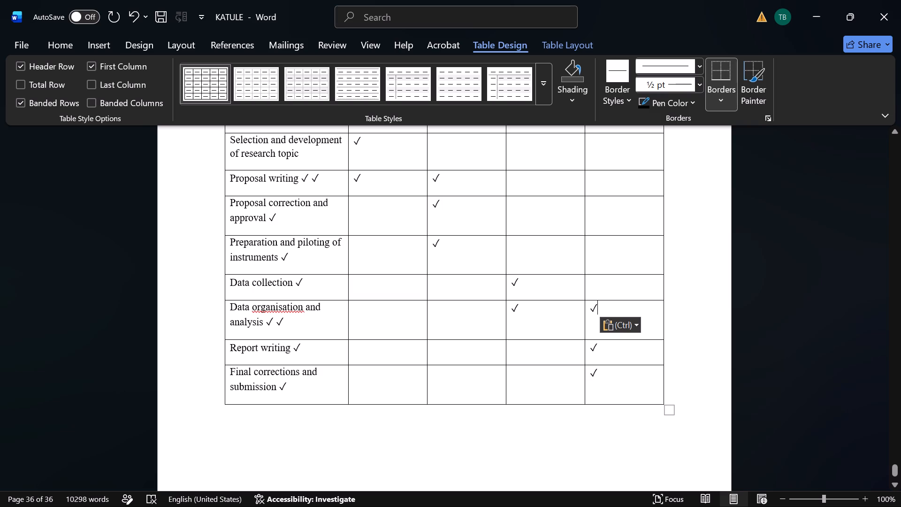
Widen the Activity column by extending the work plan table's left border outward into the page margin.
left_click_drag(224, 210, 204, 210)
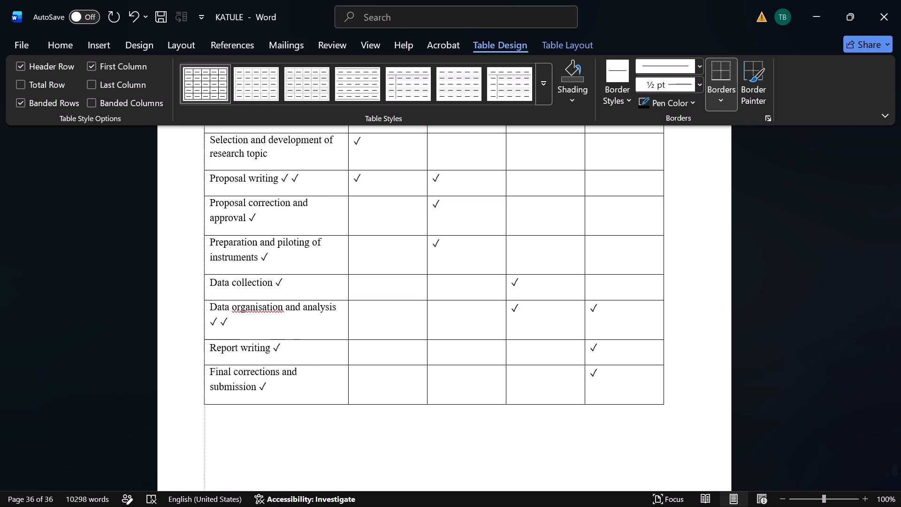
left_click_drag(204, 210, 186, 209)
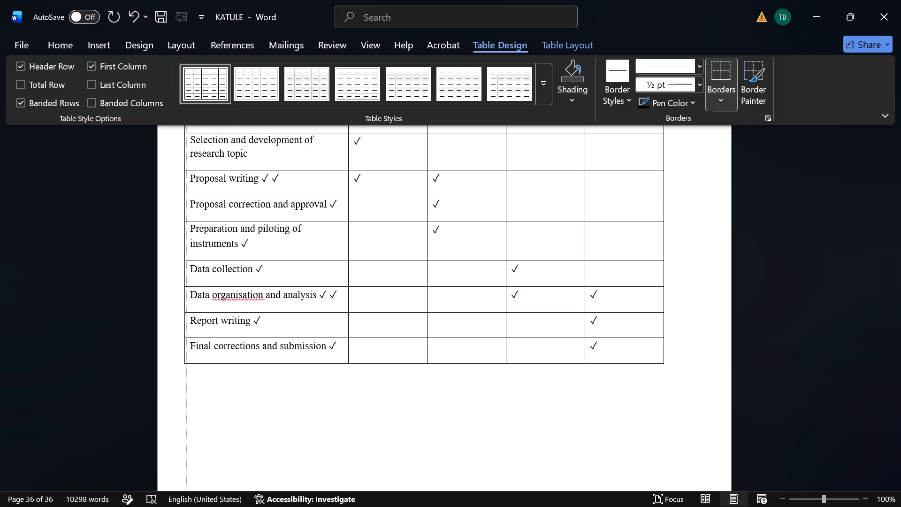
left_click_drag(186, 209, 163, 208)
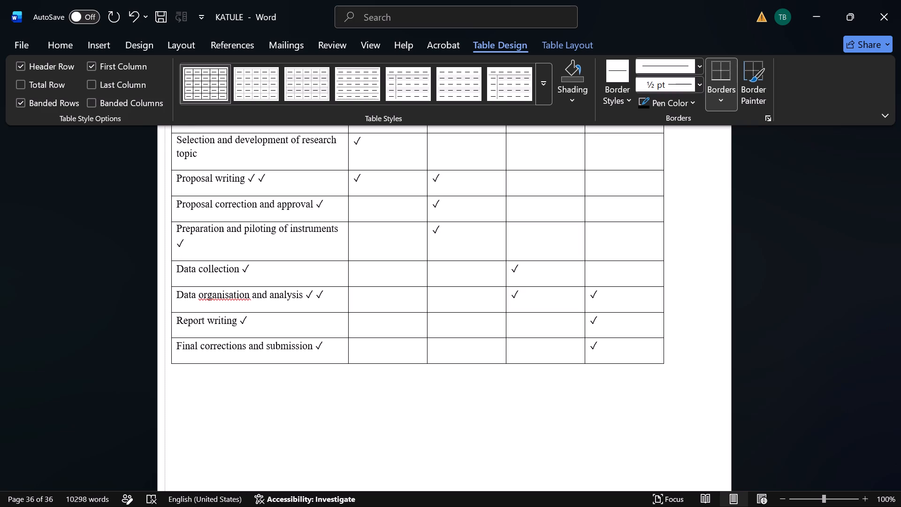
left_click_drag(163, 208, 188, 207)
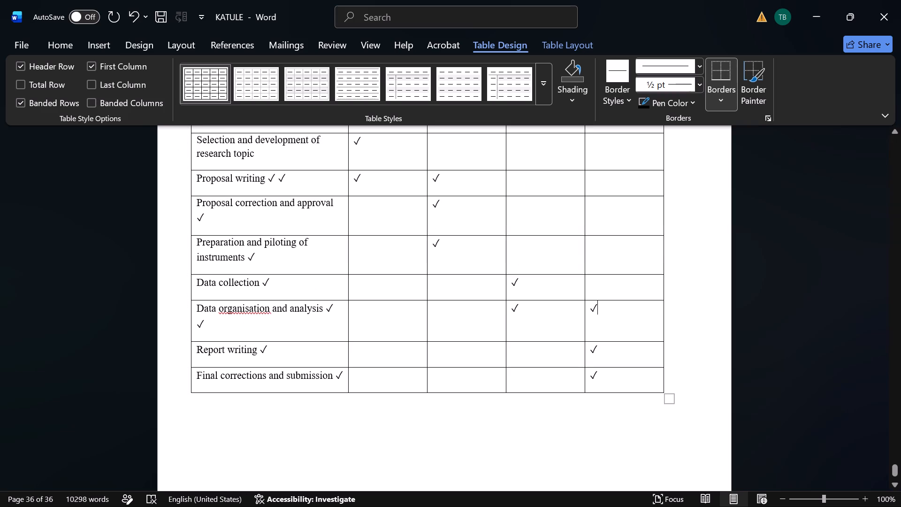
Delete the check marks from the Activity cells for proposal writing, proposal correction and approval, preparation and piloting of instruments, and data collection.
scroll(563, 345, "up", 1)
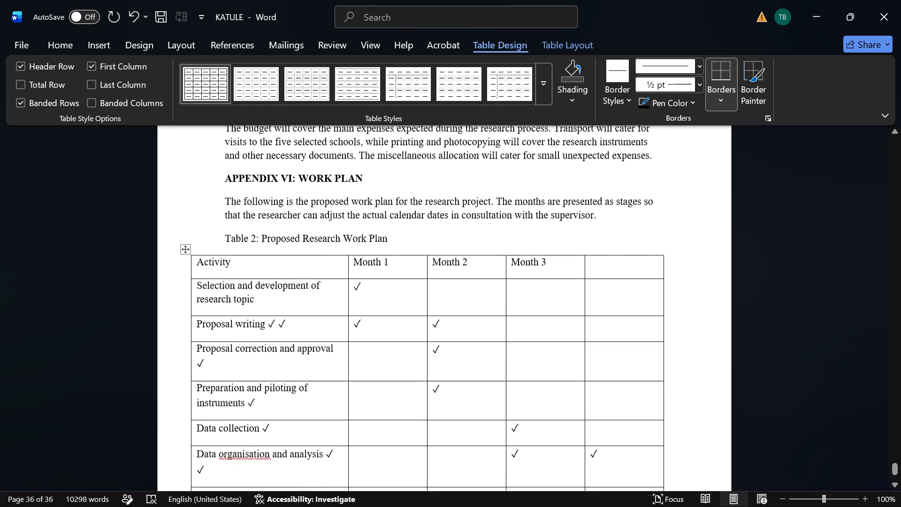
left_click(306, 325)
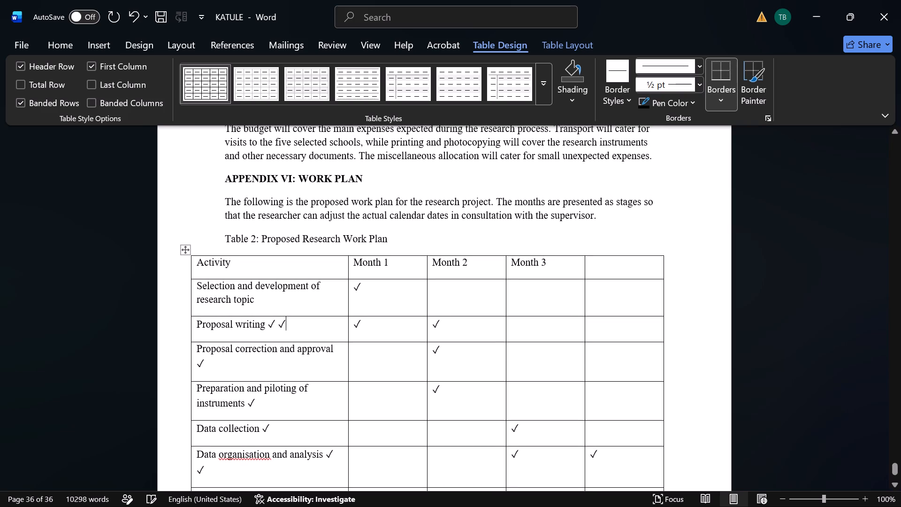
key("BackSpace")
key("BackSpace")
key("BackSpace")
key("BackSpace")
left_click(211, 369)
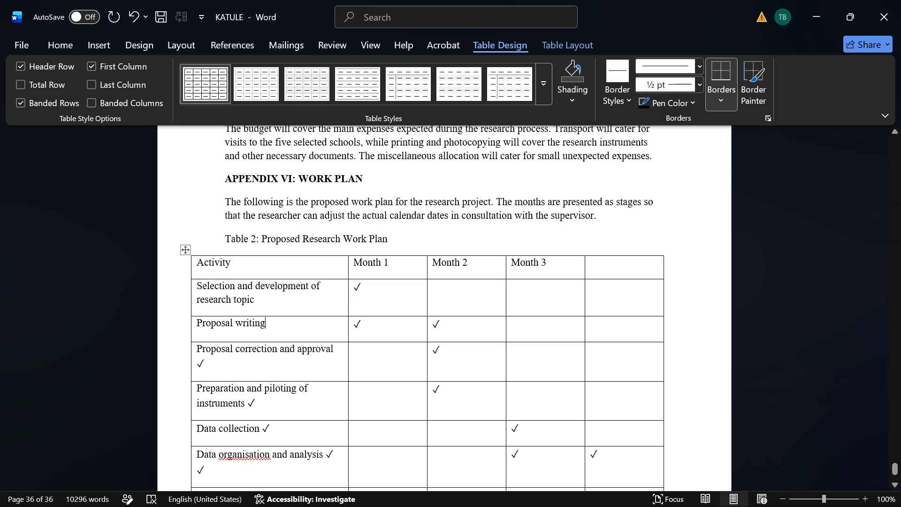
key("BackSpace")
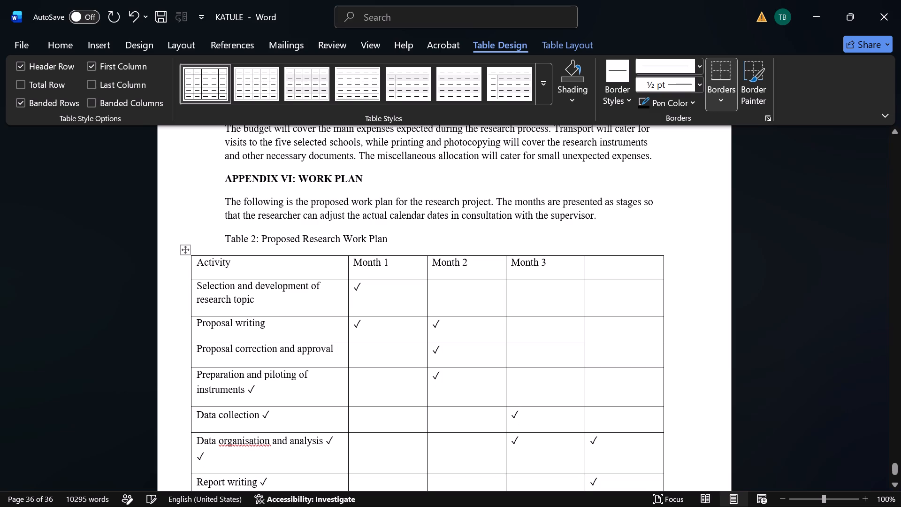
left_click(256, 392)
key("BackSpace")
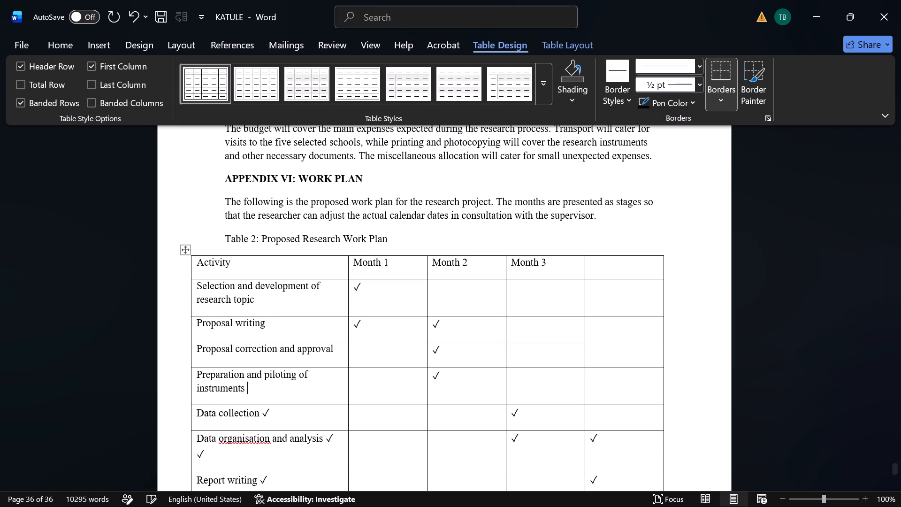
left_click(272, 412)
key("BackSpace")
Delete the check marks from the Activity cells for data organisation and analysis, report writing, and final corrections and submission.
left_click(272, 454)
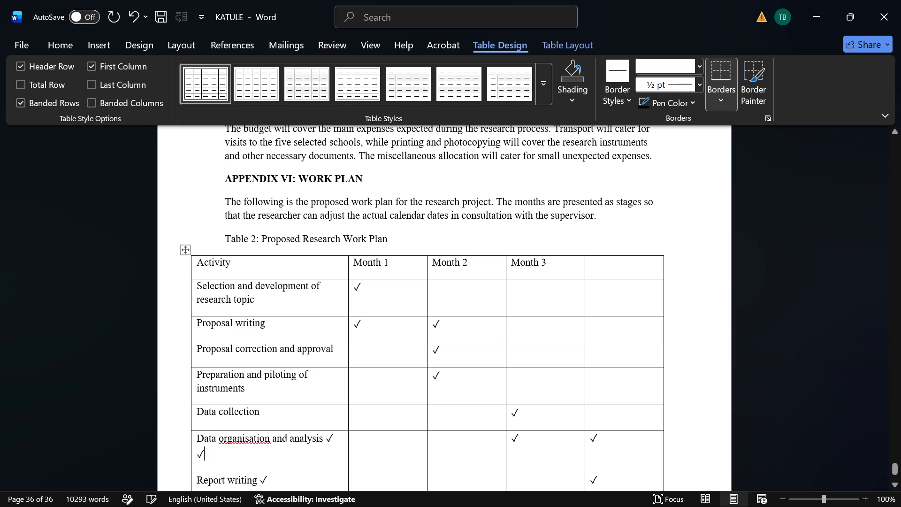
key("BackSpace")
key("BackSpace")
key("BackSpace")
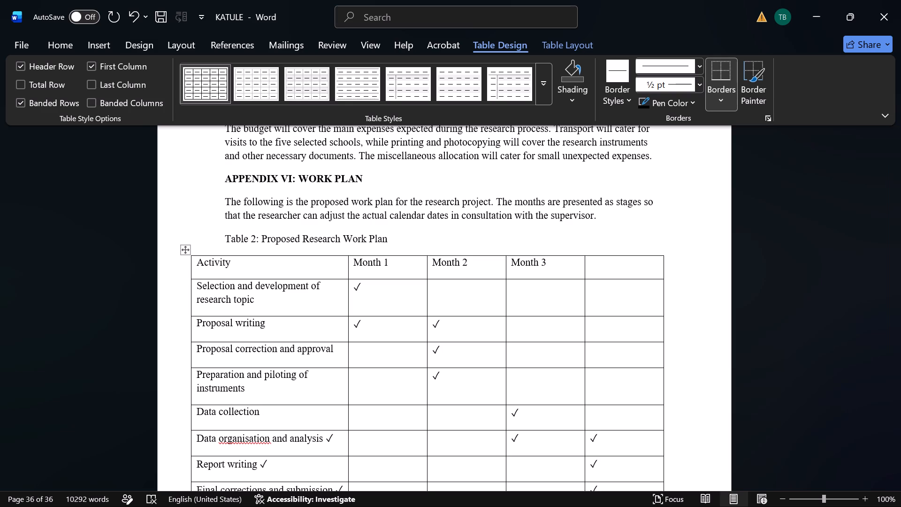
scroll(272, 454, "down", 1)
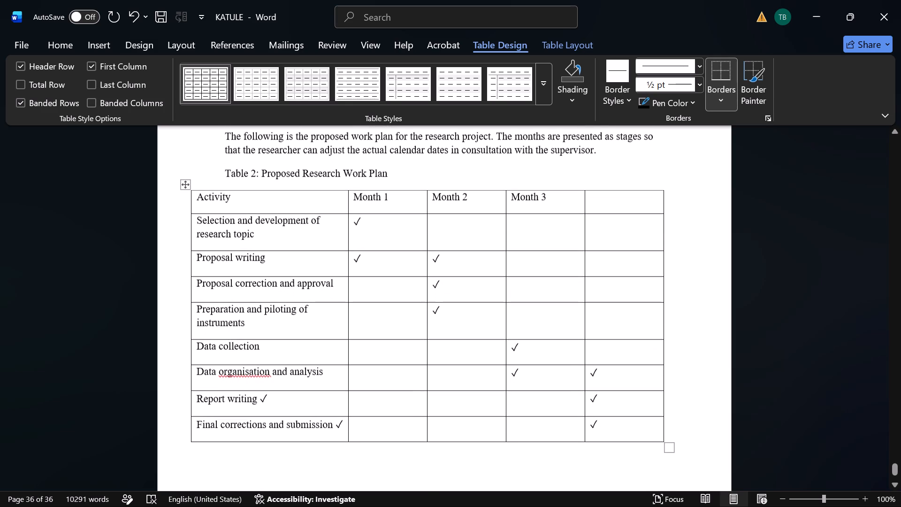
scroll(272, 454, "down", 1)
left_click(274, 400)
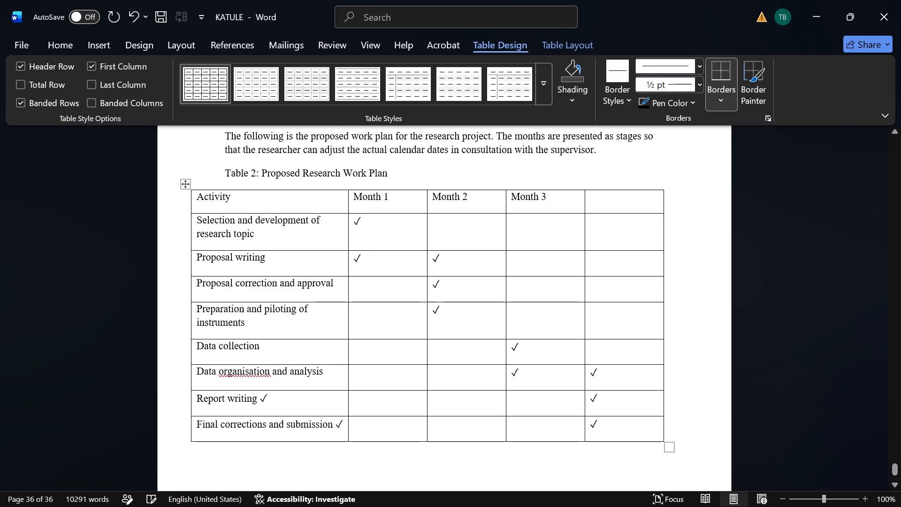
key("BackSpace")
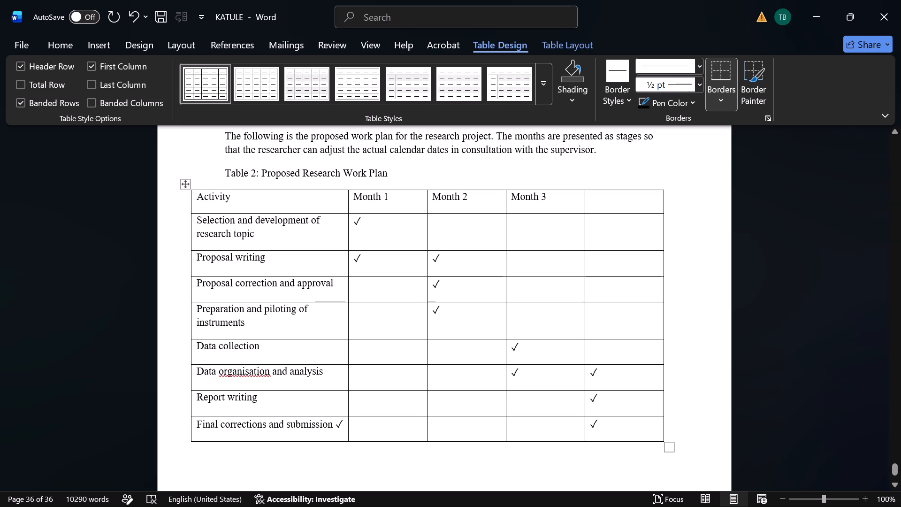
left_click(347, 437)
left_click(343, 433)
key("BackSpace")
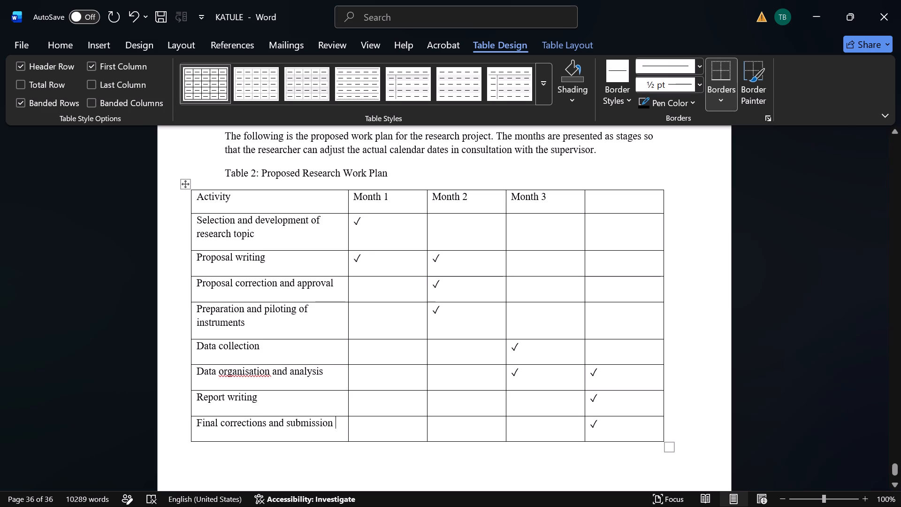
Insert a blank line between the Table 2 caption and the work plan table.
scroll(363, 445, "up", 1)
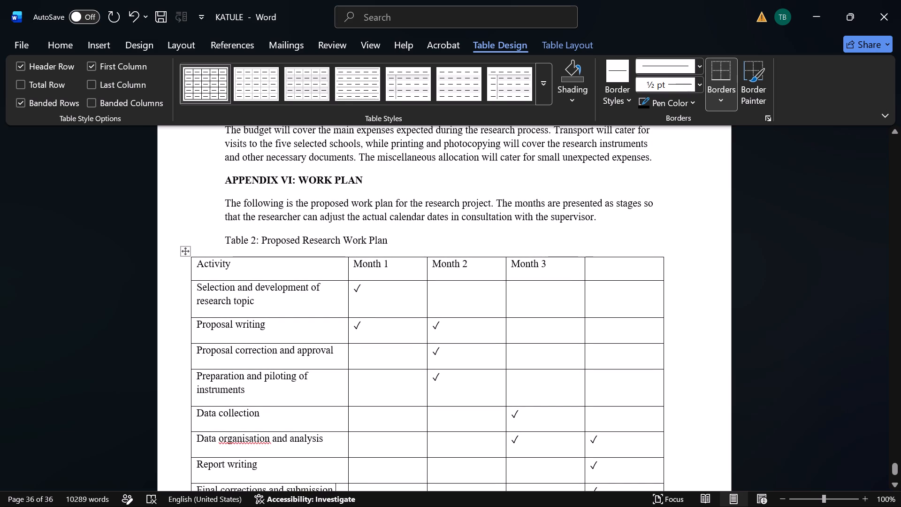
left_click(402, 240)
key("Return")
Save the document.
scroll(402, 240, "down", 4)
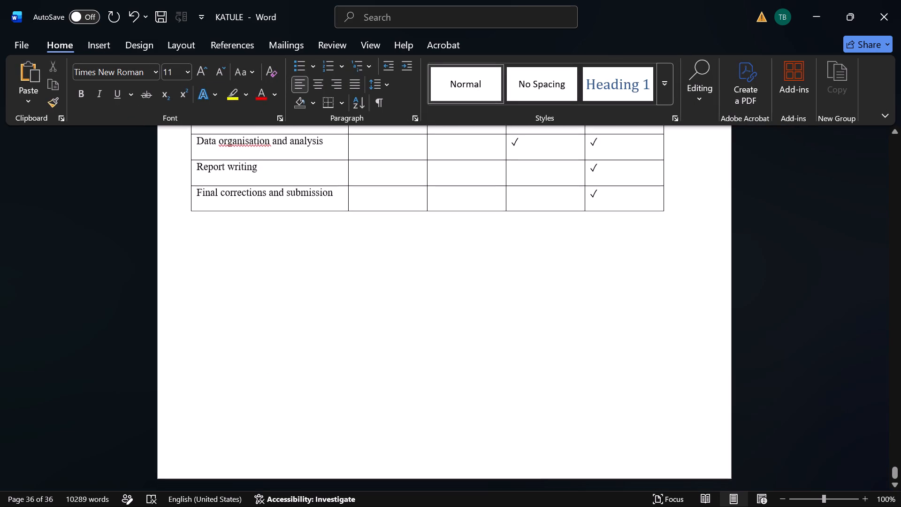
scroll(402, 240, "down", 3)
scroll(402, 240, "up", 2)
scroll(402, 240, "down", 13)
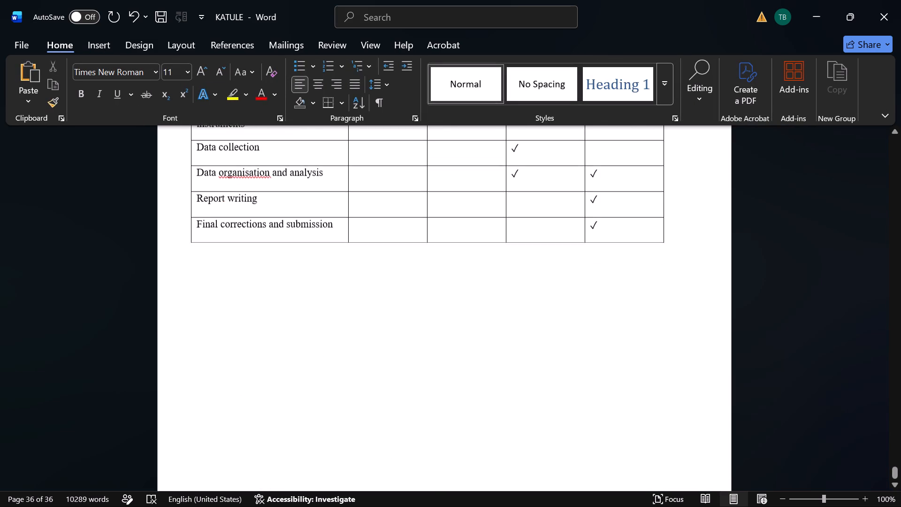
scroll(402, 240, "up", 3)
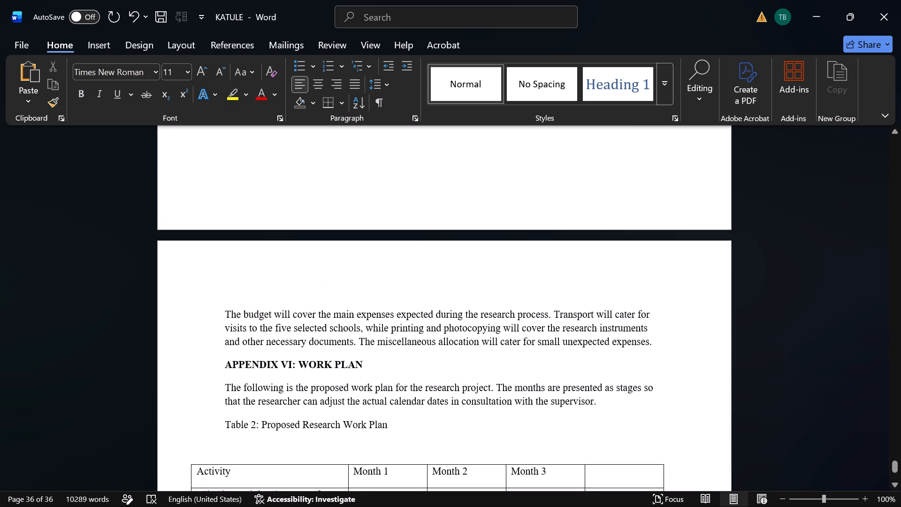
scroll(402, 240, "up", 2)
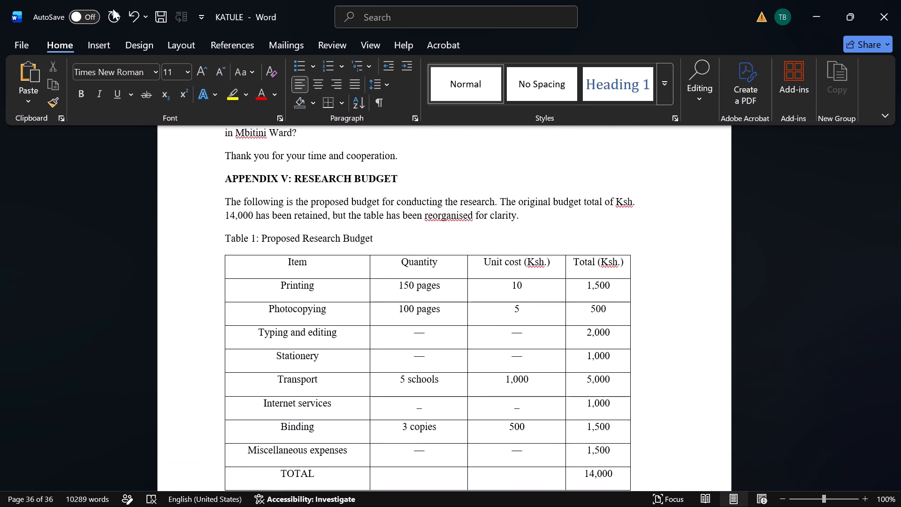
left_click(162, 11)
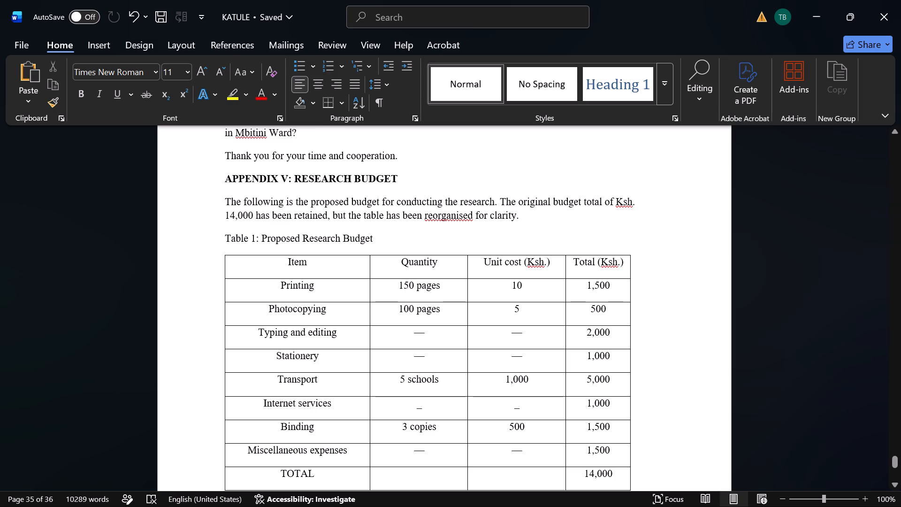
Left-align the text in all cells of the Table 1 research budget, from the header row through the TOTAL row.
left_click_drag(333, 264, 336, 299)
left_click_drag(336, 299, 332, 221)
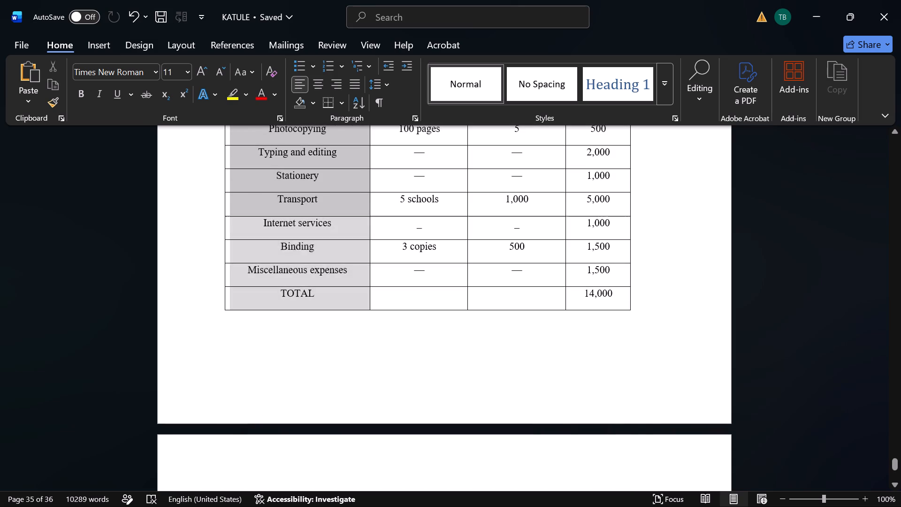
left_click_drag(332, 221, 600, 273)
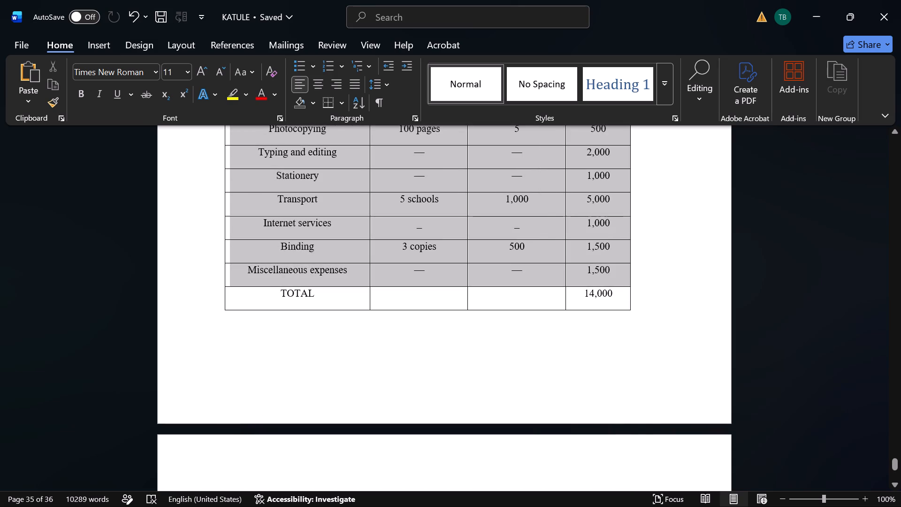
left_click_drag(600, 273, 612, 304)
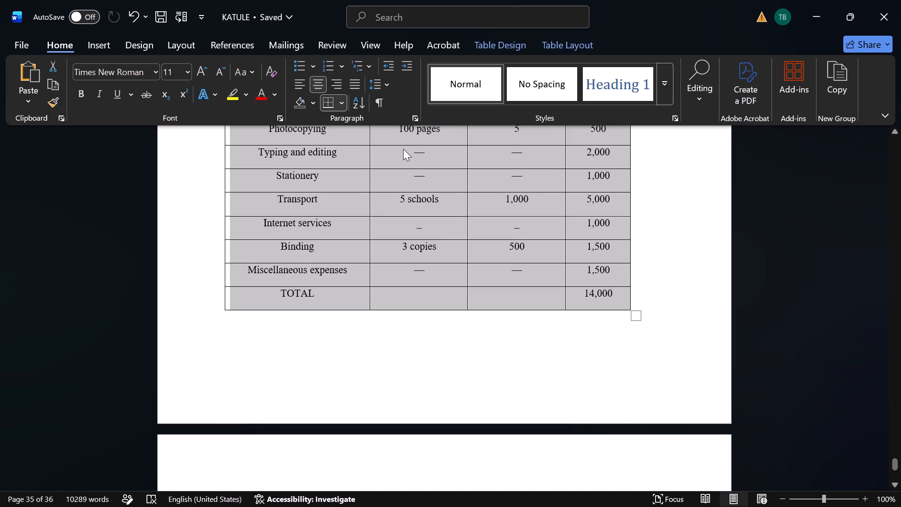
scroll(403, 149, "up", 1)
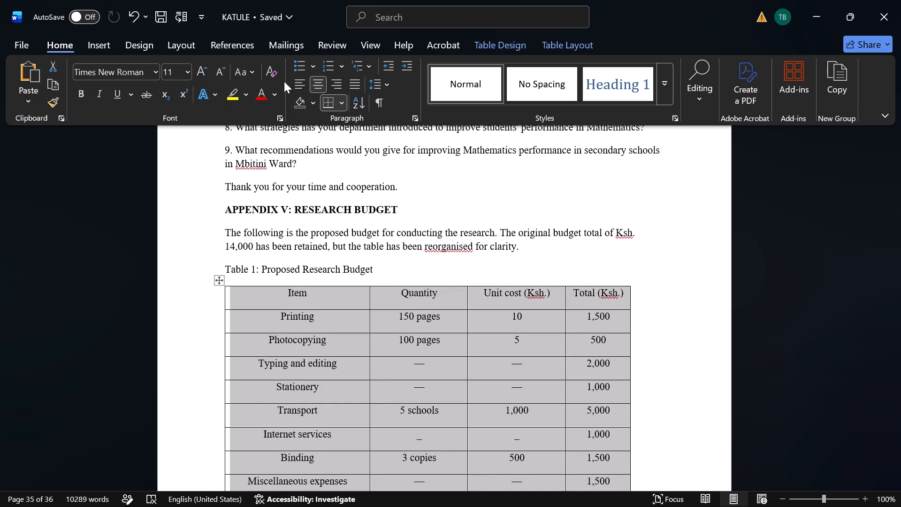
left_click(298, 81)
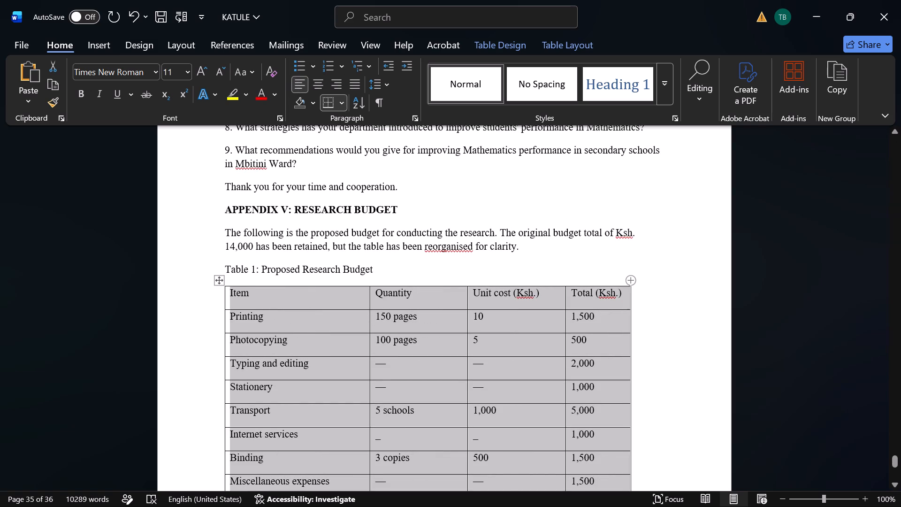
left_click(752, 317)
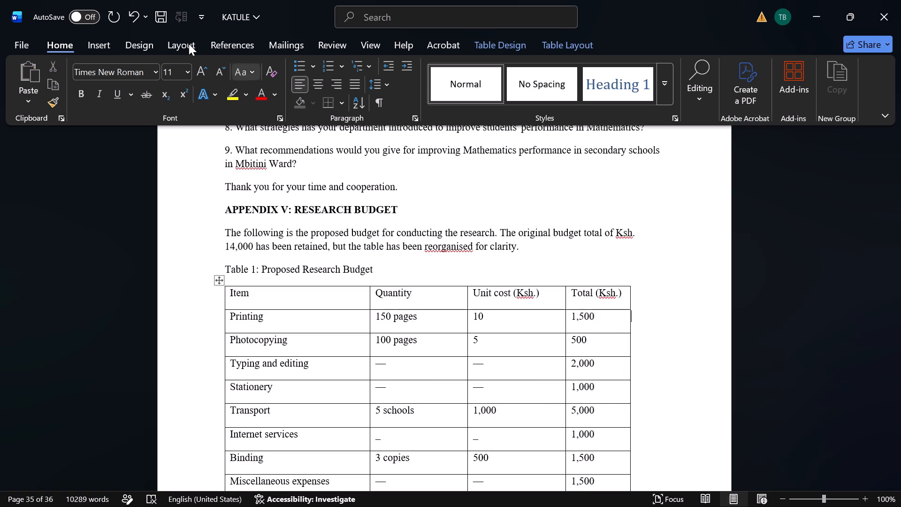
Save the document with the realigned budget table.
left_click(165, 24)
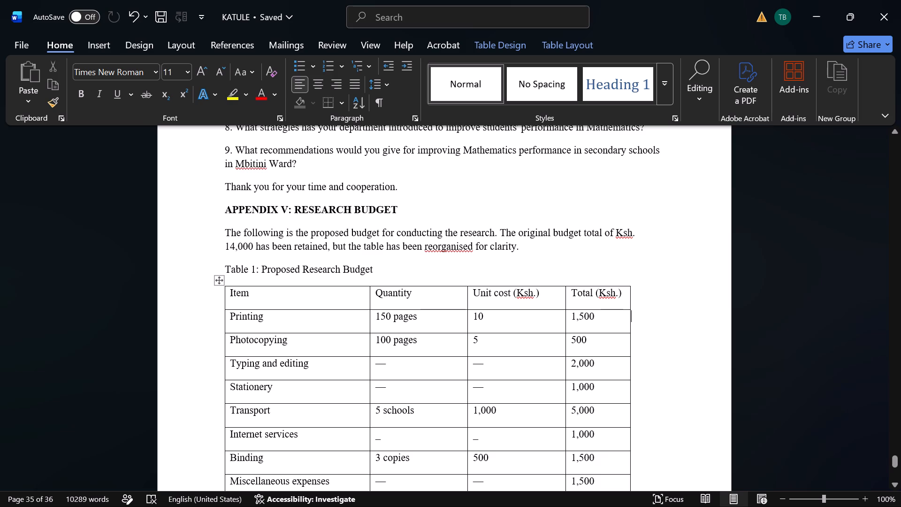
Insert a blank line between the Appendix V introductory paragraph and the Table 1 caption.
left_click(533, 244)
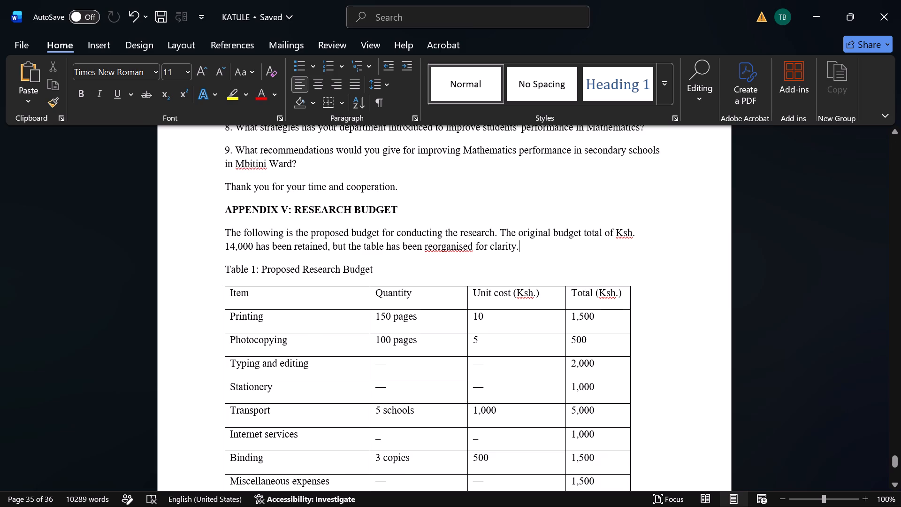
key("Return")
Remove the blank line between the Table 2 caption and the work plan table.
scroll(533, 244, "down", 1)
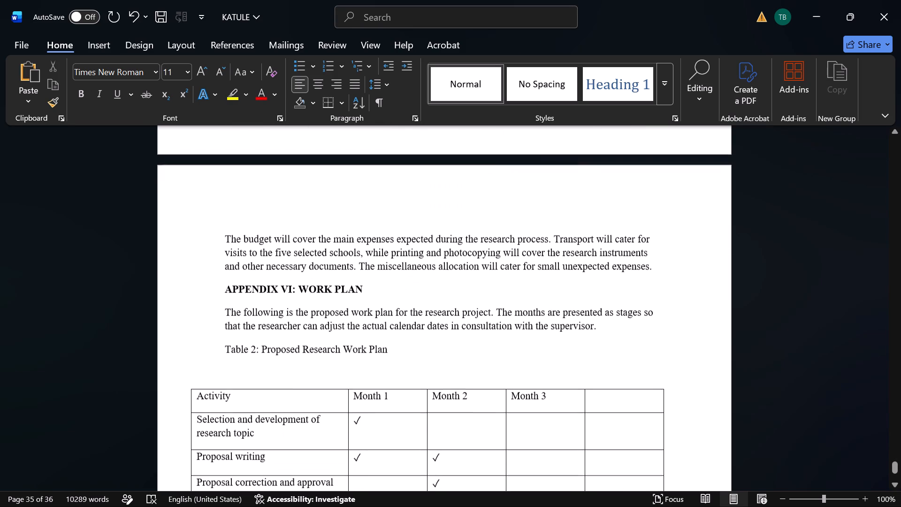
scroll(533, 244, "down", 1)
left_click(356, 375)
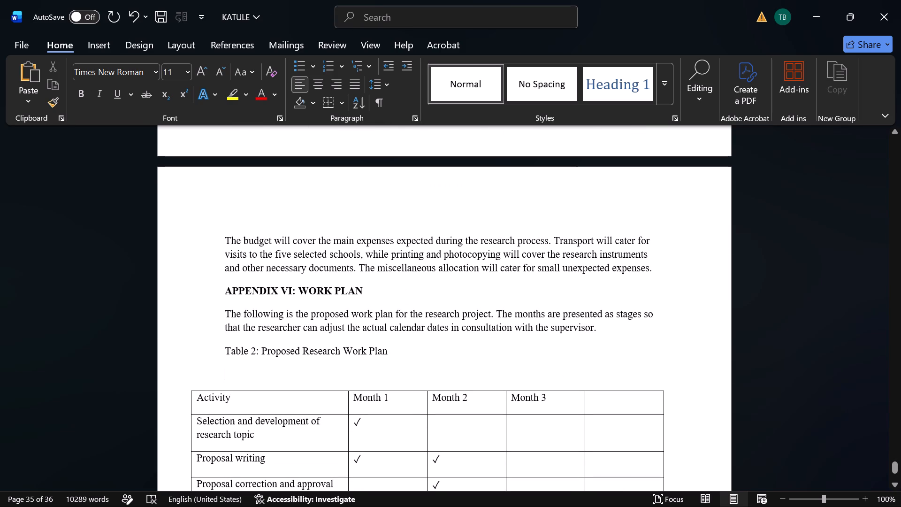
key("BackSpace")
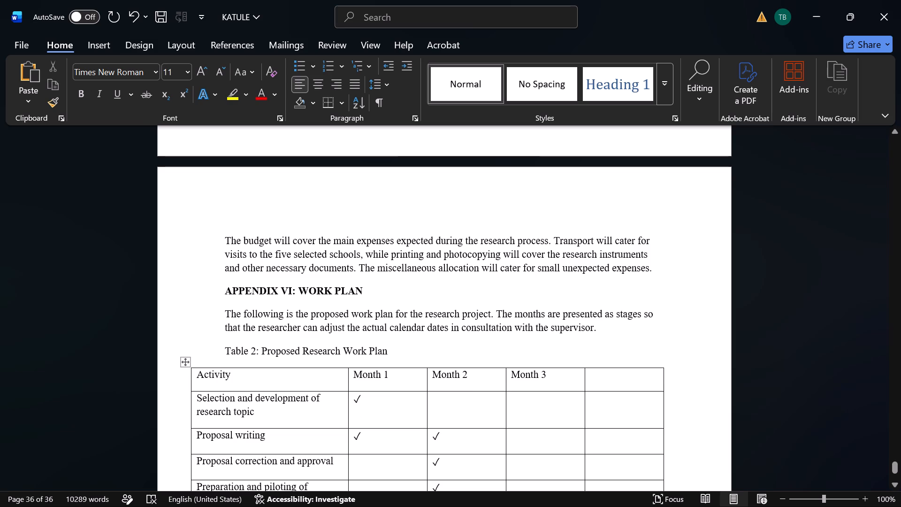
Insert a blank line above the Table 2 caption, after the Appendix VI introductory paragraph.
left_click(225, 351)
key("Return")
scroll(225, 351, "up", 2)
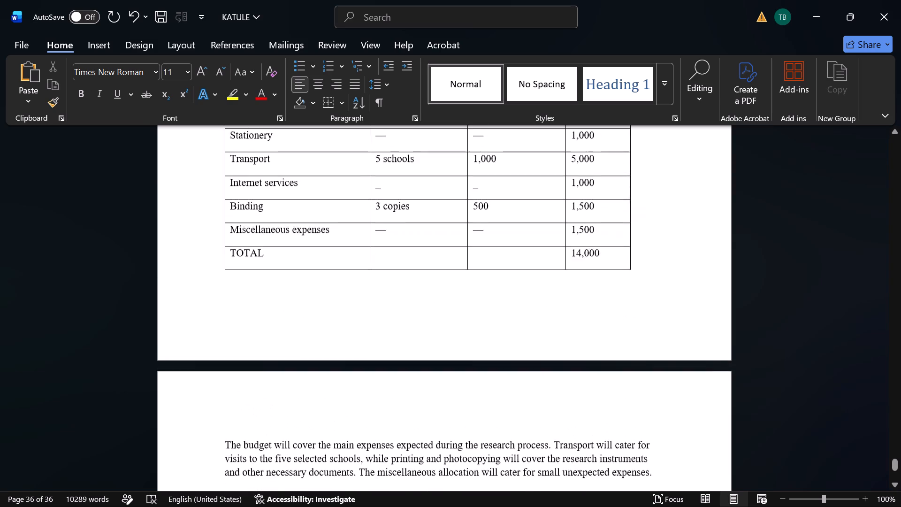
Insert a blank line above the Section E: Parental Involvement heading that precedes the statement table in the students' questionnaire.
scroll(225, 351, "up", 3)
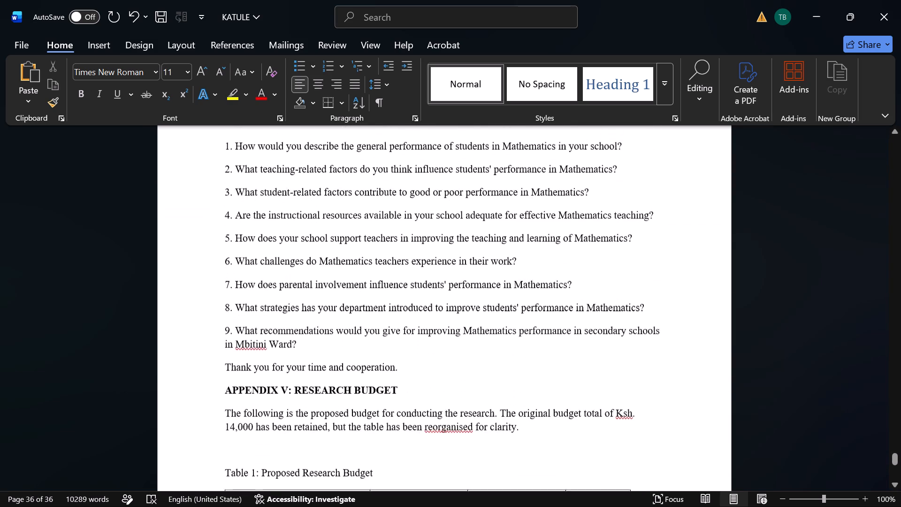
scroll(225, 351, "up", 3)
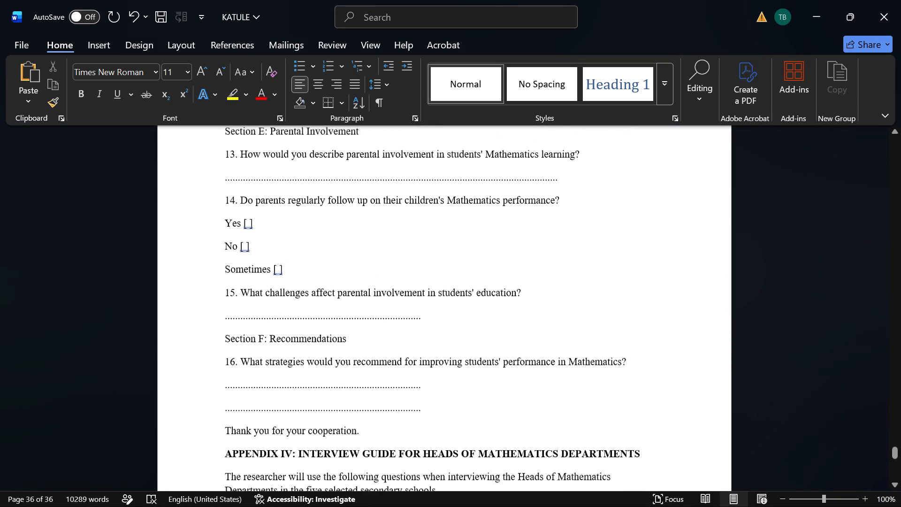
scroll(225, 351, "up", 3)
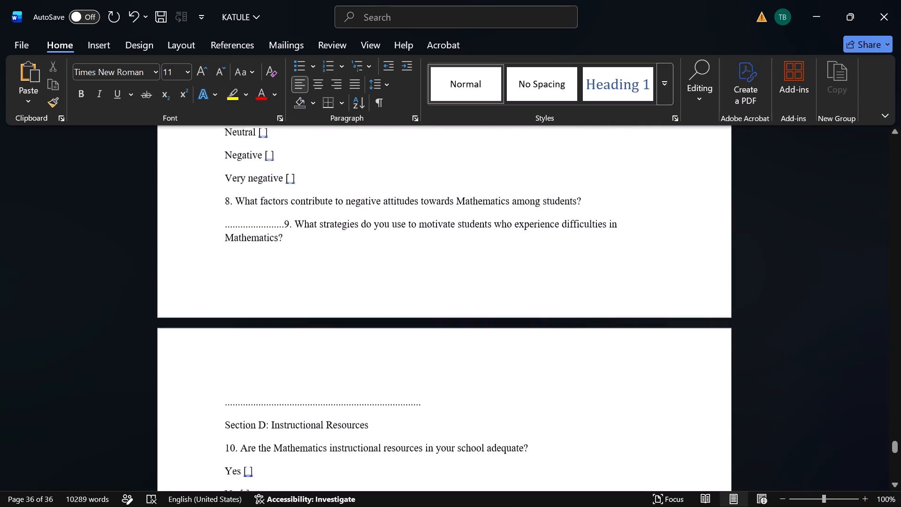
scroll(225, 351, "up", 2)
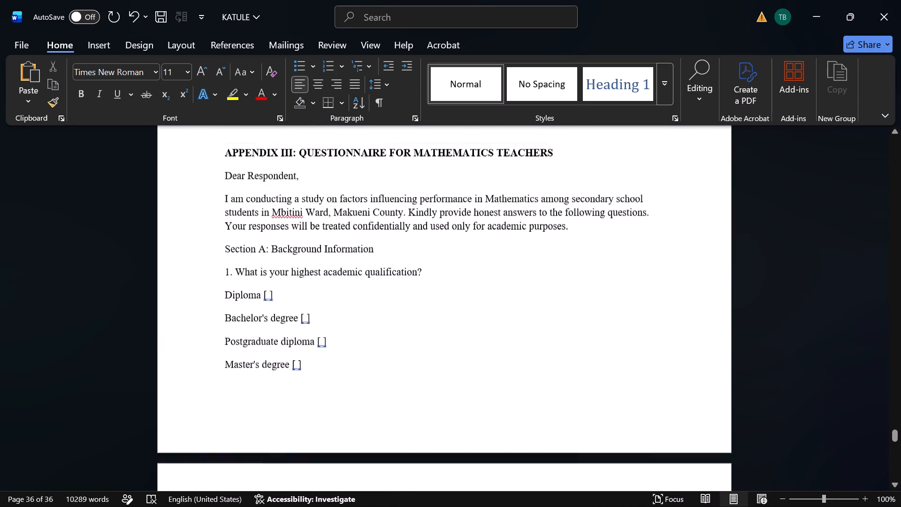
scroll(225, 351, "up", 2)
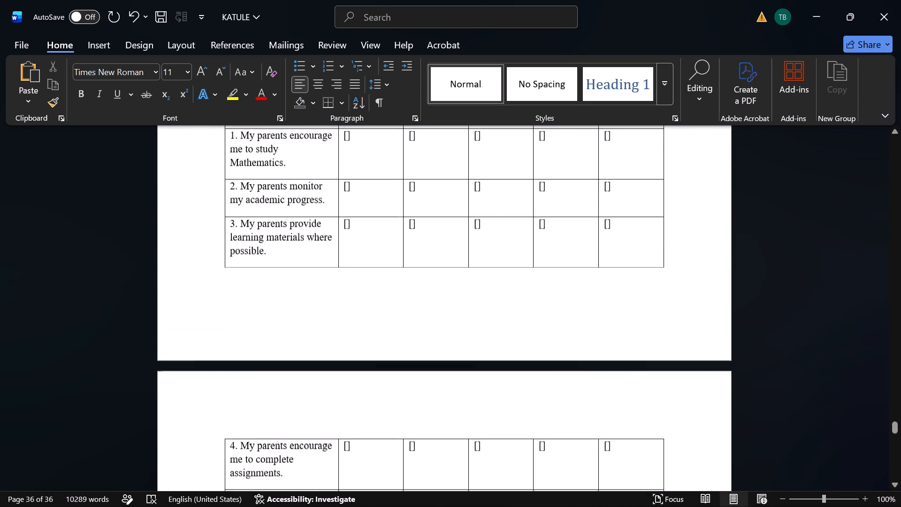
scroll(225, 351, "up", 2)
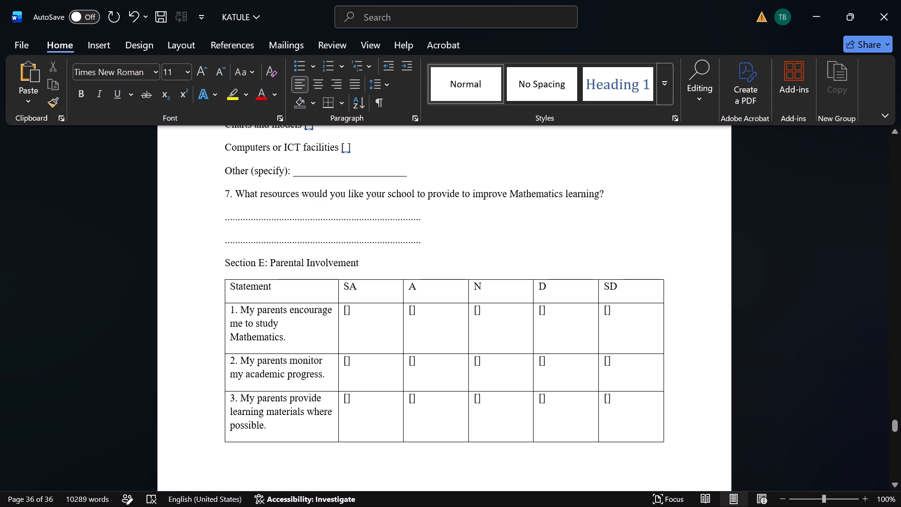
left_click(224, 267)
key("Return")
Insert one blank line above the Section D: Instructional Resources heading in the students' questionnaire.
scroll(224, 267, "up", 1)
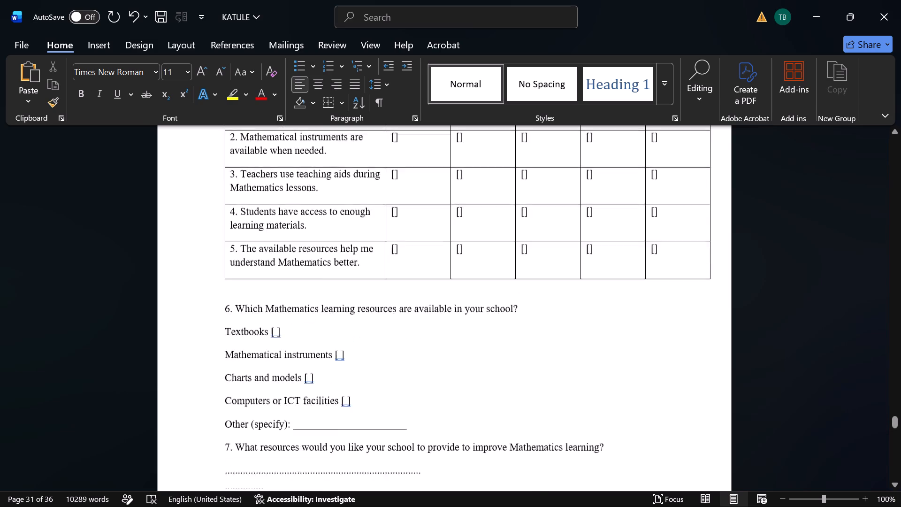
scroll(224, 267, "up", 2)
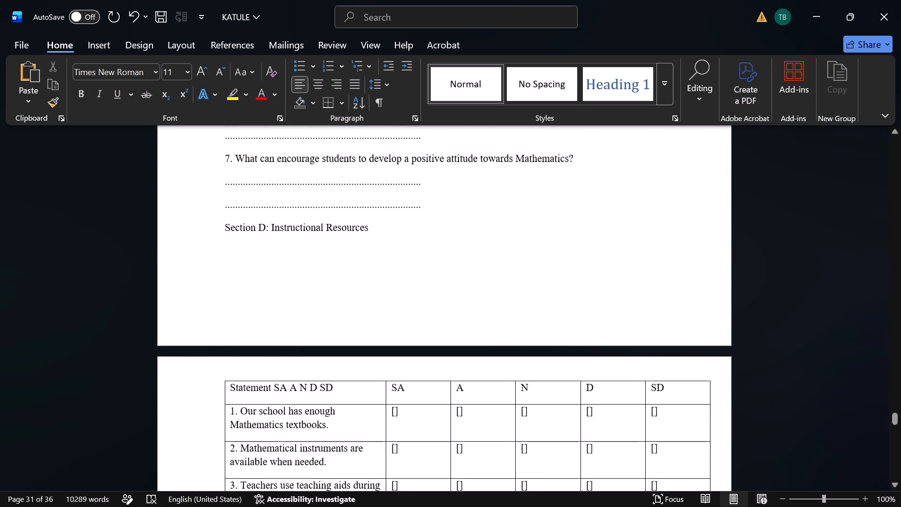
left_click(223, 224)
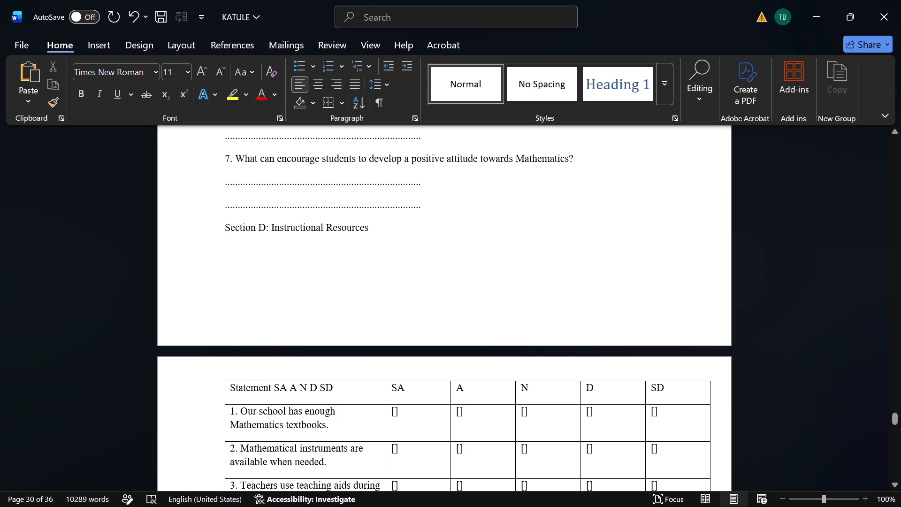
key("Return")
key("Return")
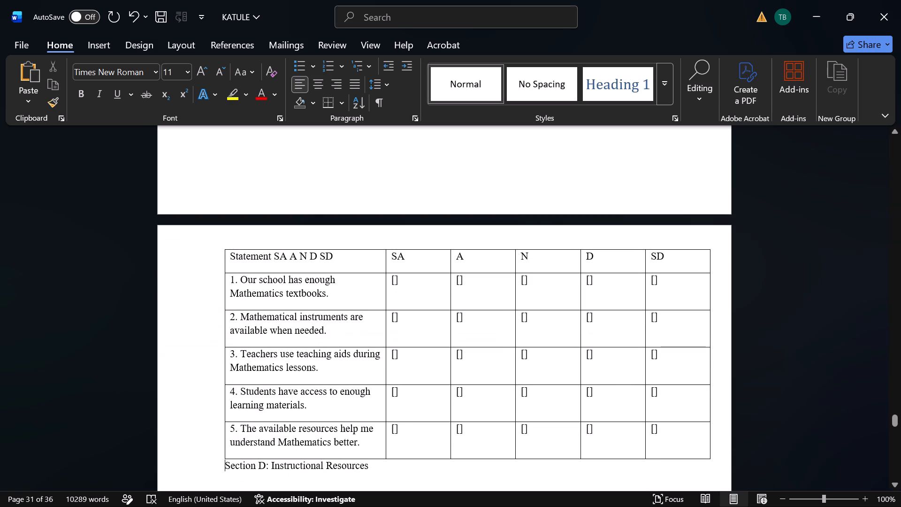
key("BackSpace")
Insert a blank line above the Section C: Students' Attitudes Towards Mathematics heading.
scroll(223, 224, "up", 1)
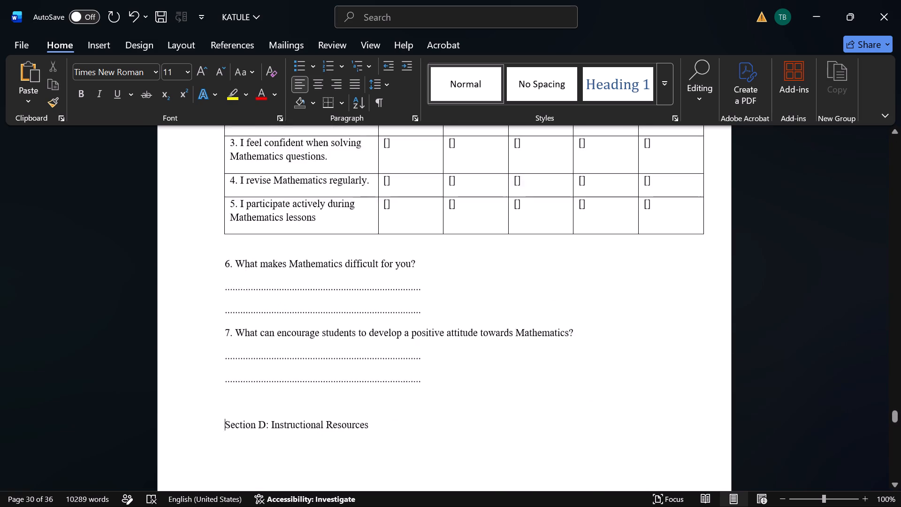
scroll(223, 224, "up", 2)
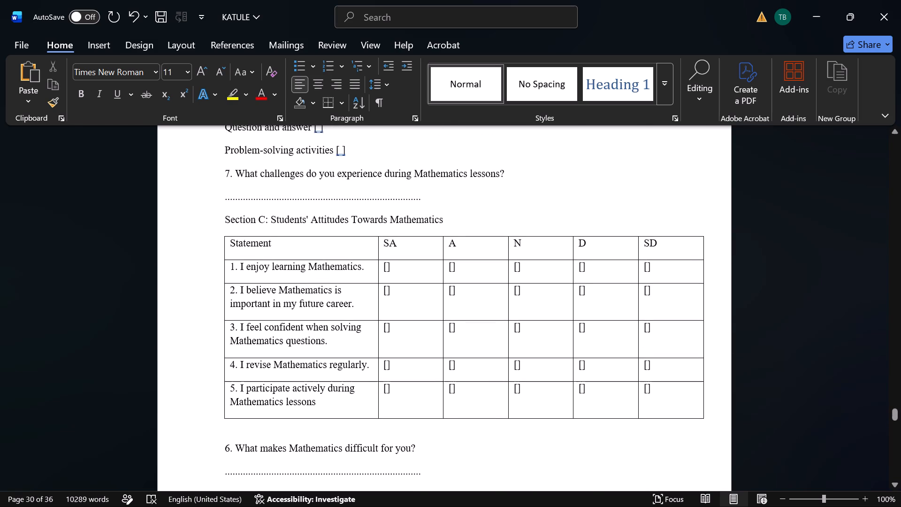
left_click(223, 219)
key("Return")
Insert a blank line between the "SD – Strongly Disagree" scale entry and the Section B statement table.
scroll(223, 219, "up", 1)
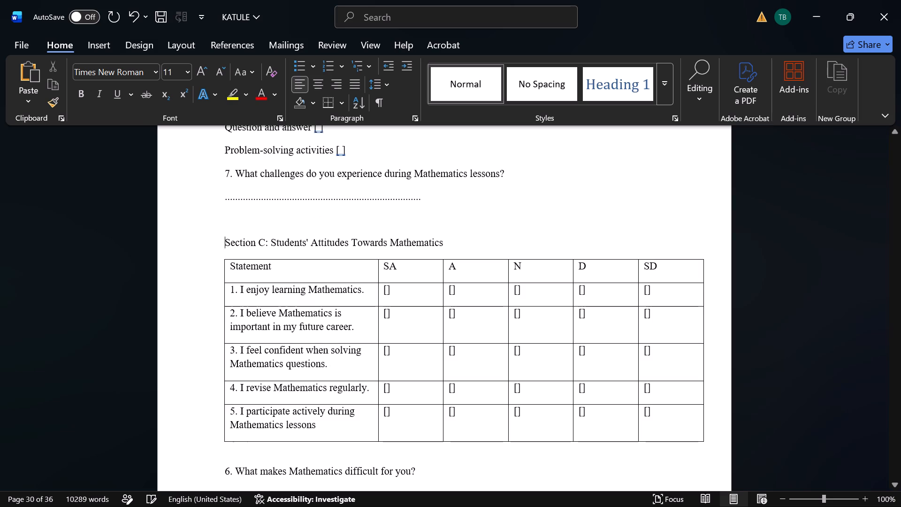
scroll(223, 219, "up", 2)
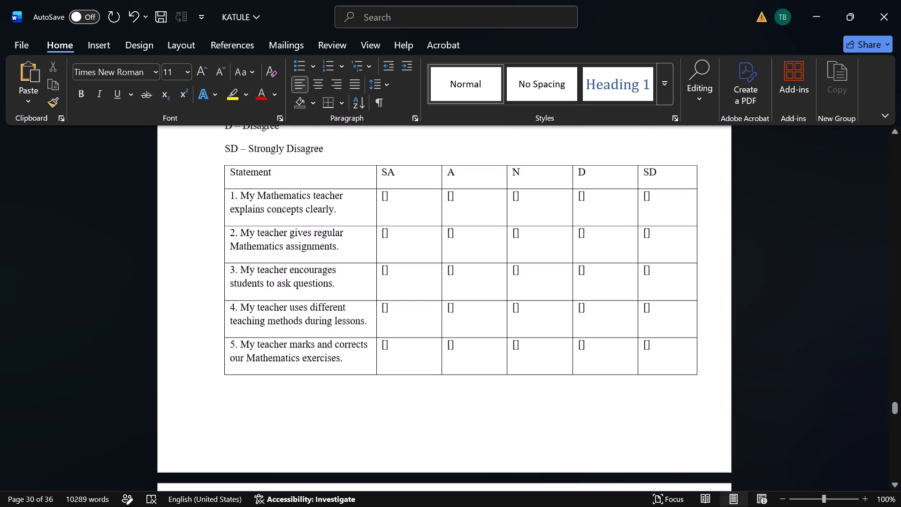
scroll(223, 219, "up", 2)
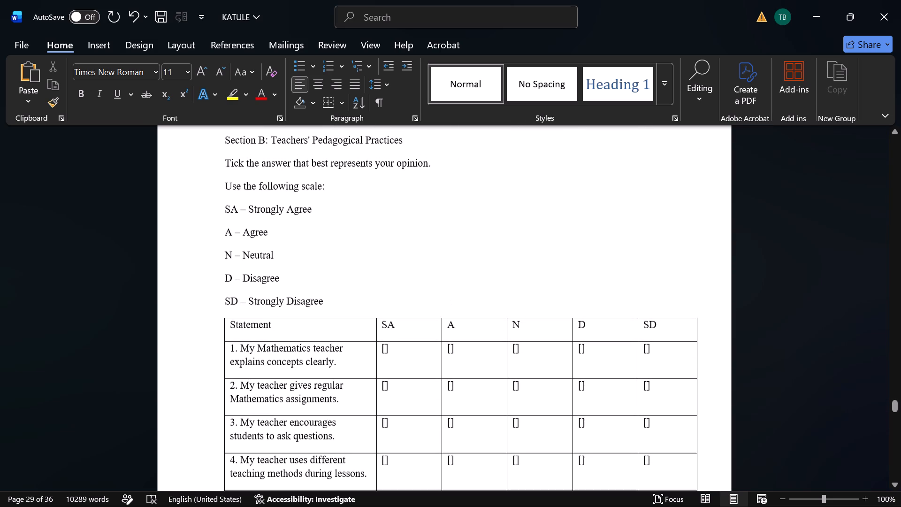
scroll(242, 190, "up", 1)
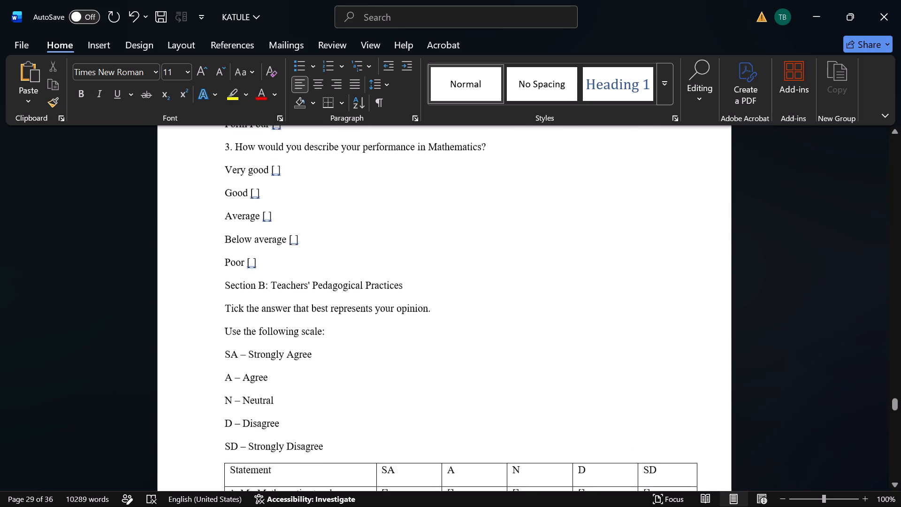
scroll(242, 190, "up", 1)
scroll(242, 190, "down", 1)
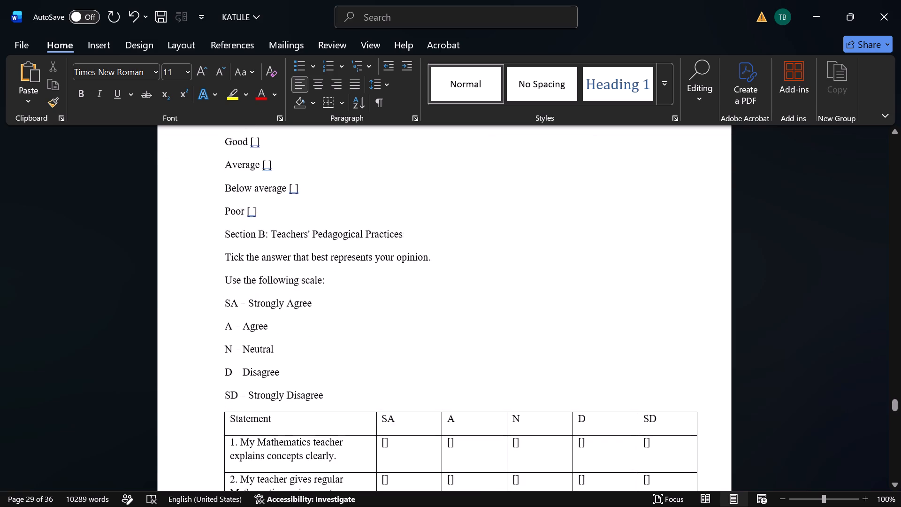
scroll(242, 190, "down", 1)
left_click(330, 315)
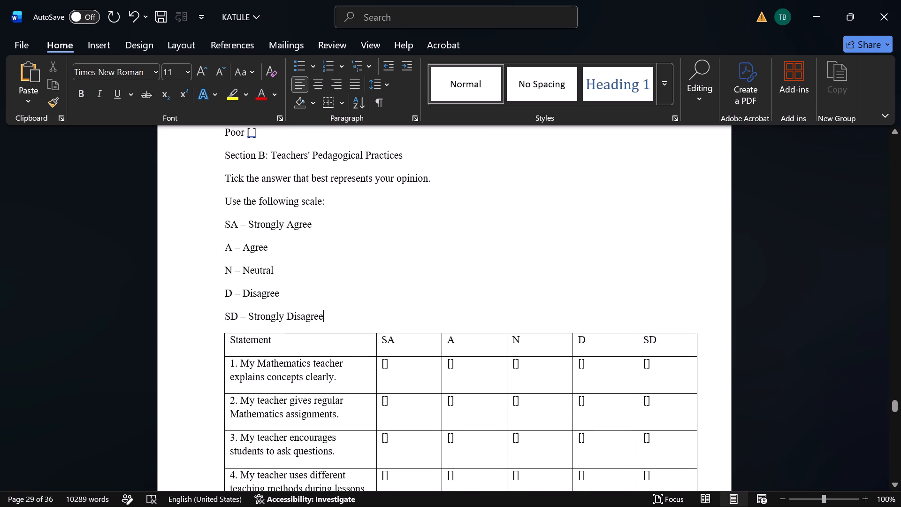
key("Return")
Review the proposal's layout and tables from the students' questionnaire back through the chapters to the title page.
scroll(330, 315, "up", 1)
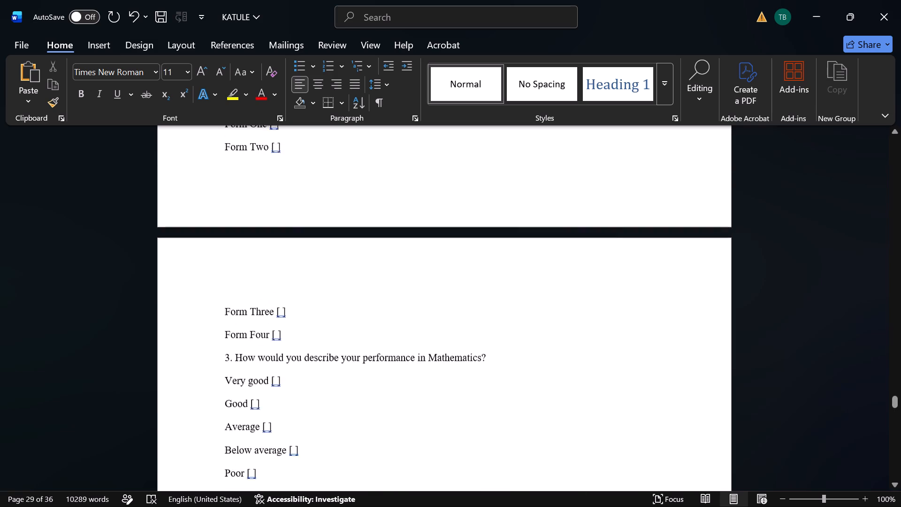
scroll(330, 315, "up", 4)
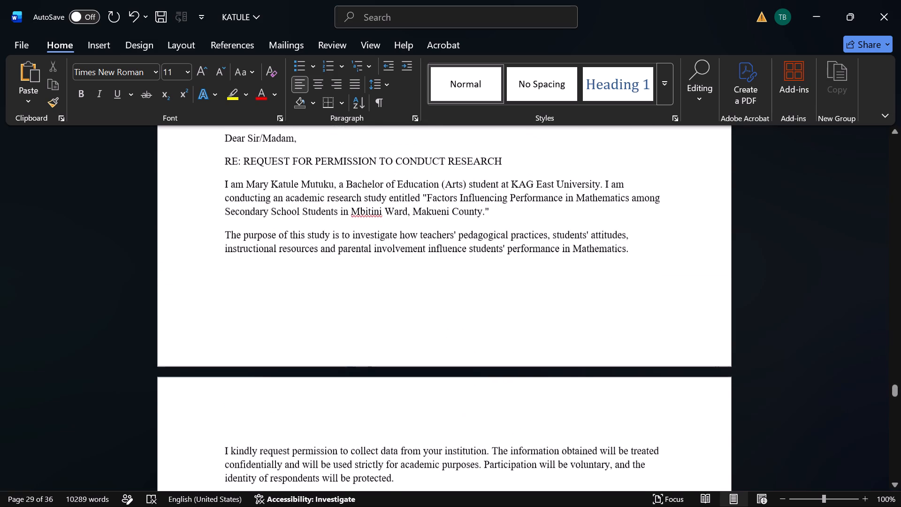
scroll(330, 315, "up", 3)
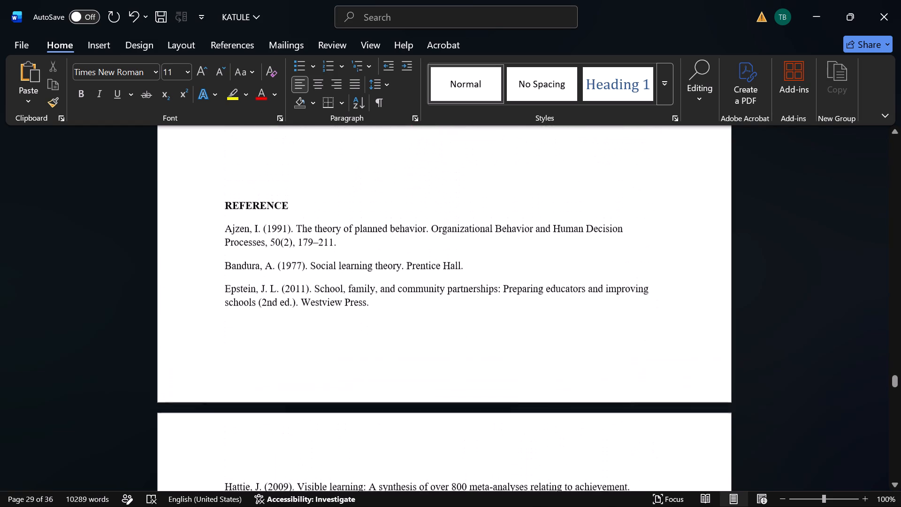
scroll(330, 315, "up", 3)
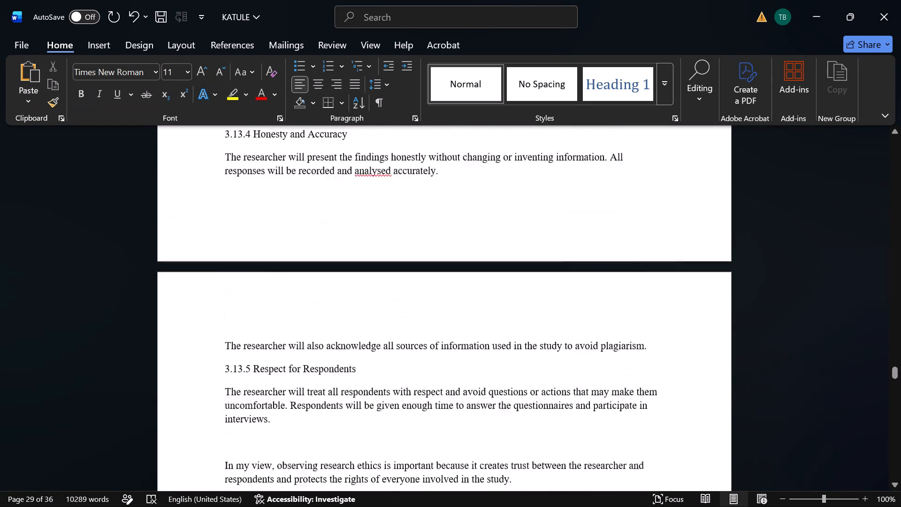
scroll(330, 315, "up", 4)
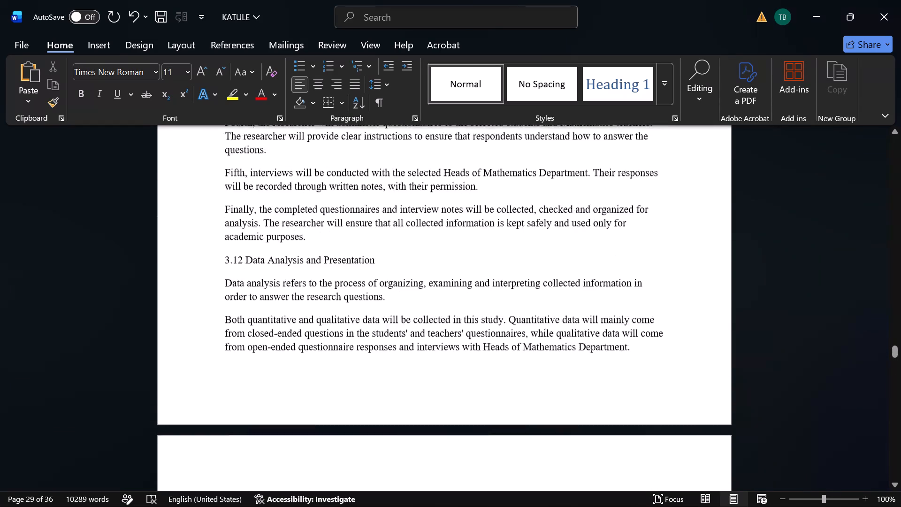
scroll(330, 315, "up", 3)
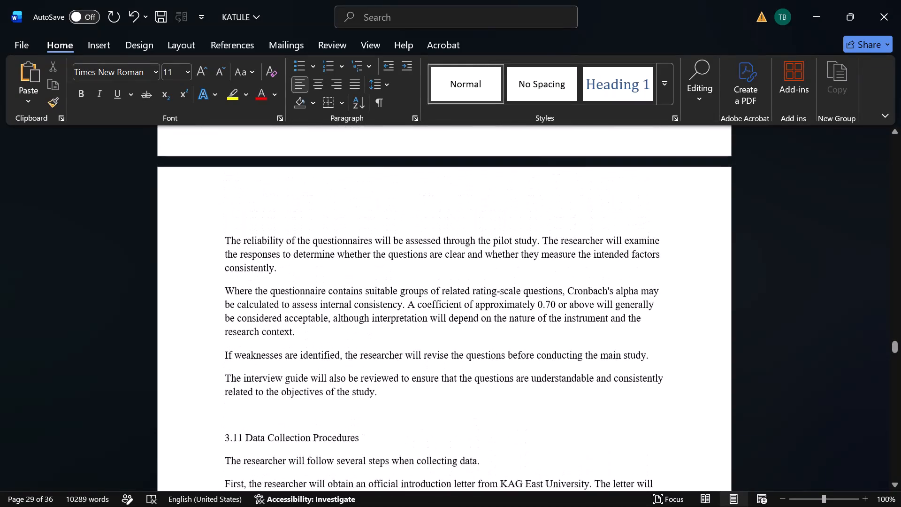
scroll(330, 315, "up", 3)
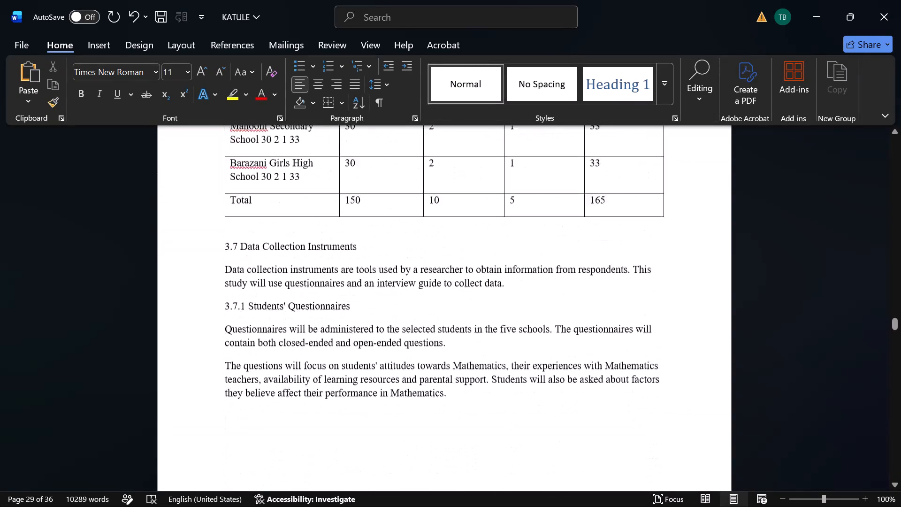
scroll(330, 315, "up", 3)
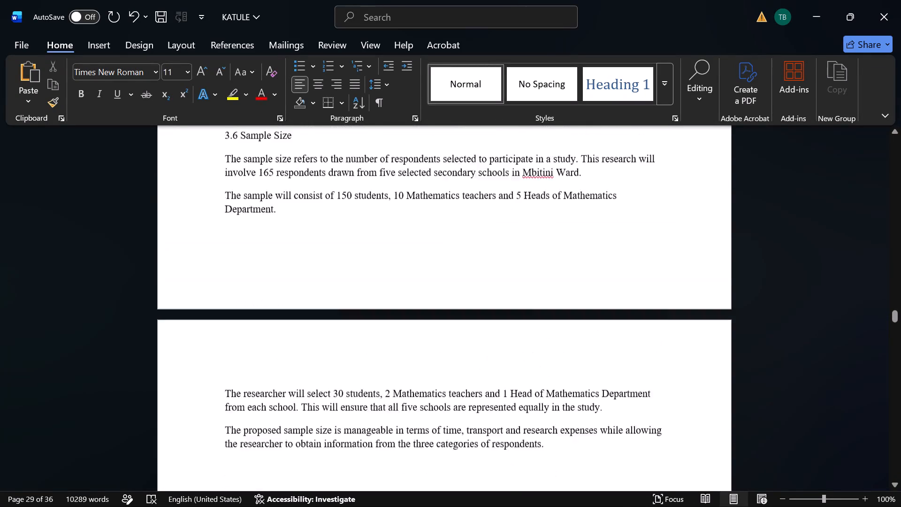
scroll(330, 315, "up", 4)
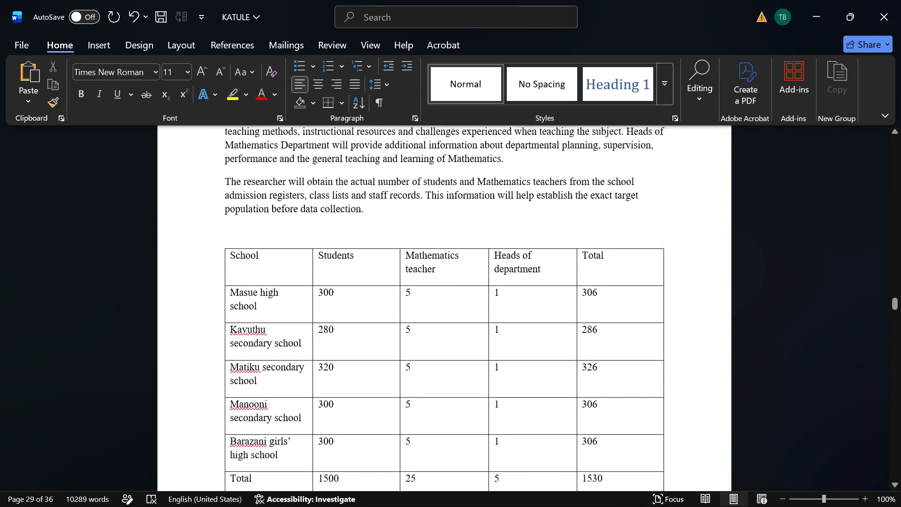
scroll(330, 315, "up", 2)
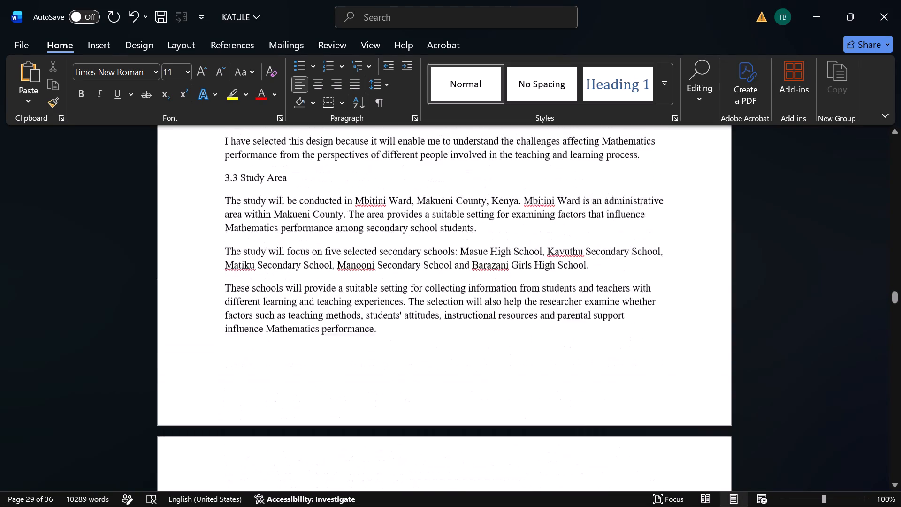
scroll(330, 315, "up", 3)
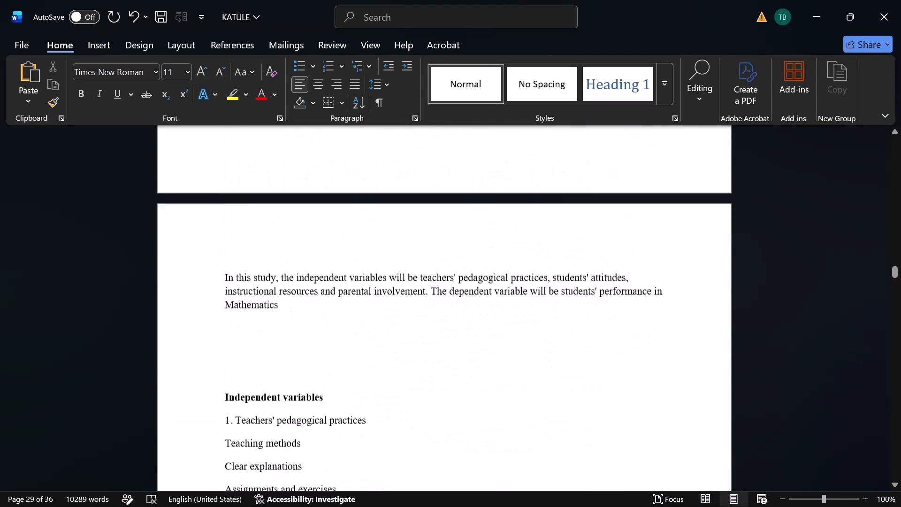
scroll(330, 315, "up", 4)
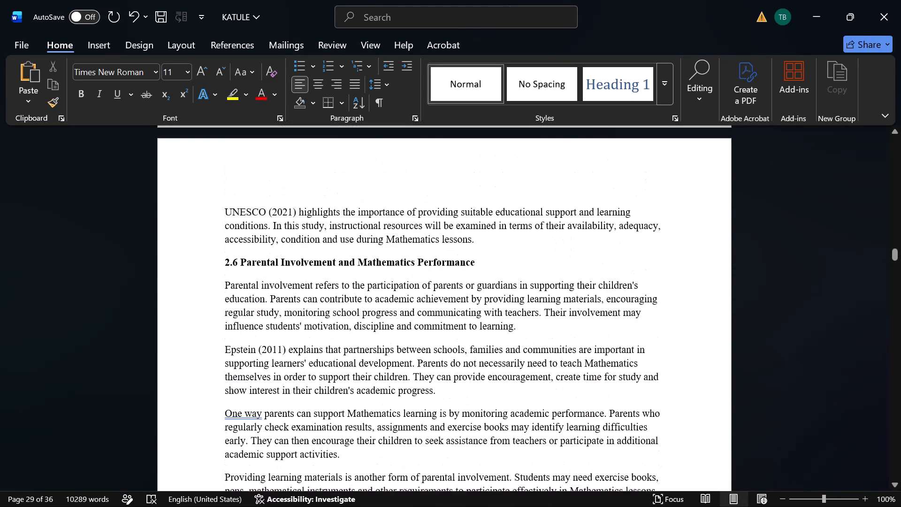
scroll(330, 315, "up", 4)
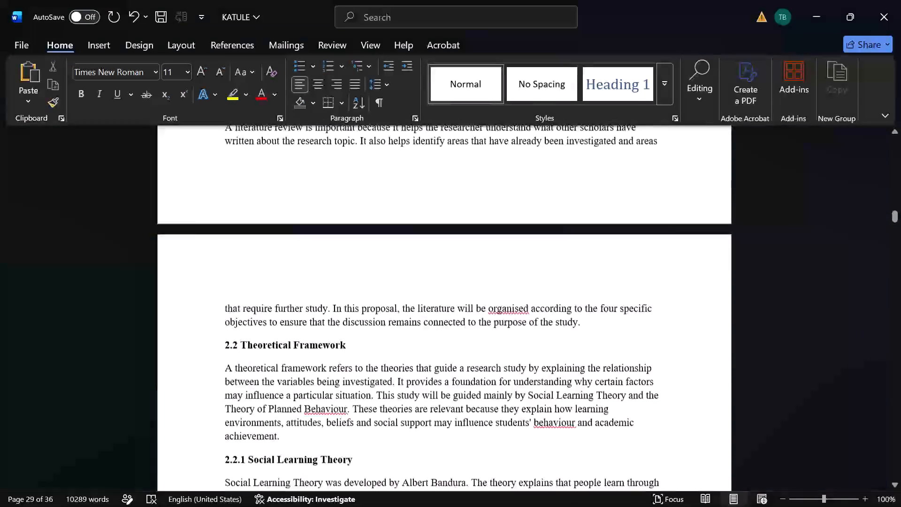
scroll(330, 315, "up", 5)
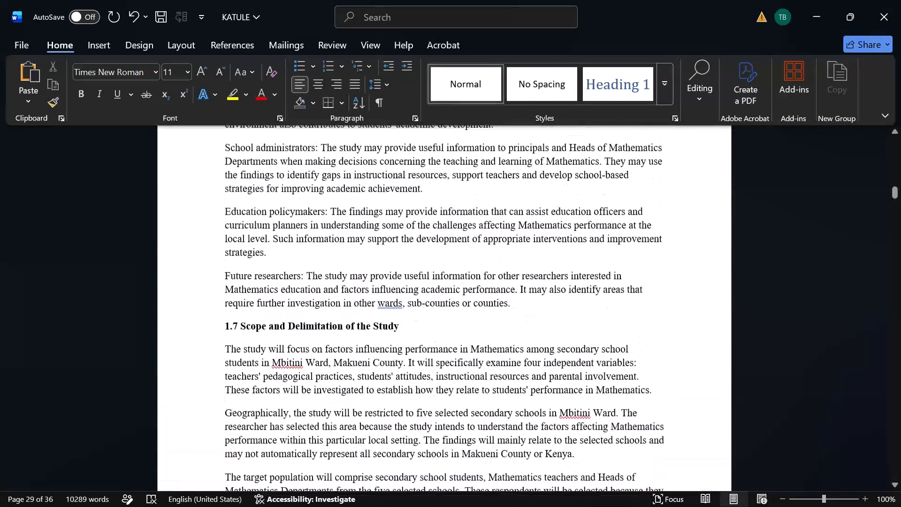
scroll(330, 315, "up", 4)
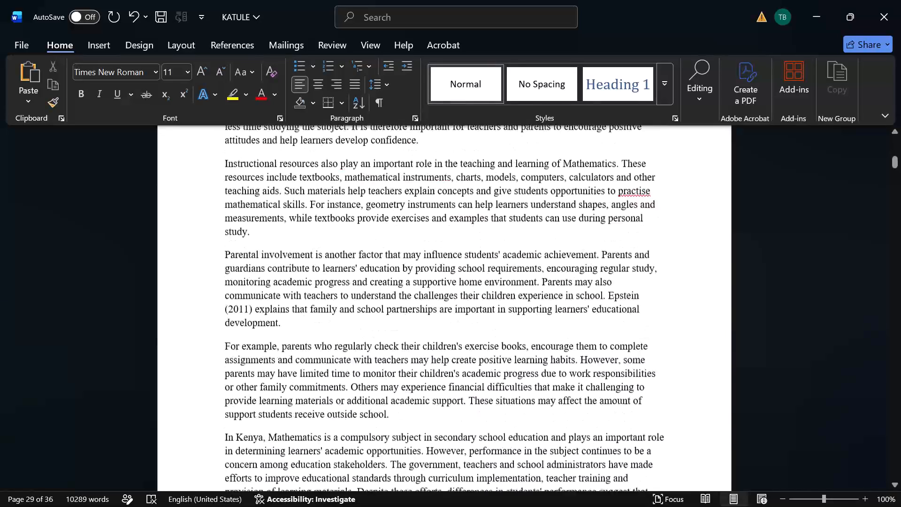
scroll(330, 315, "up", 6)
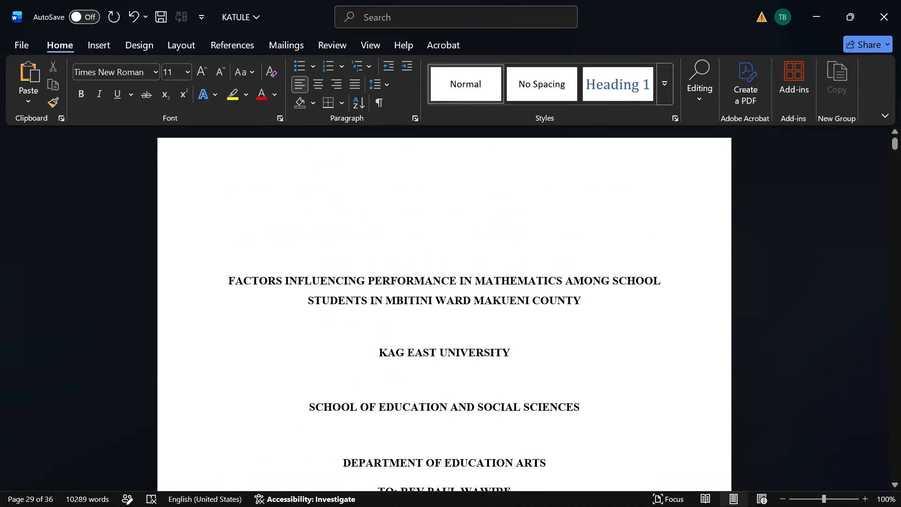
Save the proposal document.
scroll(330, 315, "up", 13)
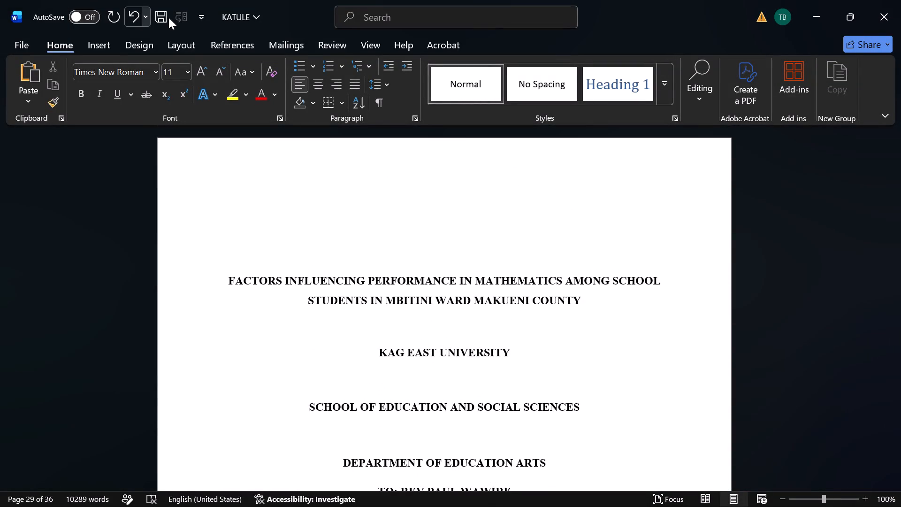
left_click(164, 18)
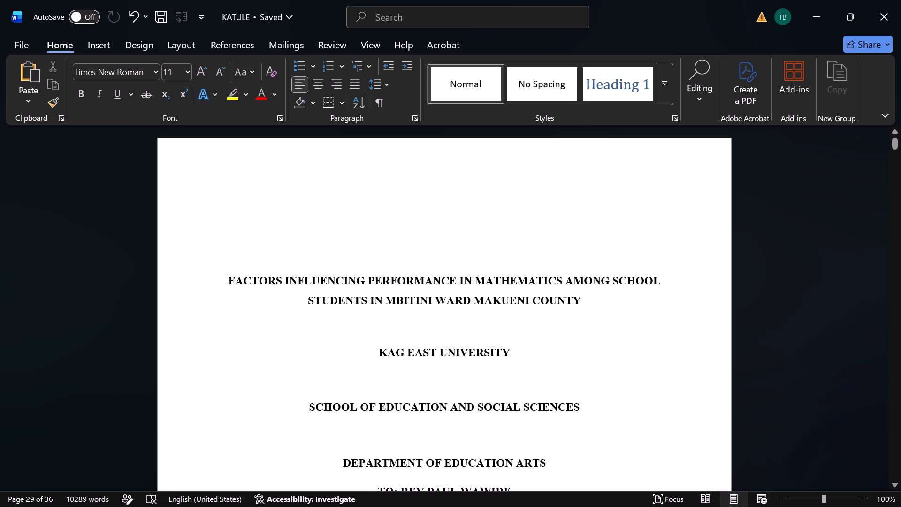
Insert the word "SECONDARY" before "SCHOOL STUDENTS" in the proposal title on the title page.
left_click(613, 280)
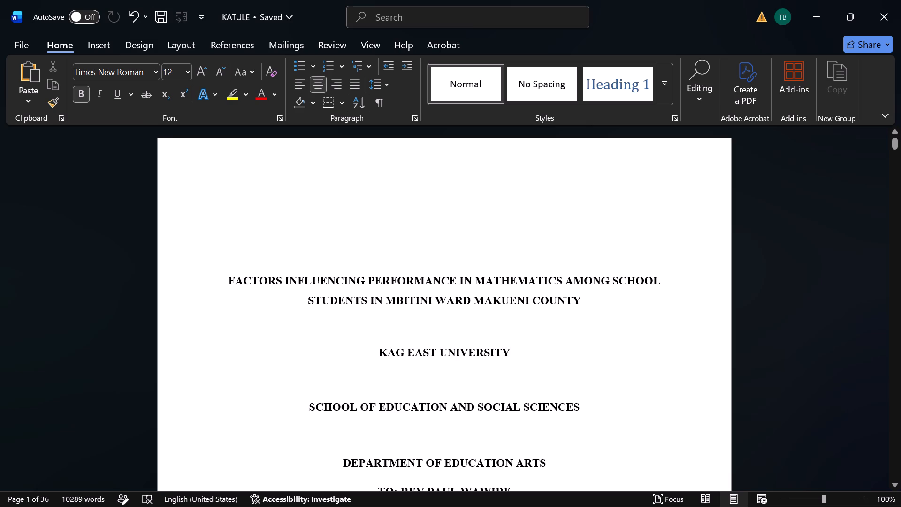
key("s")
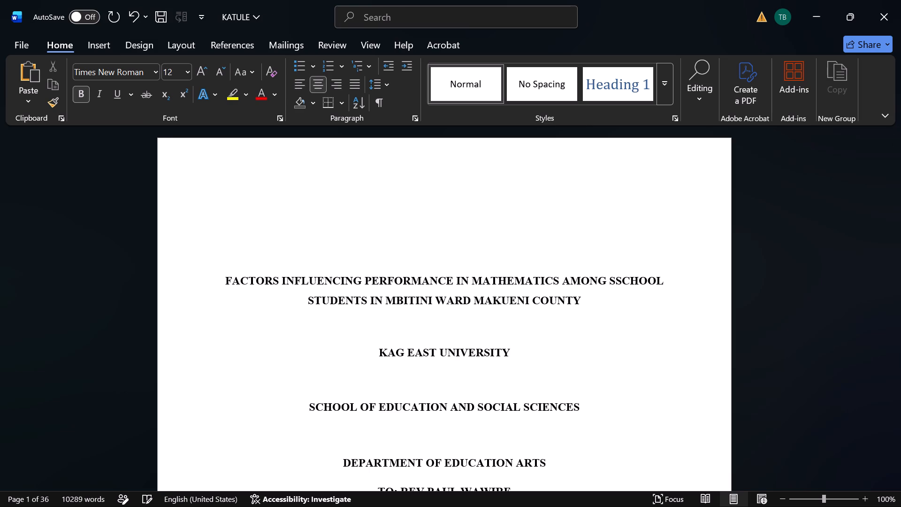
type("ECONDARY")
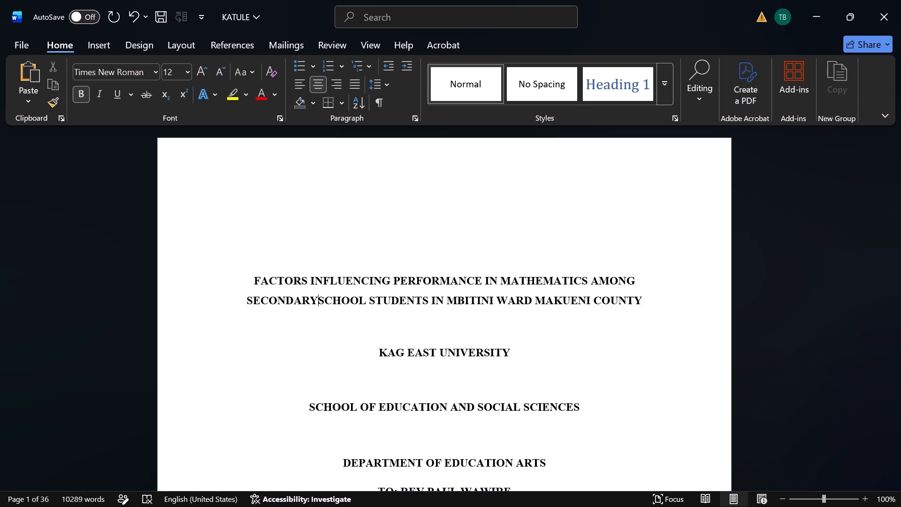
key("space")
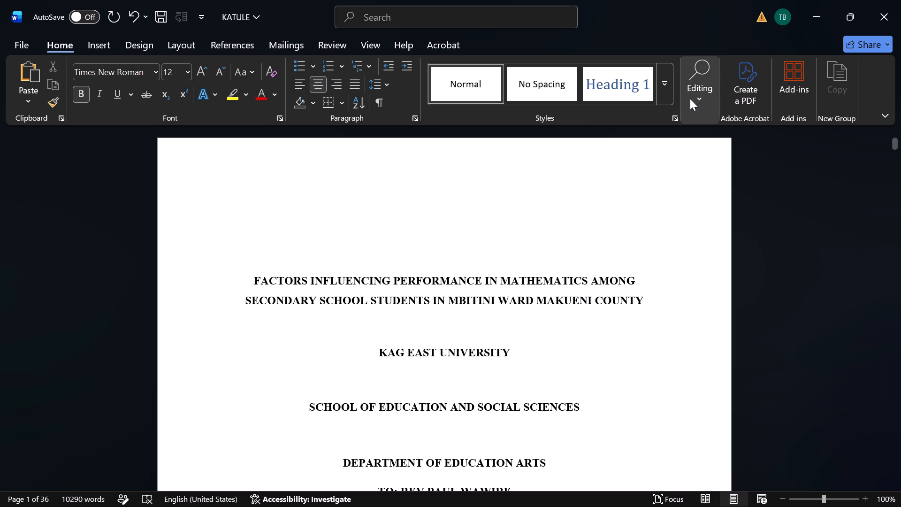
Set the line spacing of the entire document to 1.5.
left_click(518, 208)
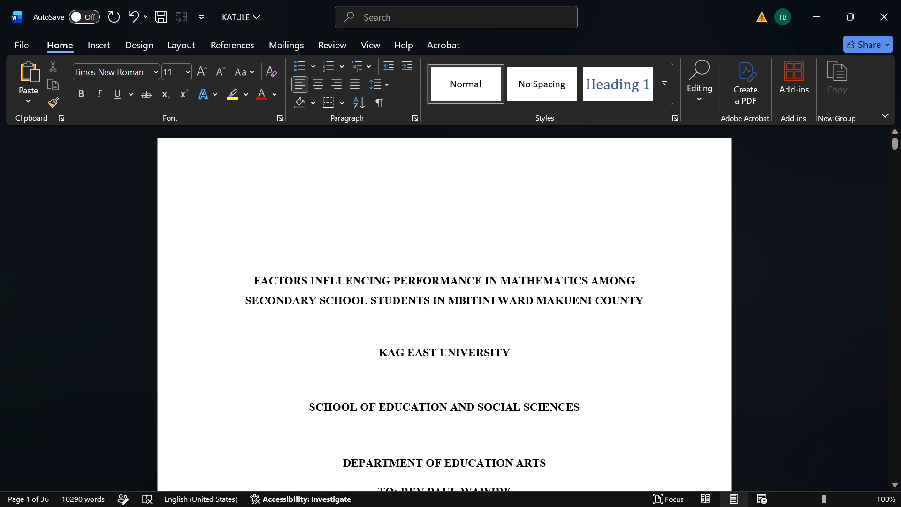
key("ctrl+a")
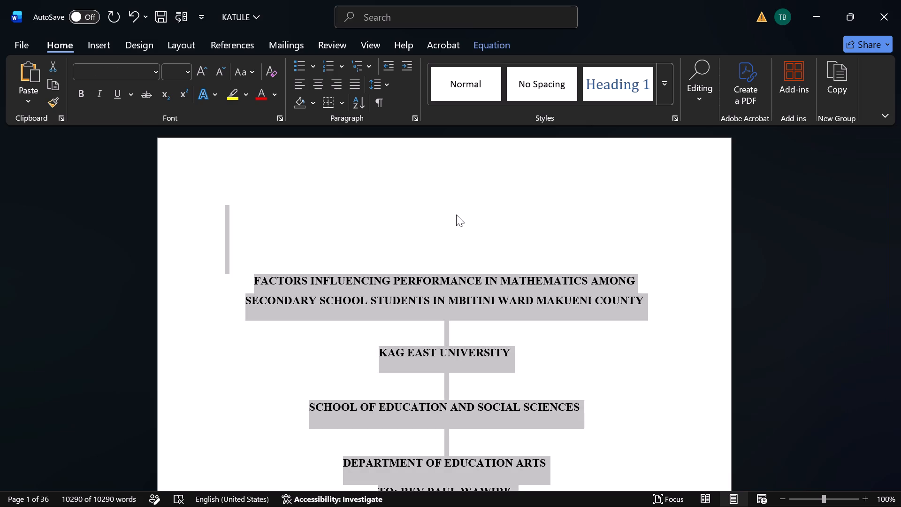
left_click(386, 81)
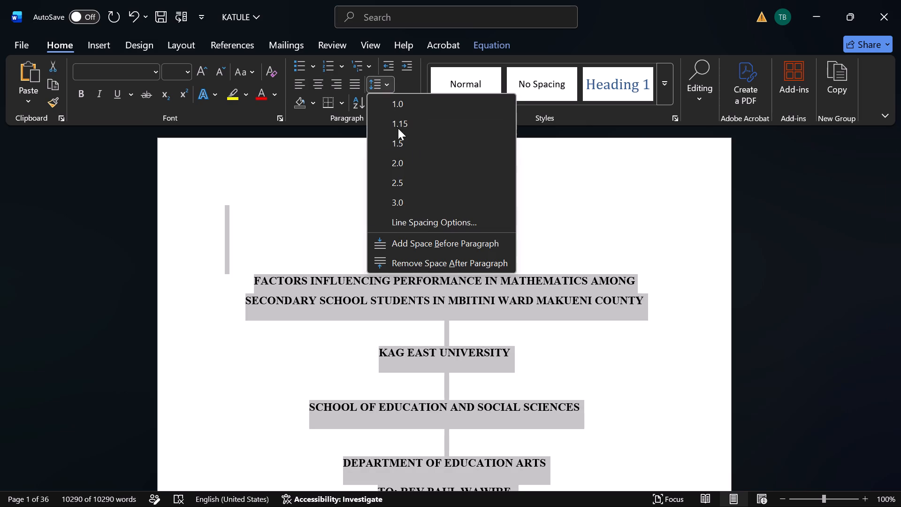
left_click(415, 145)
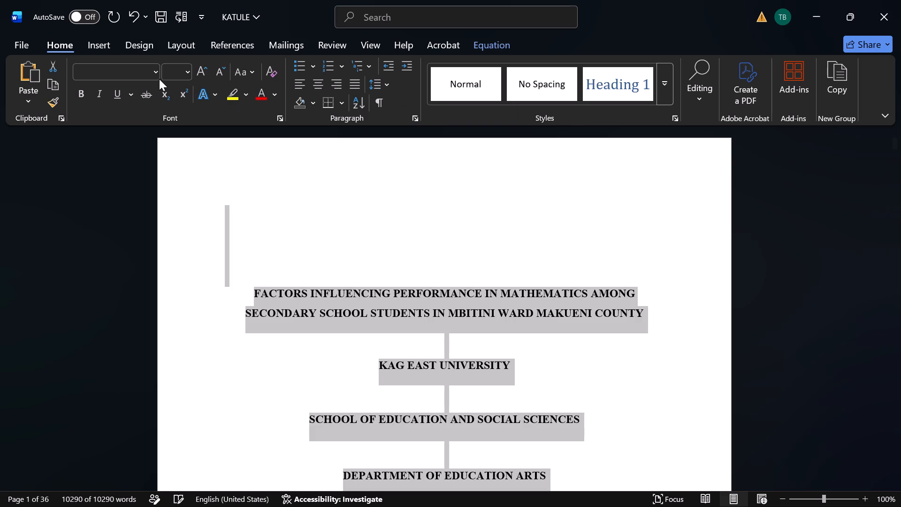
Set the font of the entire document to Times New Roman, size 12.
left_click(156, 75)
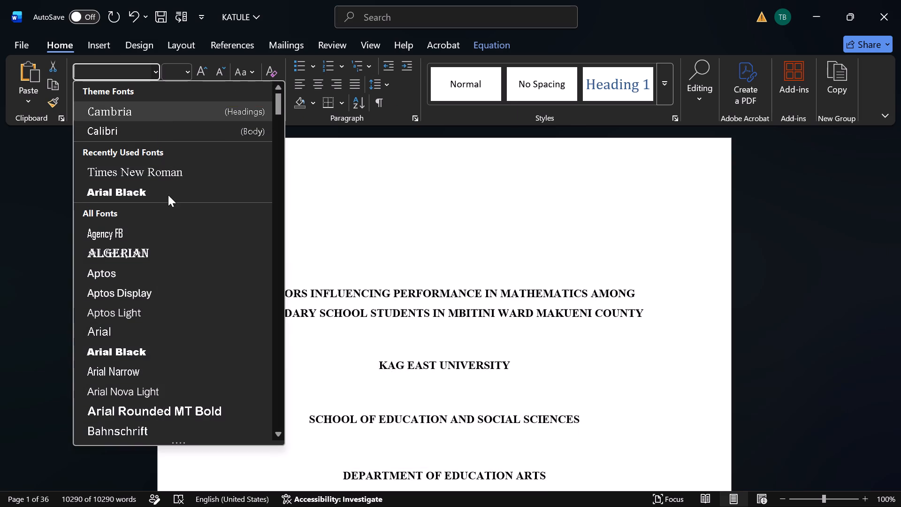
left_click(174, 177)
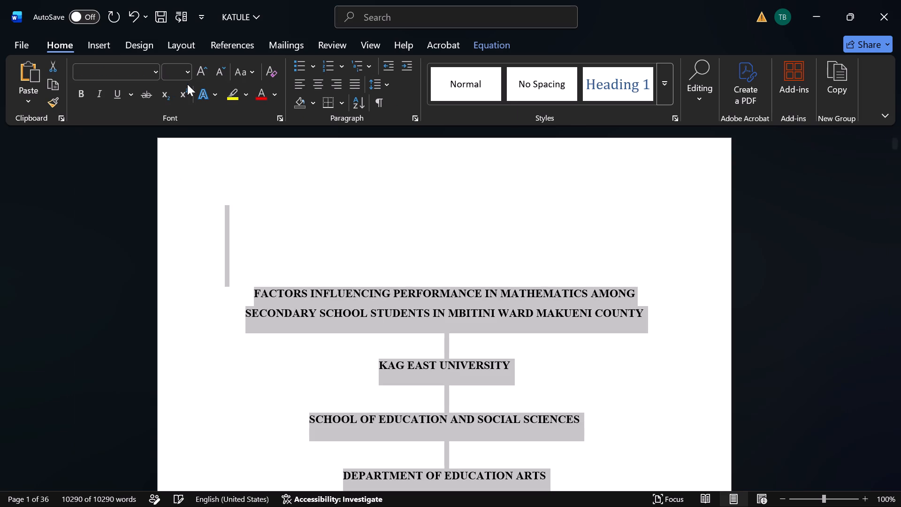
left_click(187, 69)
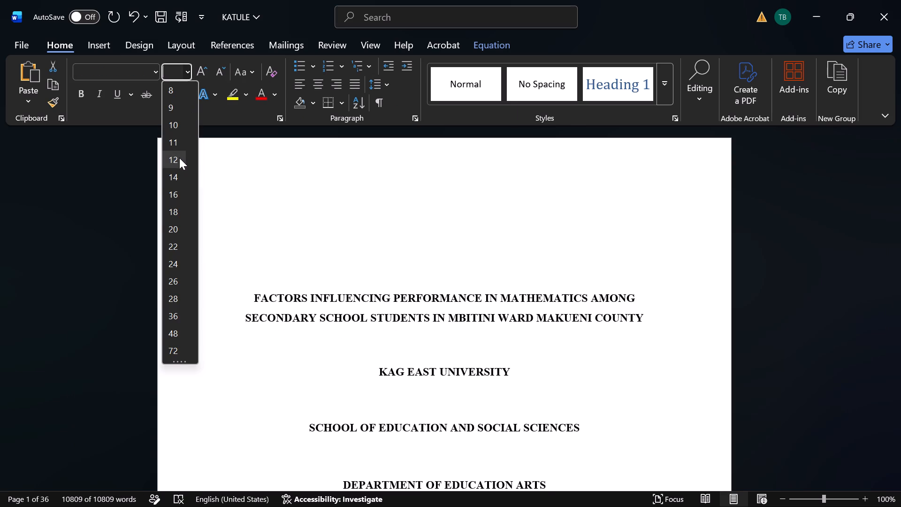
left_click(179, 158)
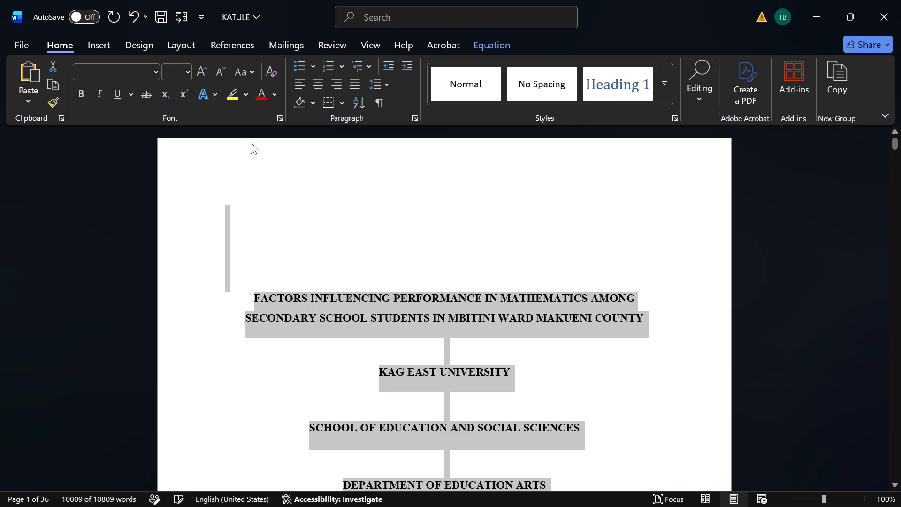
Justify all text in the document.
left_click(354, 85)
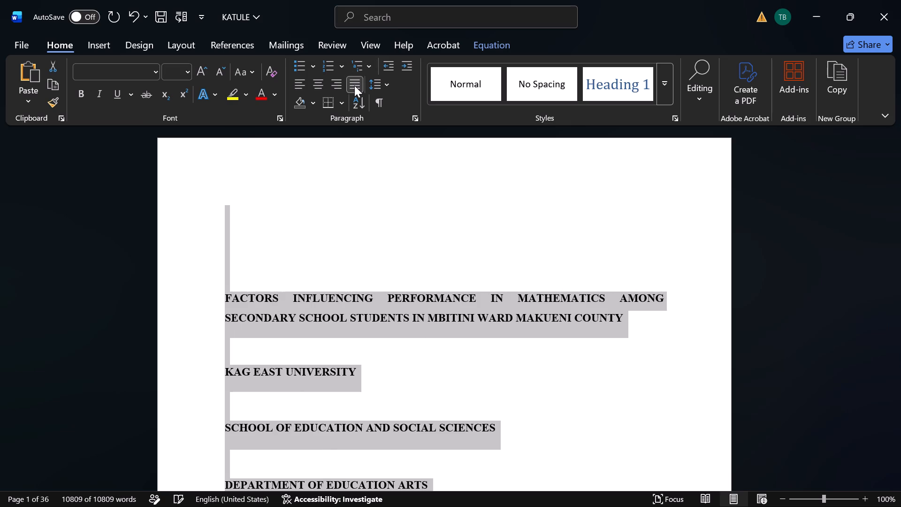
scroll(421, 194, "down", 3)
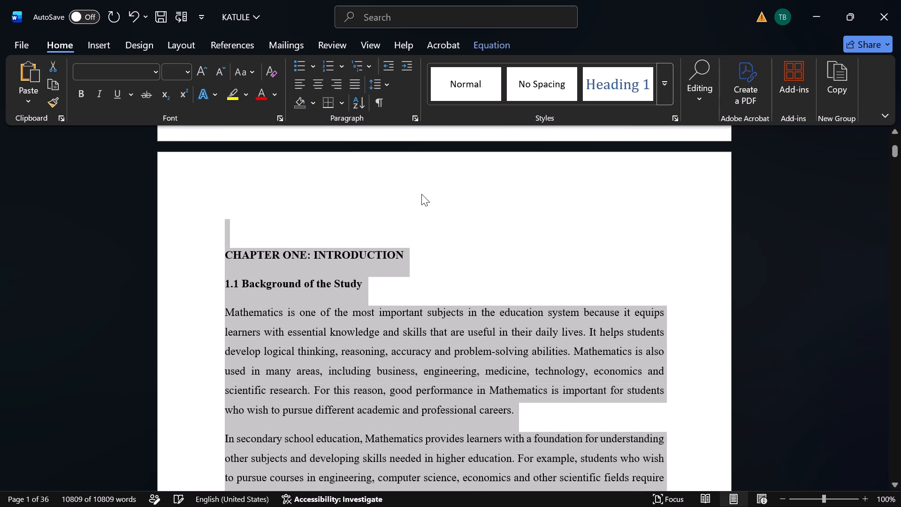
scroll(421, 194, "down", 1)
scroll(421, 194, "up", 1)
Centre all the title page text, from the blank line below the admission number up to the top of the page.
left_click(421, 194)
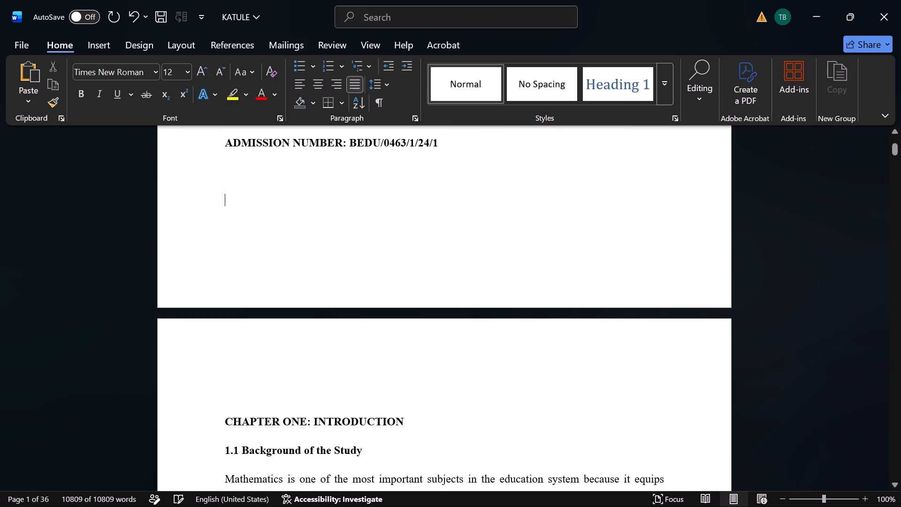
left_click_drag(421, 194, 254, 199)
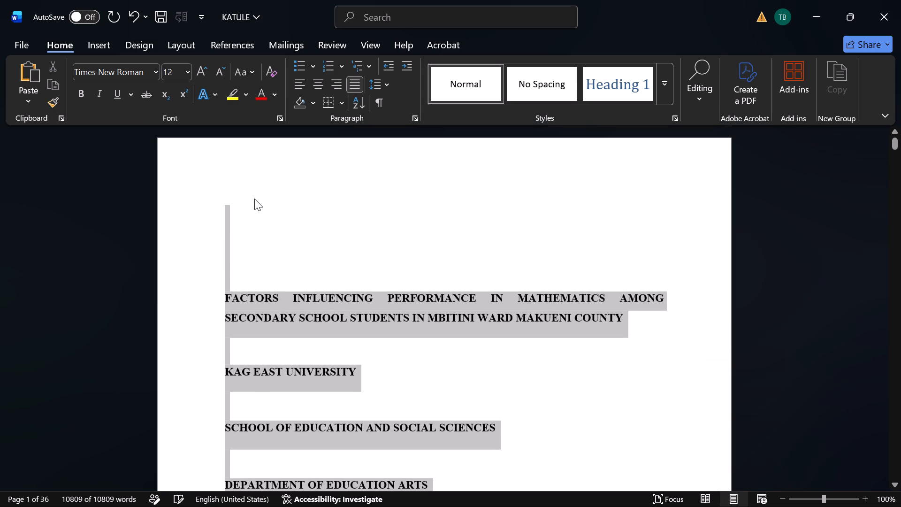
left_click(313, 81)
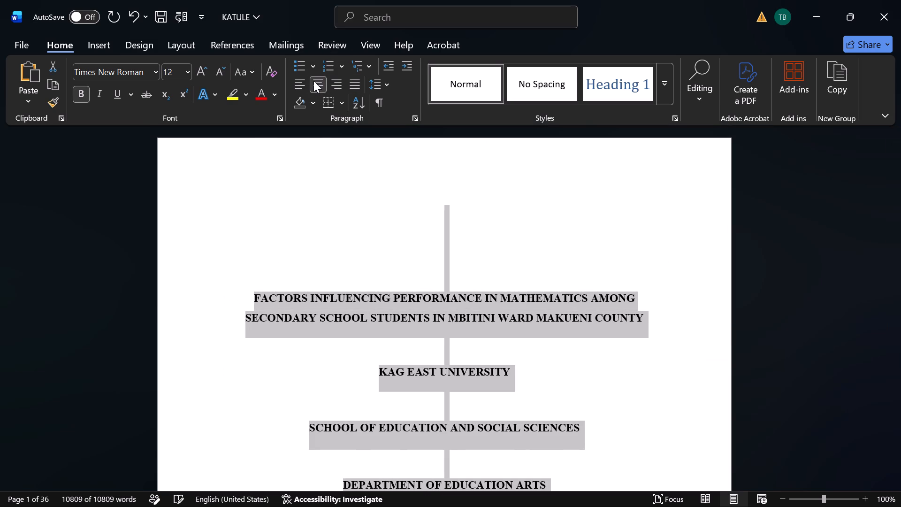
left_click(353, 175)
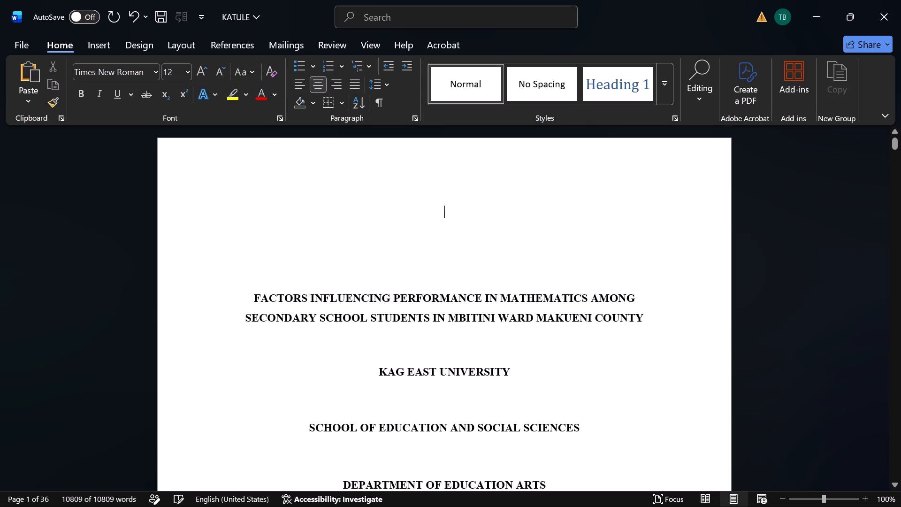
Delete two blank lines above the proposal title, keeping one left-aligned empty line at the top of the title page.
key("BackSpace")
key("BackSpace")
key("BackSpace")
left_click(392, 262)
left_click(404, 272)
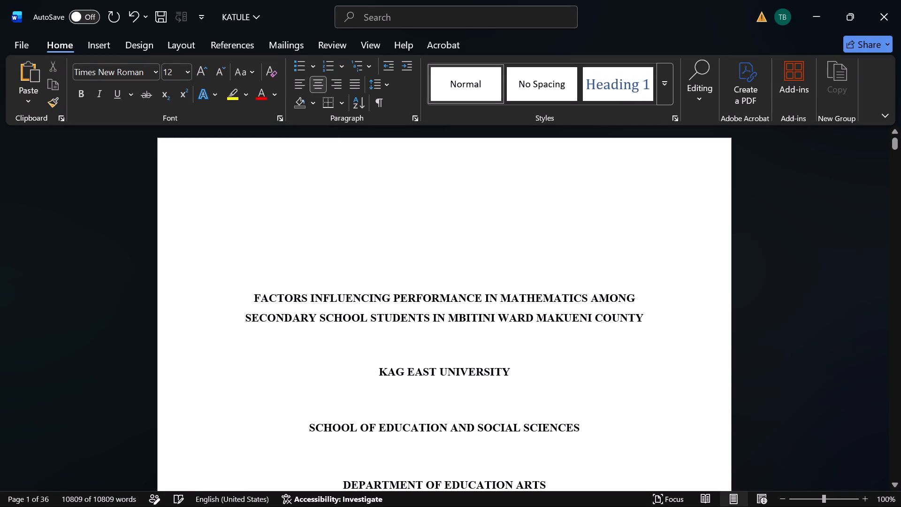
key("BackSpace")
key("BackSpace")
key("BackSpace")
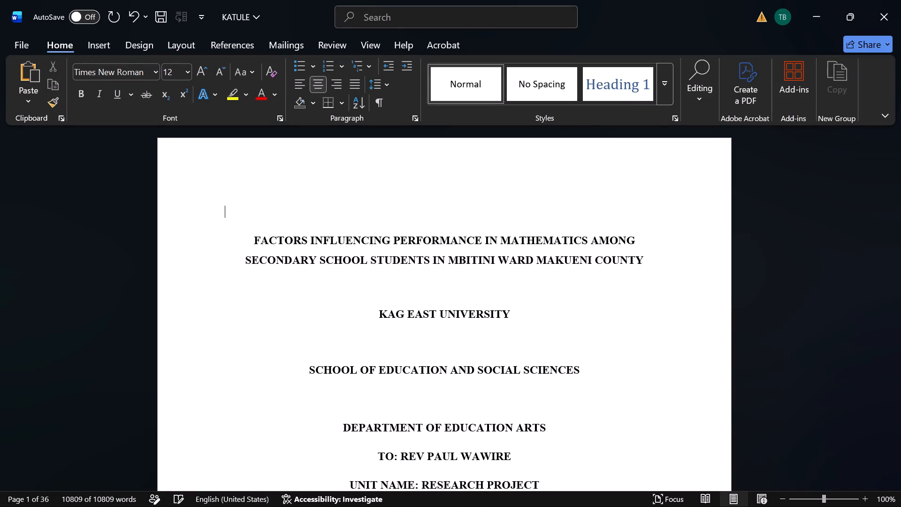
key("BackSpace")
key("BackSpace")
Save the reformatted proposal.
scroll(404, 272, "down", 3)
scroll(404, 272, "up", 1)
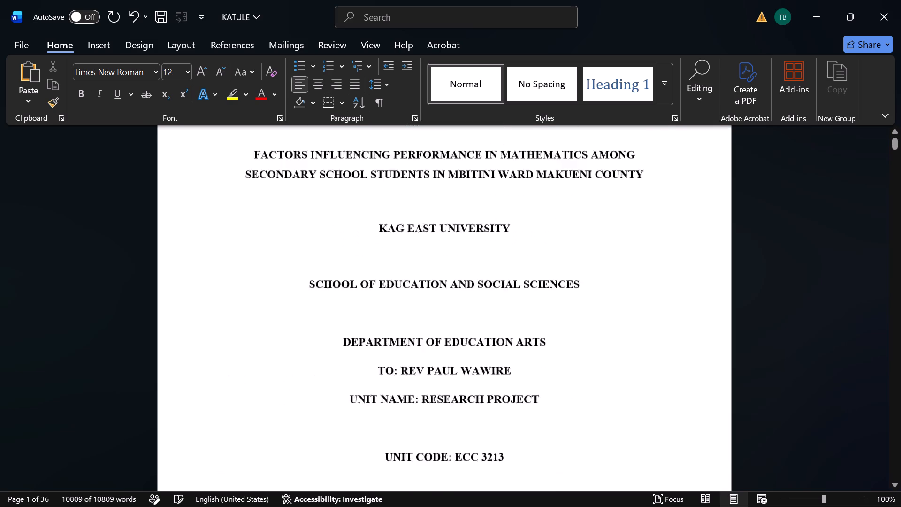
scroll(404, 272, "up", 1)
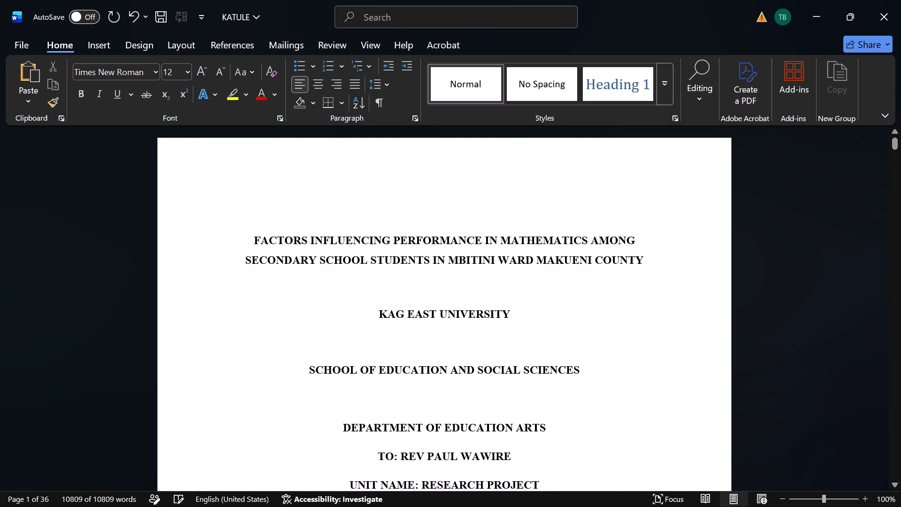
left_click_drag(636, 215, 669, 169)
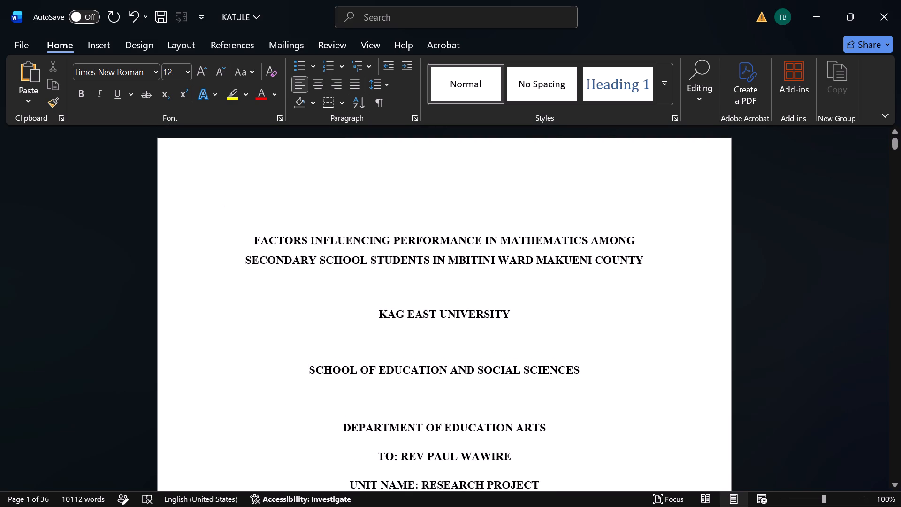
scroll(576, 326, "down", 1)
scroll(576, 326, "up", 1)
left_click(155, 17)
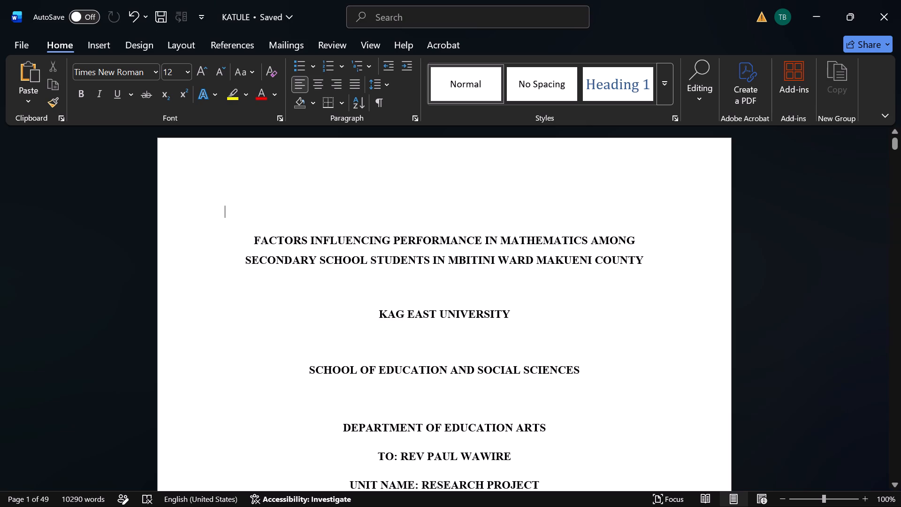
Review the reformatted document down to the final appendix, checking how Table 2: Proposed Research Work Plan is laid out across pages.
scroll(660, 327, "down", 9)
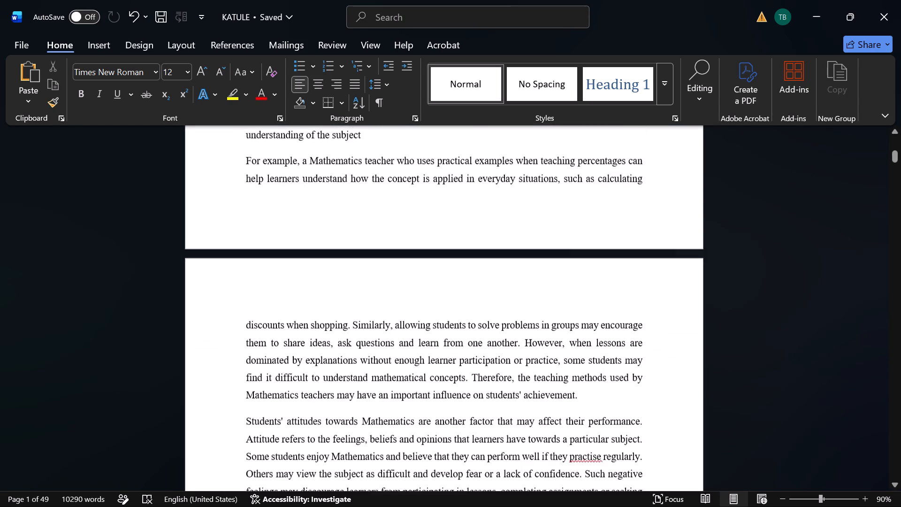
scroll(660, 327, "down", 18)
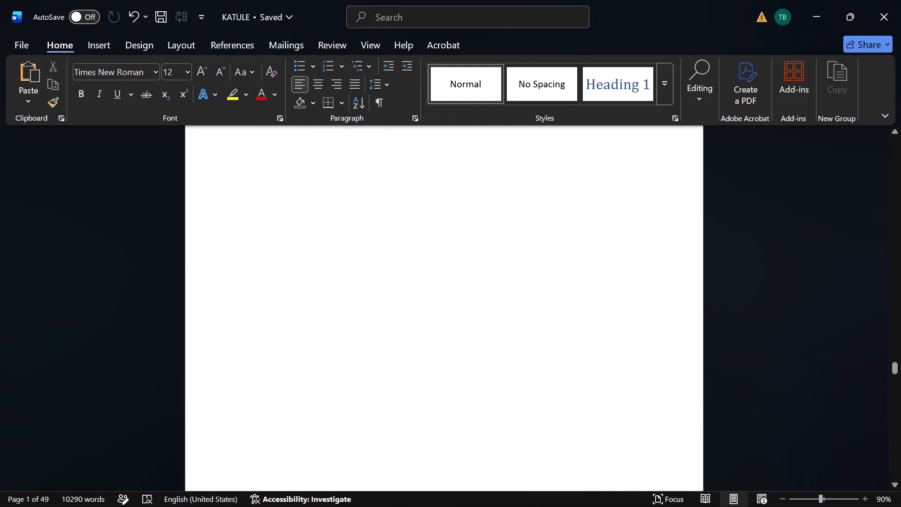
scroll(660, 327, "down", 12)
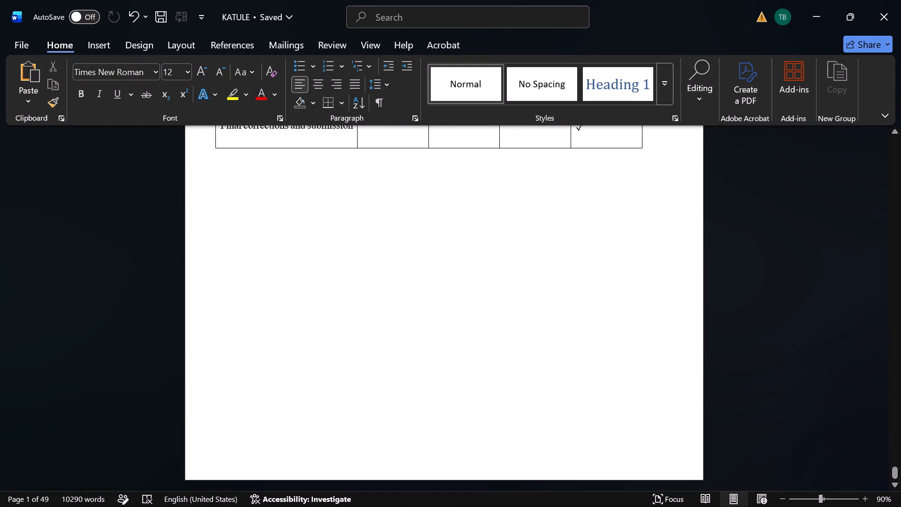
scroll(705, 266, "up", 2)
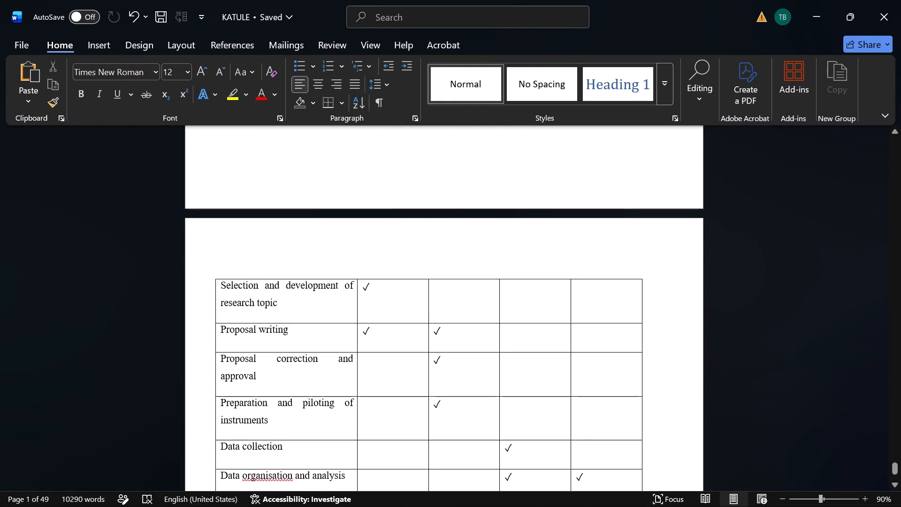
scroll(715, 261, "up", 2)
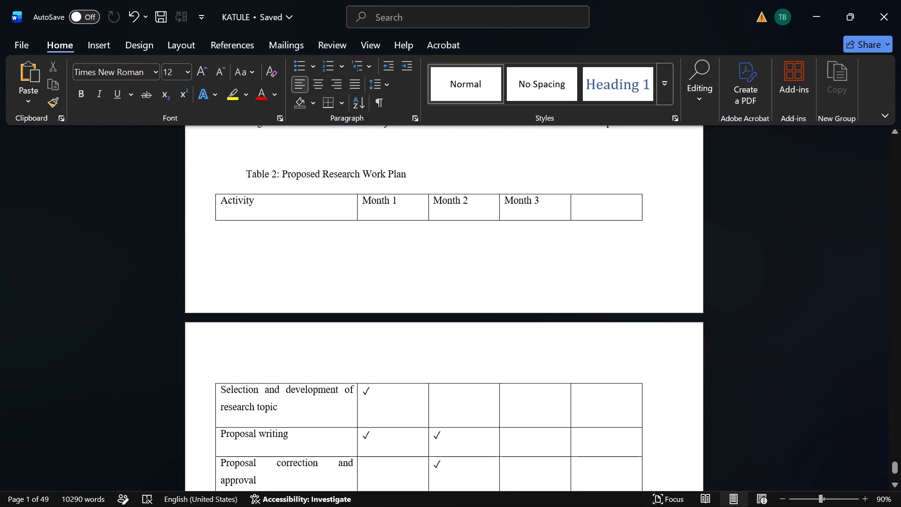
Insert three blank lines before the Table 2: Proposed Research Work Plan caption to move the caption and table header onto the next page.
scroll(537, 233, "up", 1)
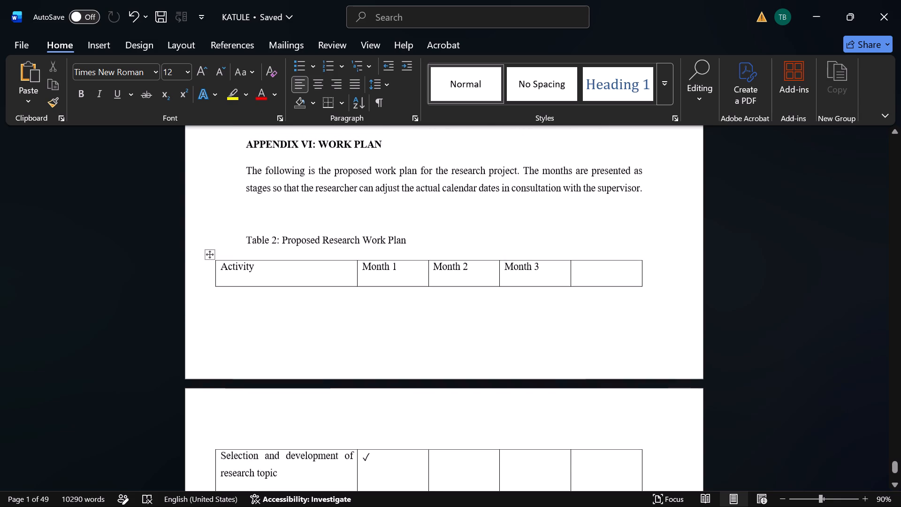
left_click(248, 243)
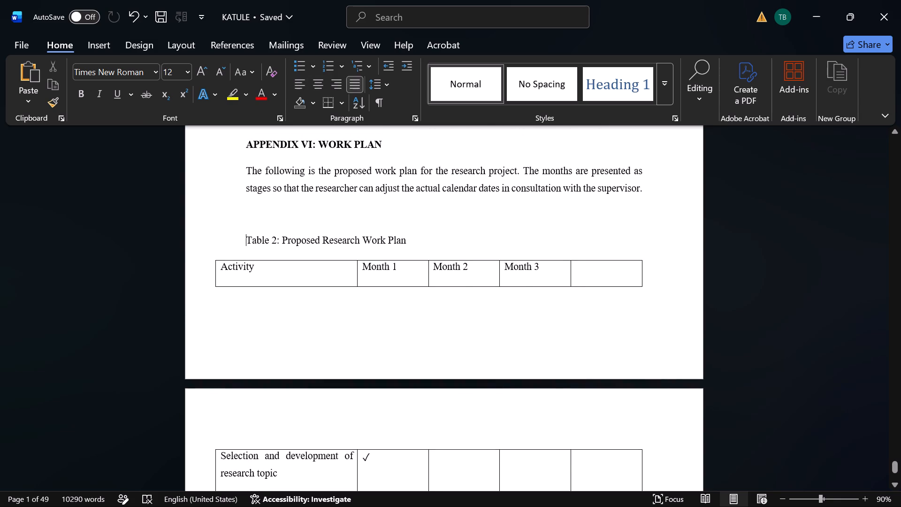
key("Return")
key("Return")
key("Return")
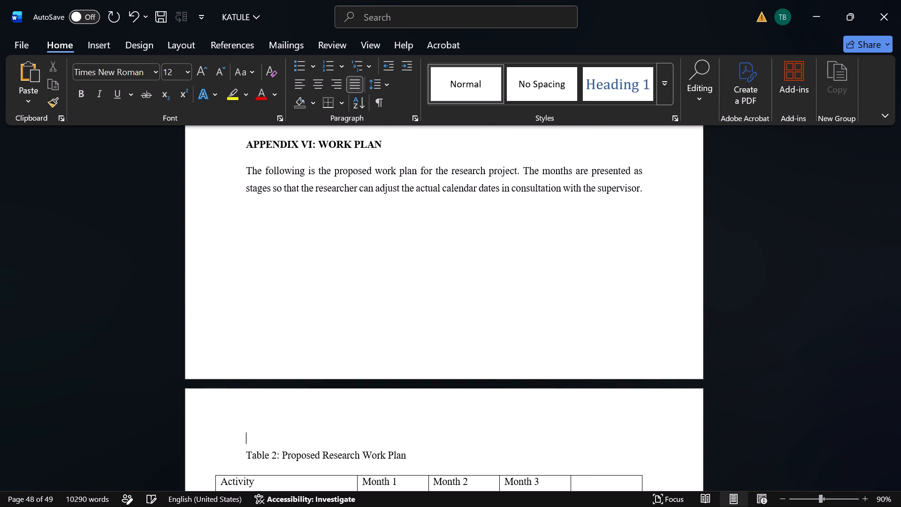
scroll(248, 243, "down", 2)
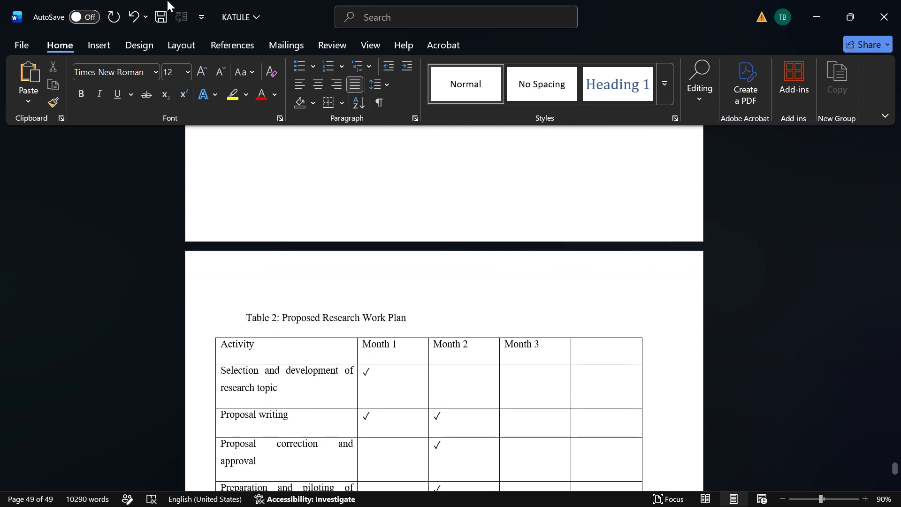
Save the proposal and close the document.
left_click(157, 20)
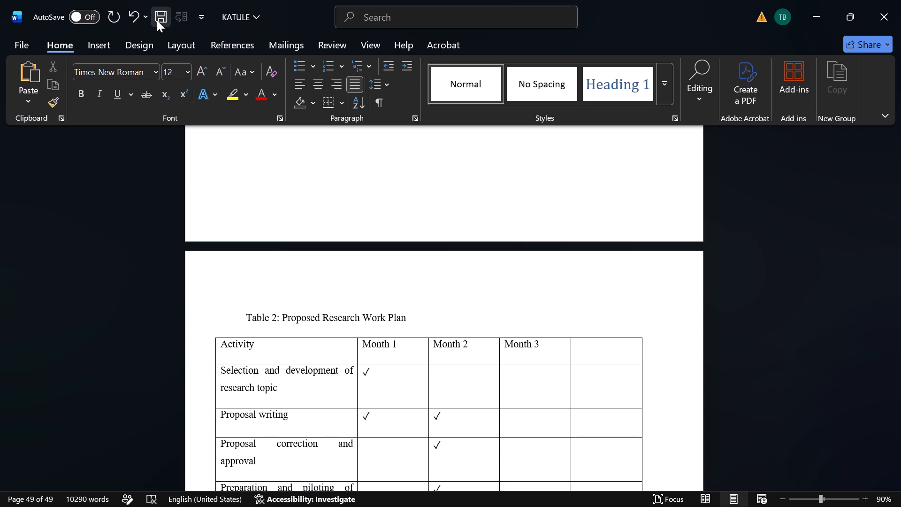
left_click(900, 2)
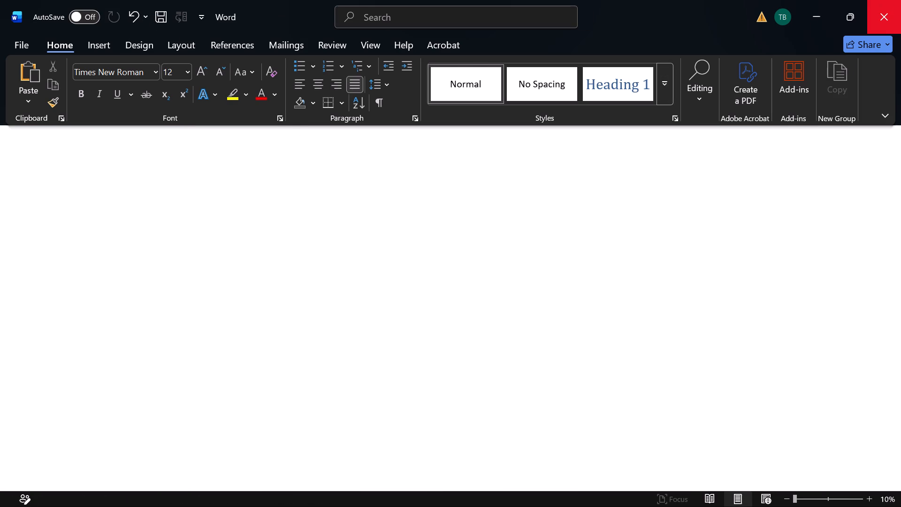
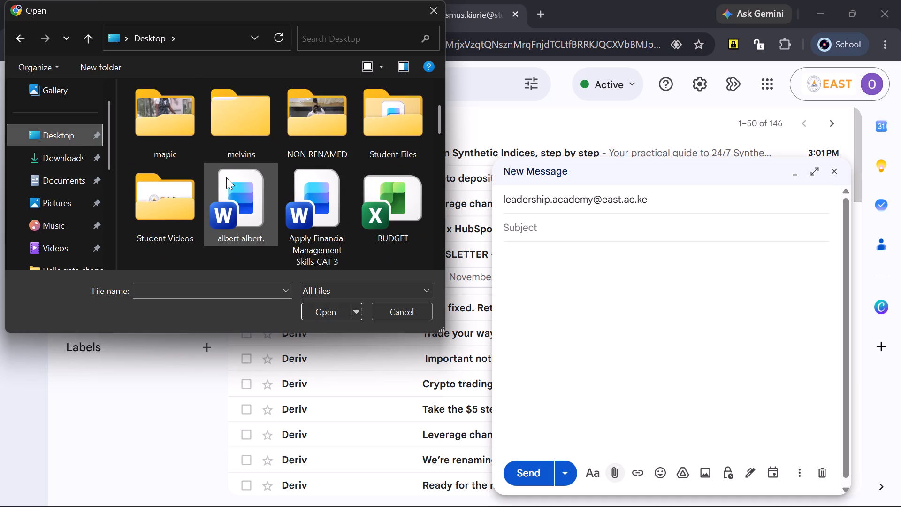
scroll(226, 177, "down", 1)
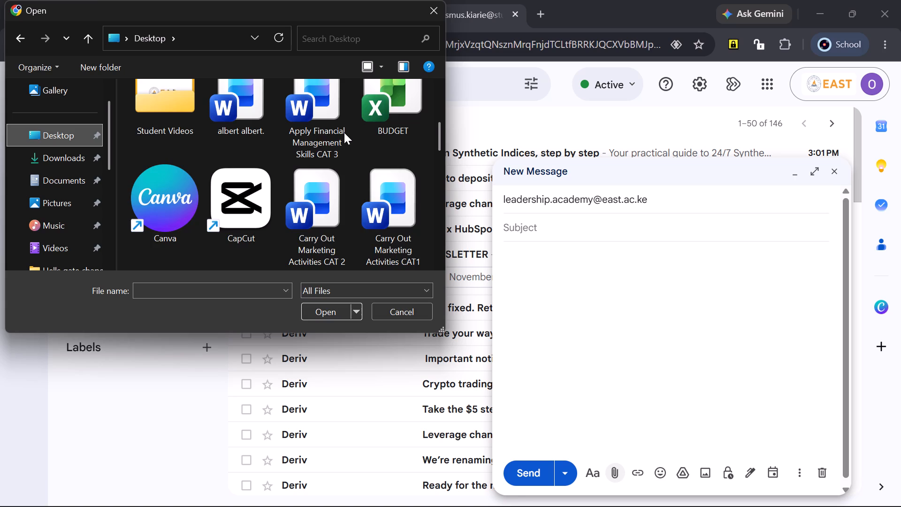
scroll(344, 132, "down", 1)
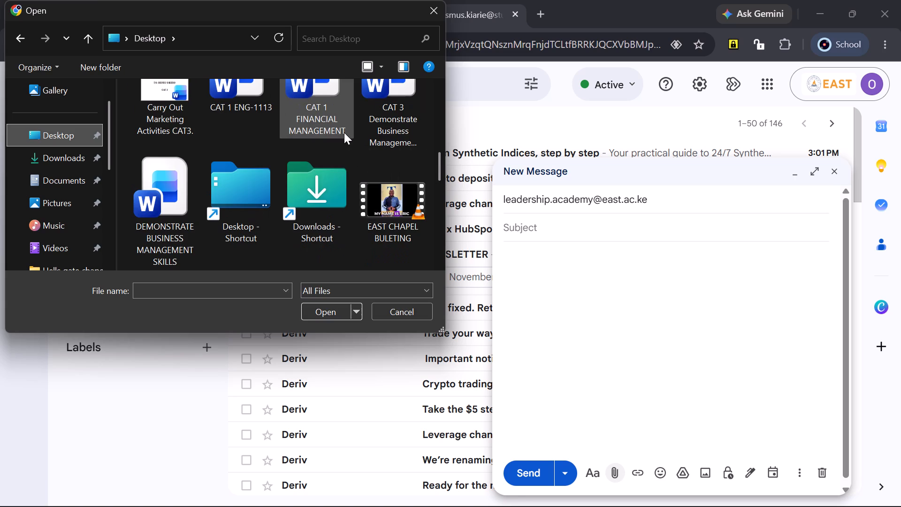
scroll(344, 132, "down", 1)
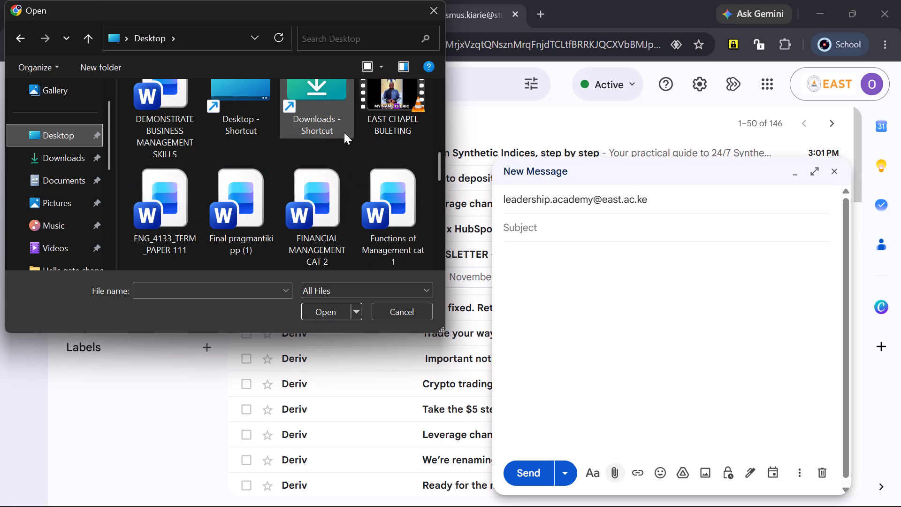
scroll(344, 132, "down", 1)
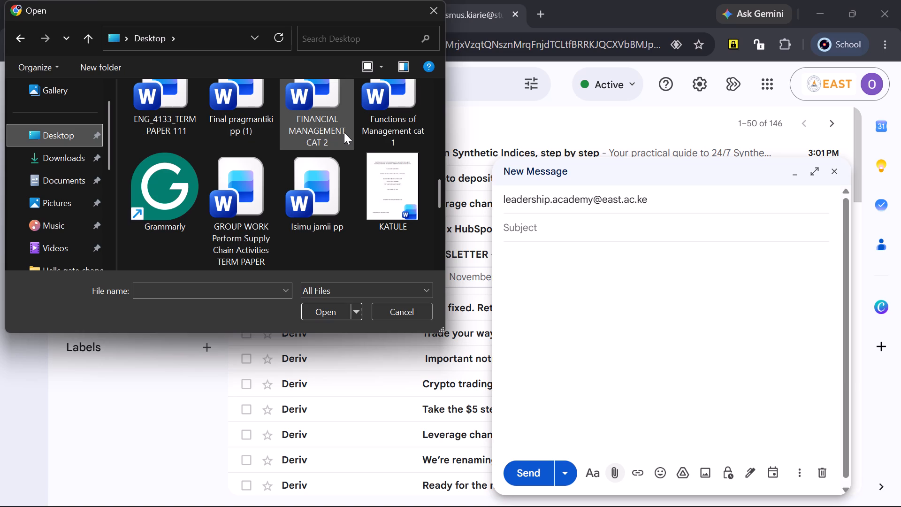
scroll(344, 132, "down", 1)
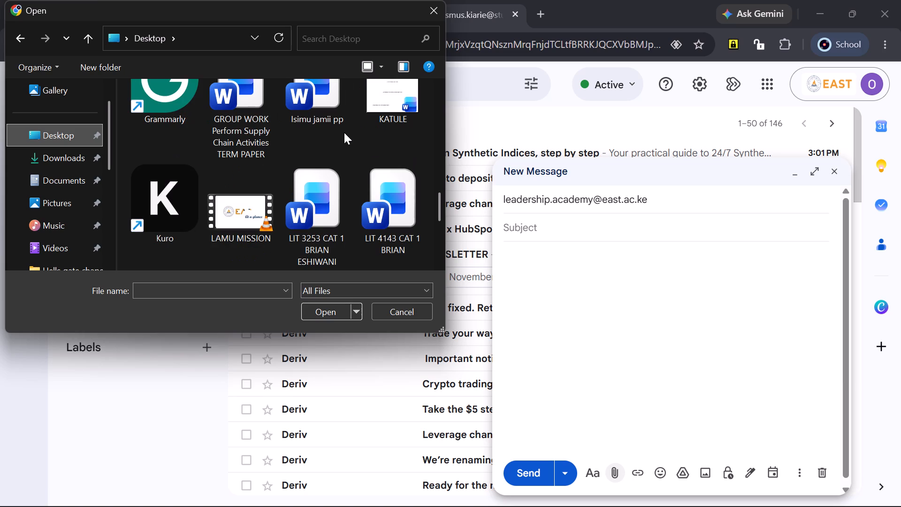
left_click(385, 31)
left_click(378, 42)
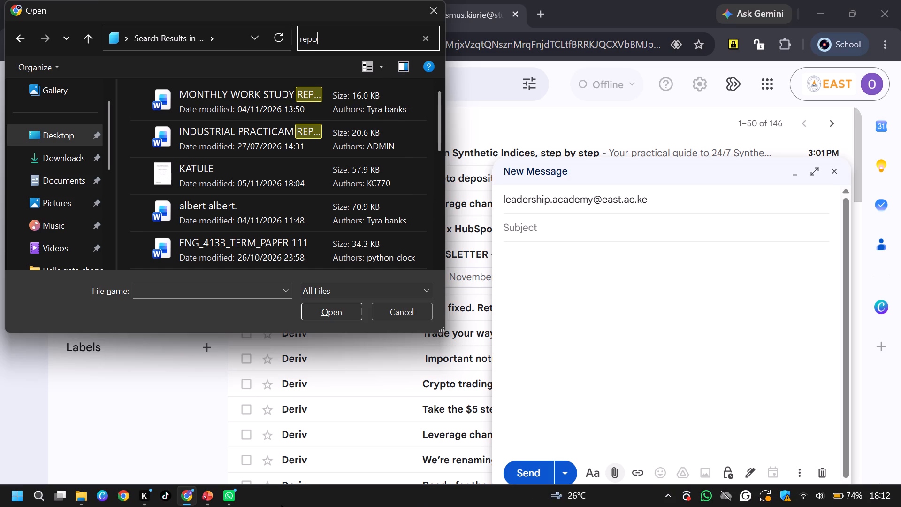
Switch to File Explorer's Desktop folder to look for the file to attach.
left_click(84, 501)
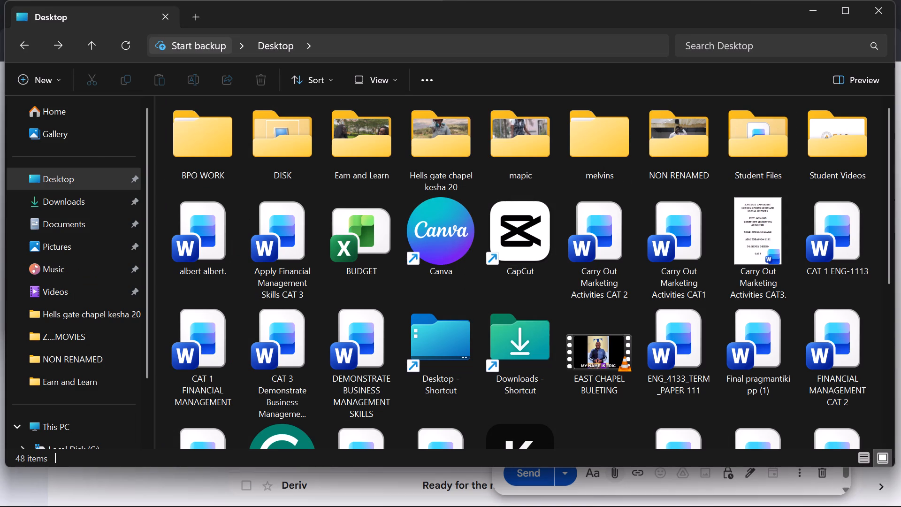
Search the Desktop folder for files matching "wor".
left_click(789, 46)
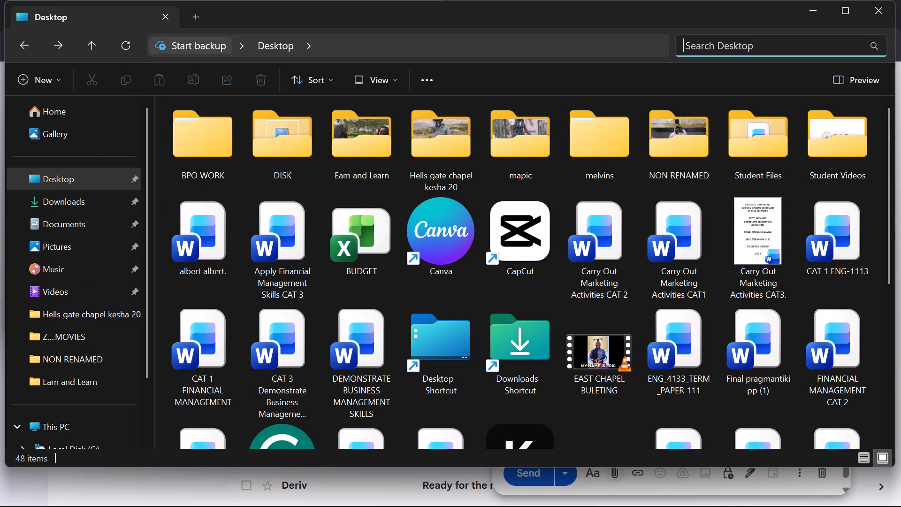
type("wor")
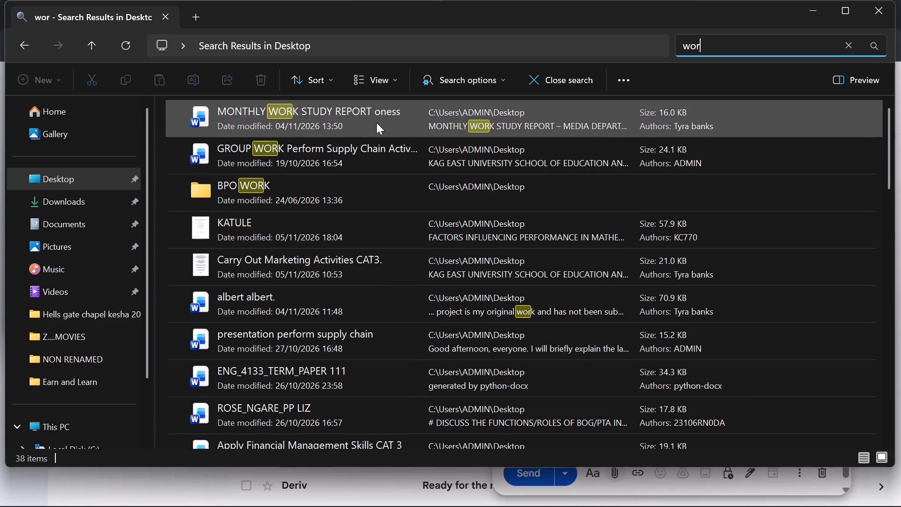
Open the MONTHLY WORK STUDY REPORT oness document from the search results and look through its contents to the end.
double_click(376, 123)
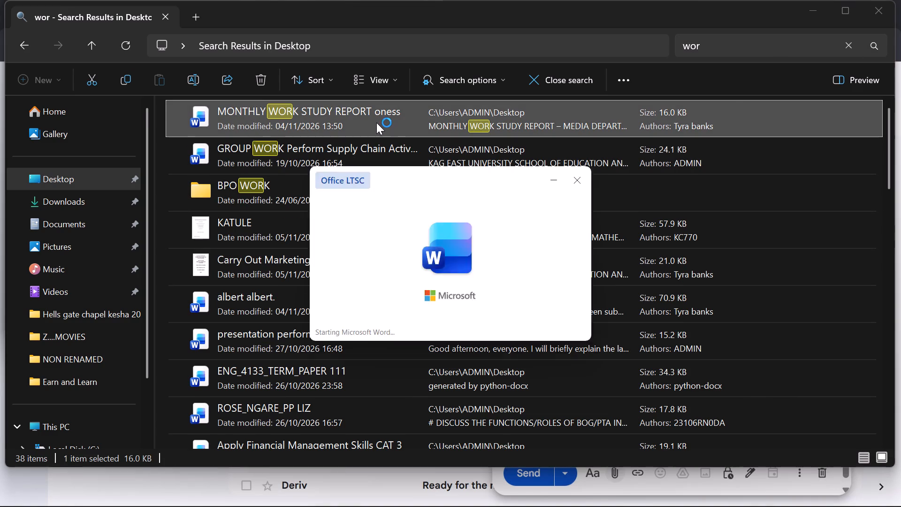
scroll(406, 290, "down", 4)
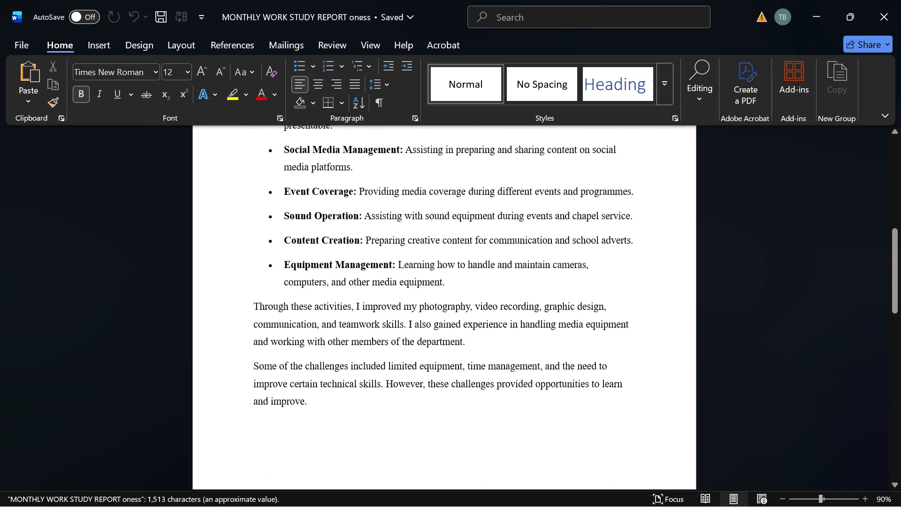
scroll(406, 290, "down", 4)
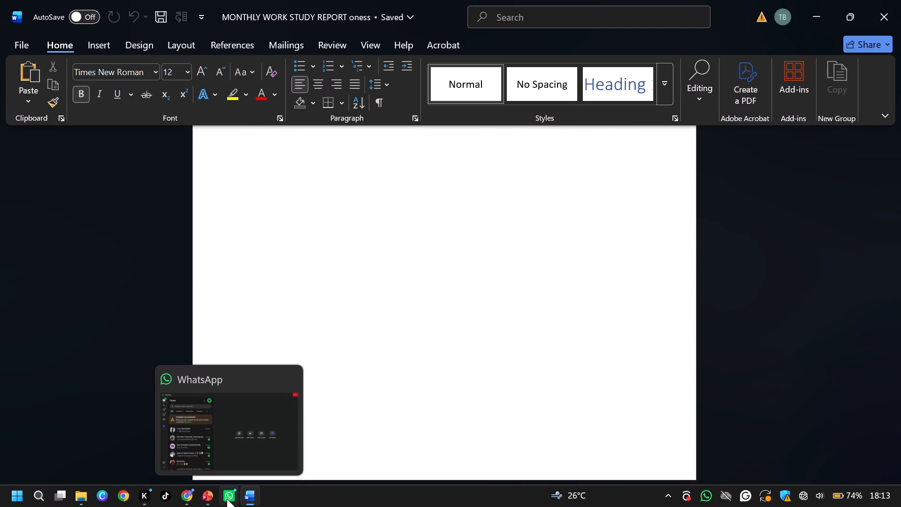
Switch to the Chrome window with the email draft.
left_click(194, 493)
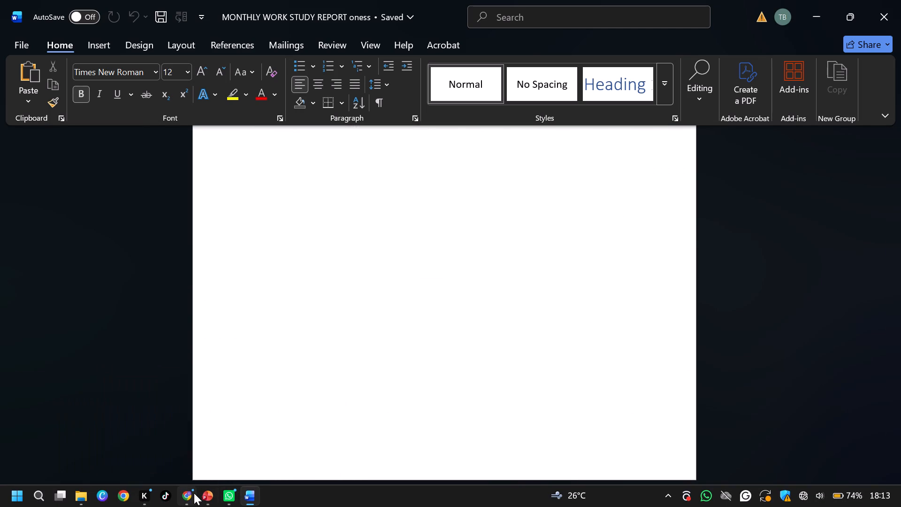
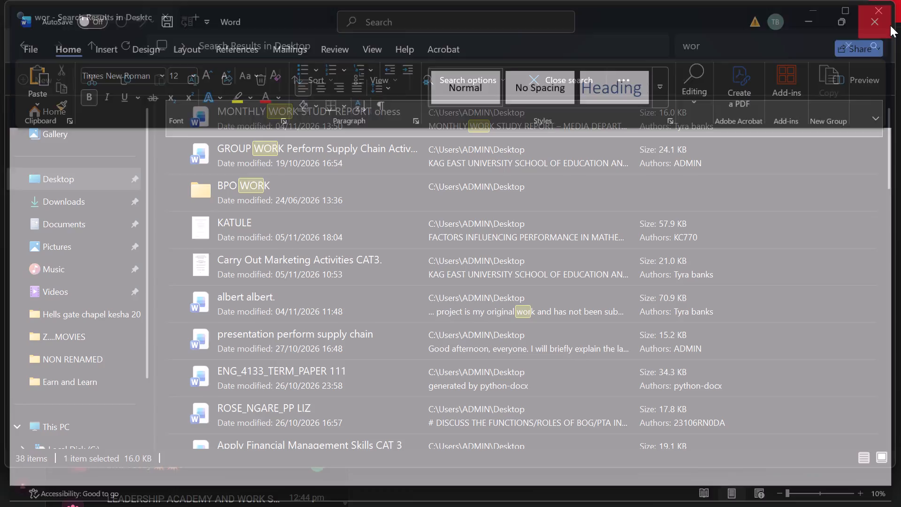
Close the Word window and return to the Desktop search results in File Explorer.
left_click(890, 25)
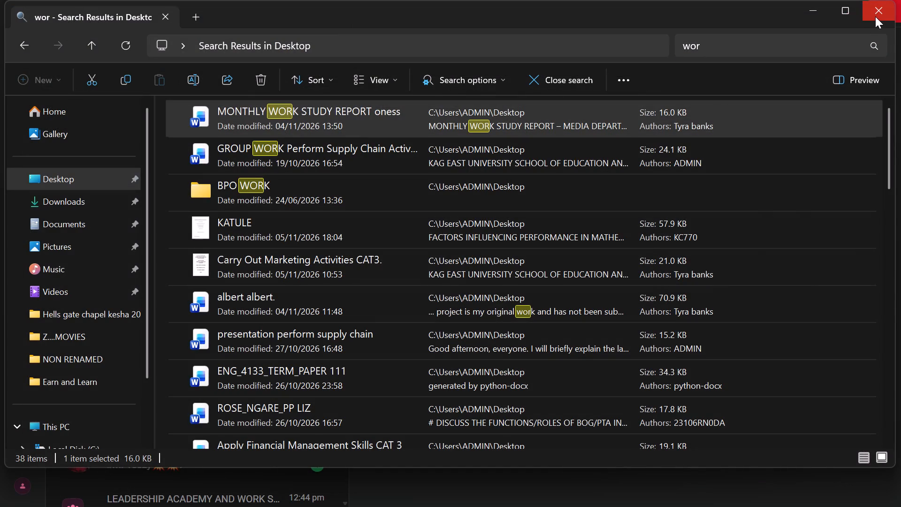